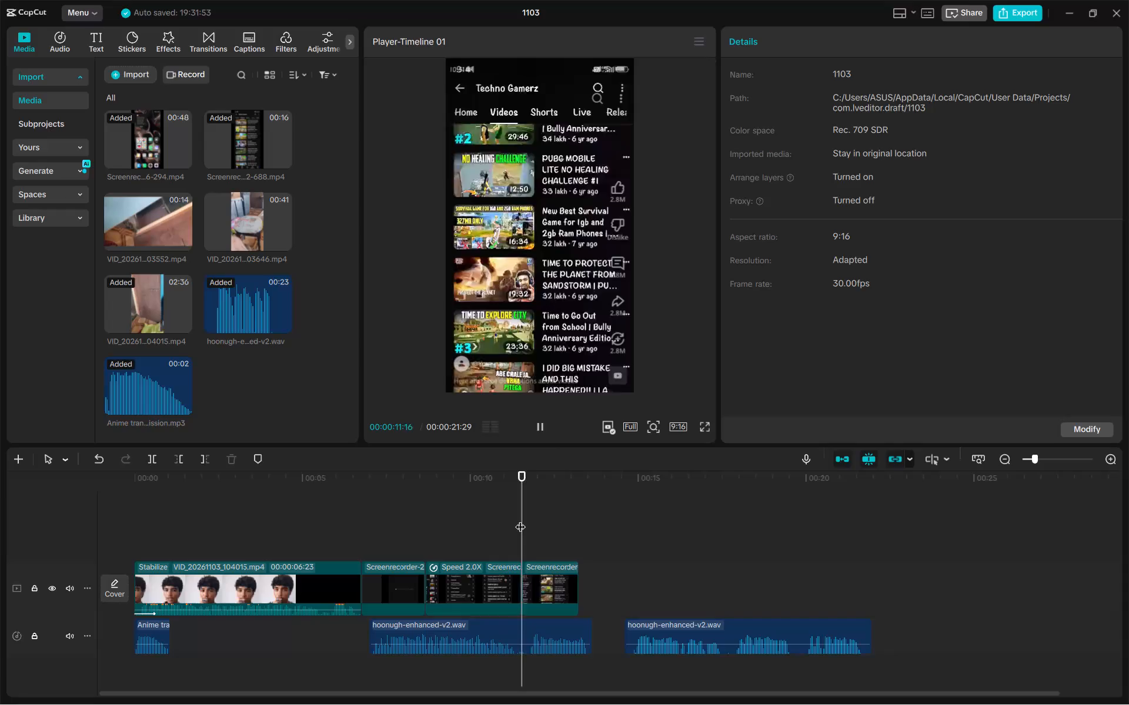
Extend the end of the last screen-recording clip to line up with the end of the voiceover segment below it.
key(space)
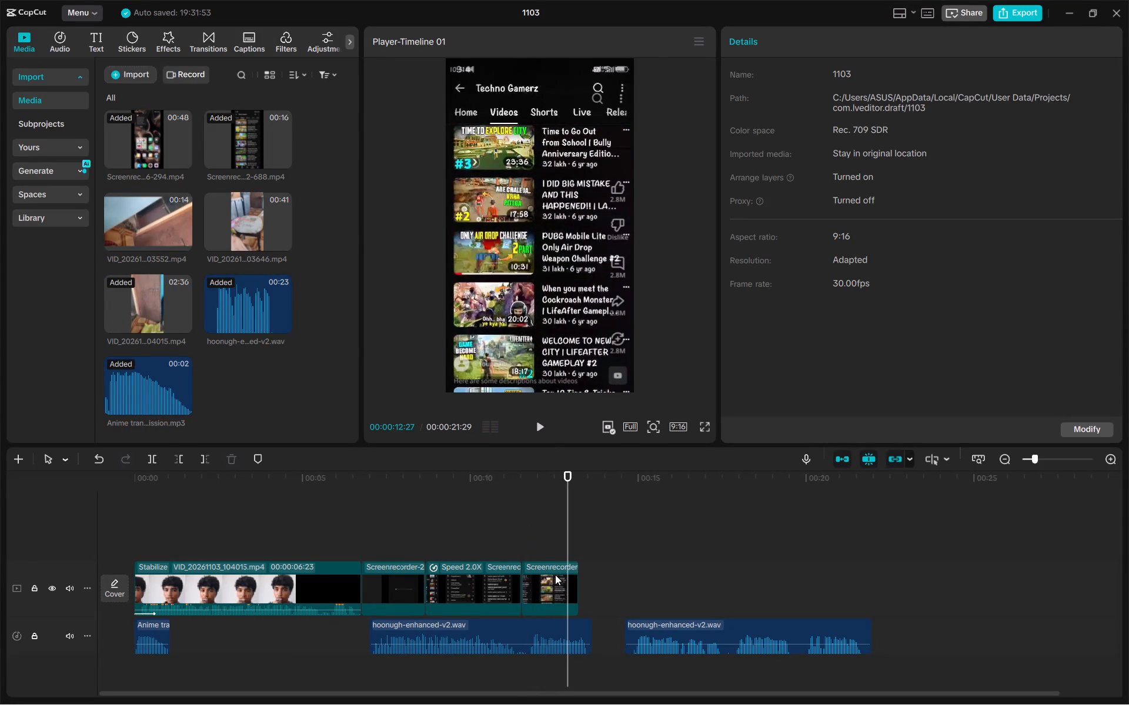
click(555, 575)
drag(580, 585, 586, 586)
key(space)
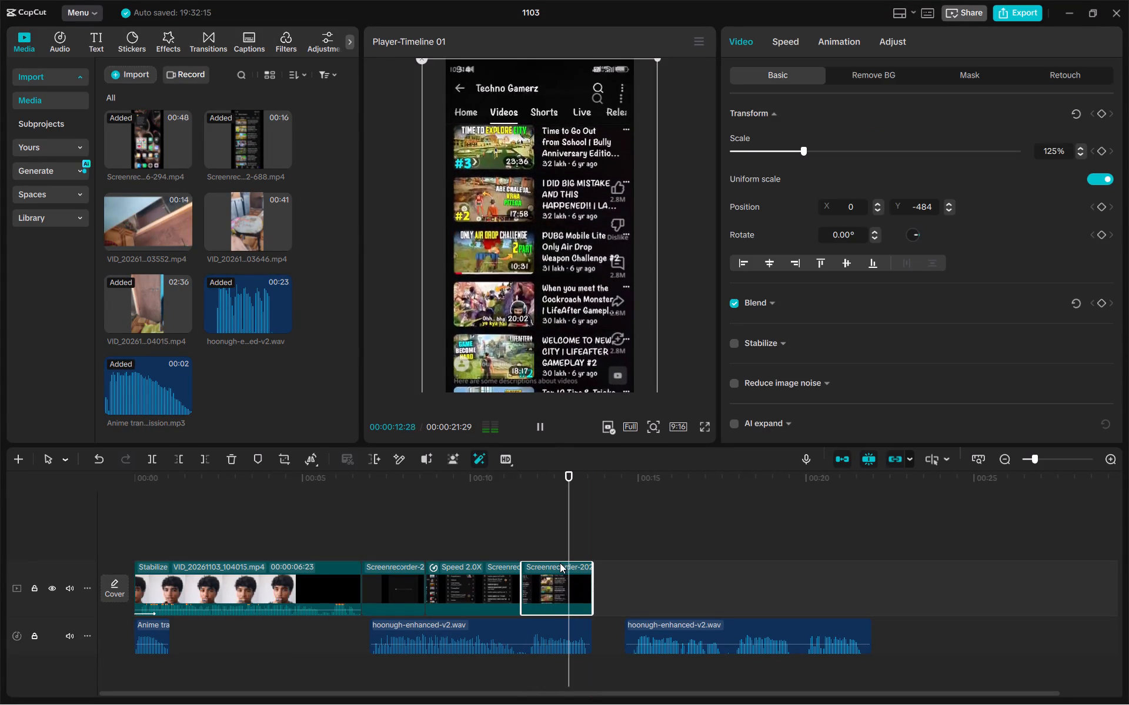
key(space)
Add a Transform keyframe to the last screen-recording clip at 00:00:12:17.
drag(589, 535, 569, 539)
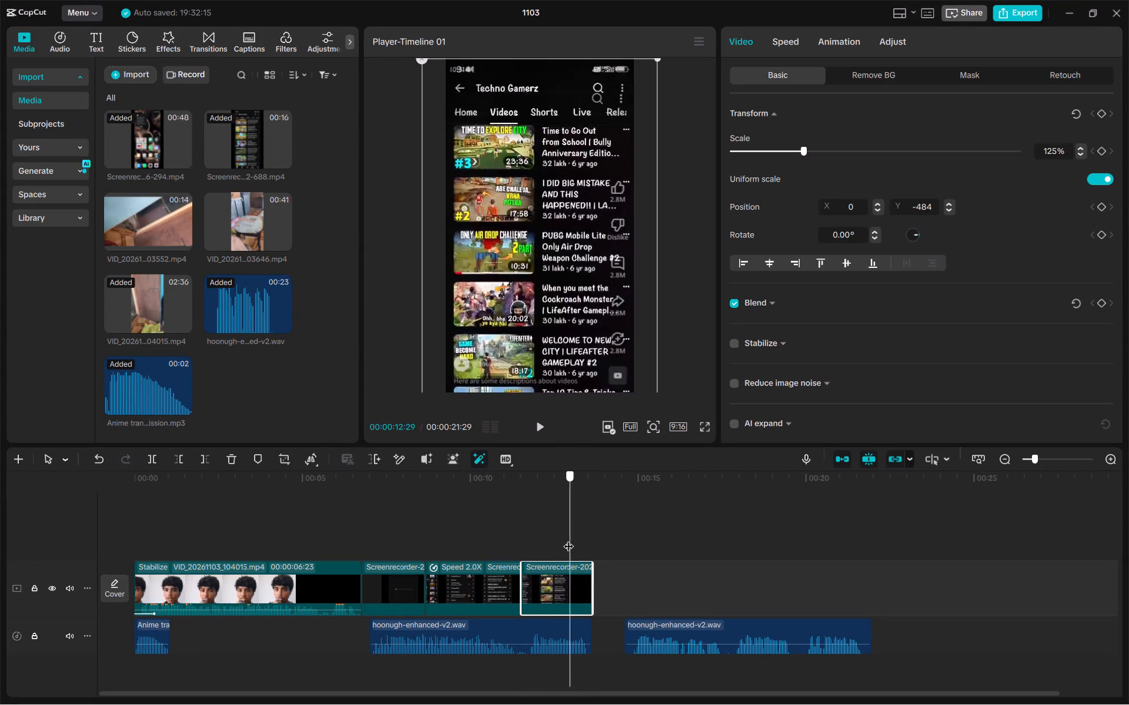
drag(569, 539, 556, 536)
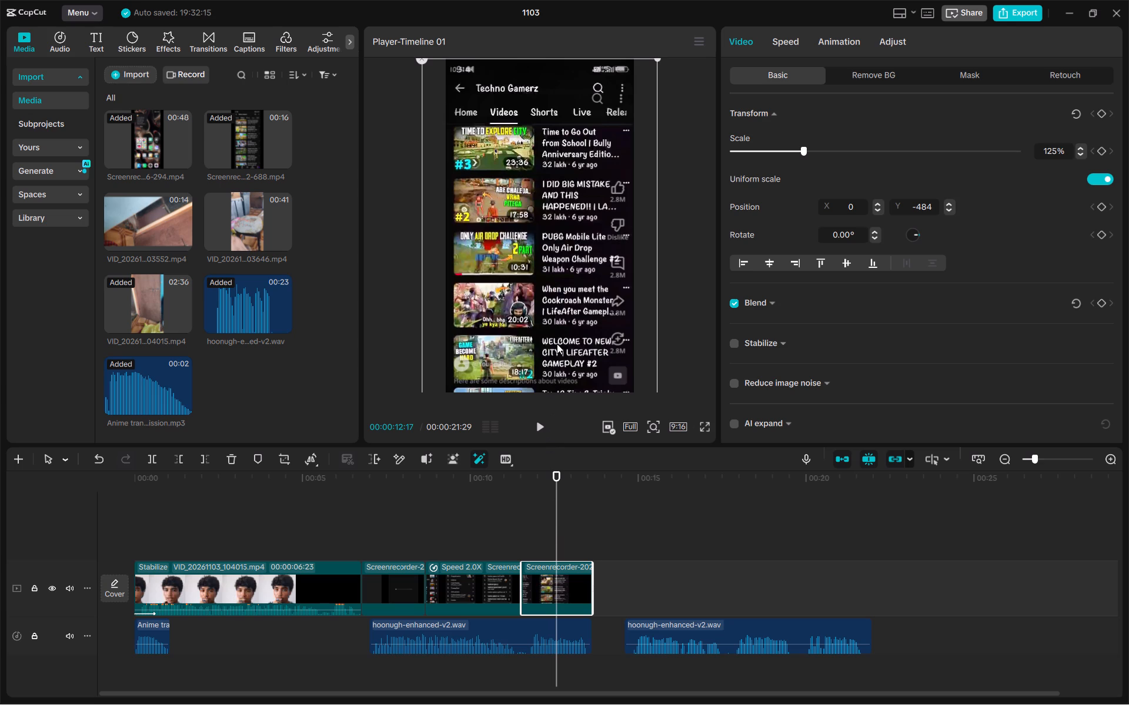
click(1098, 113)
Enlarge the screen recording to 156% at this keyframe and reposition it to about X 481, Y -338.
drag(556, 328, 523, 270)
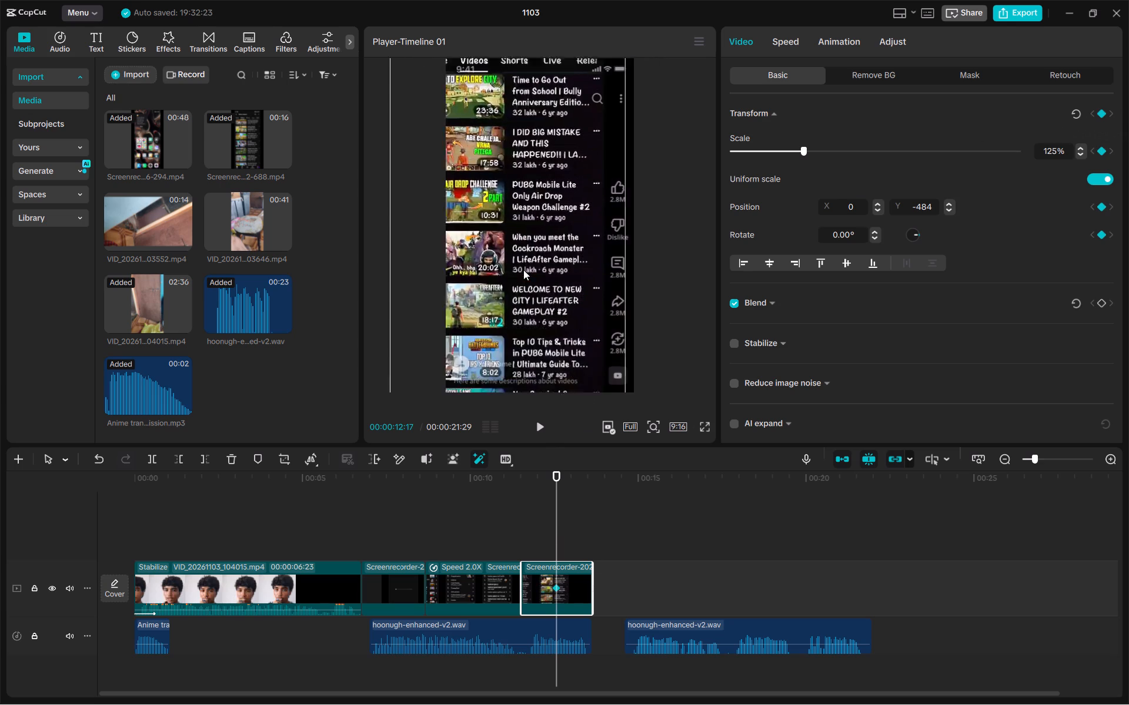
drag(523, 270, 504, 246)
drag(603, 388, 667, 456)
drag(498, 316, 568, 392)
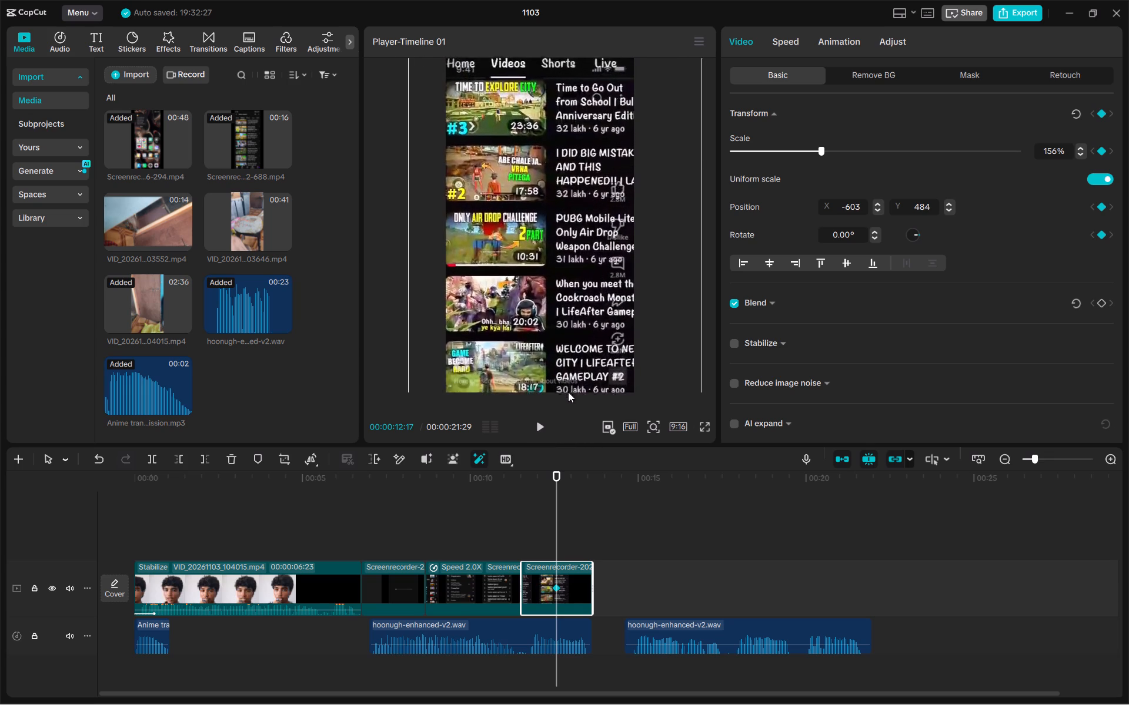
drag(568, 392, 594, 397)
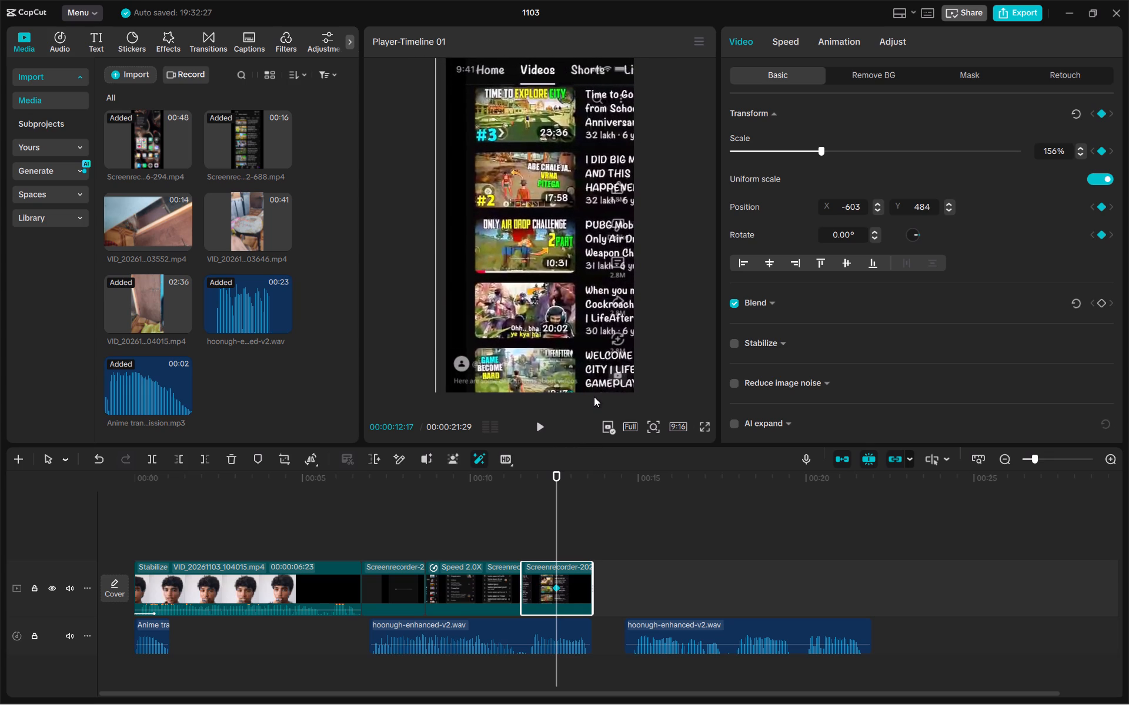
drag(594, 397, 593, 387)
Play back the screen-recording section and scrub through its last clip to check the zoom.
click(517, 529)
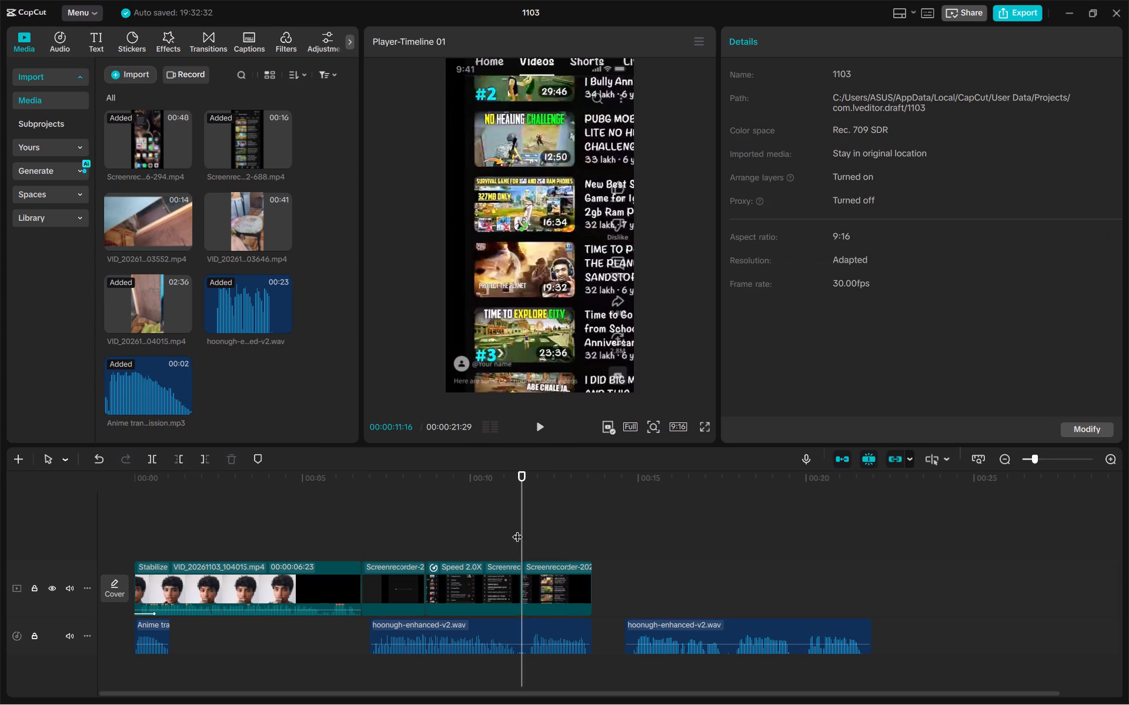
click(429, 535)
key(space)
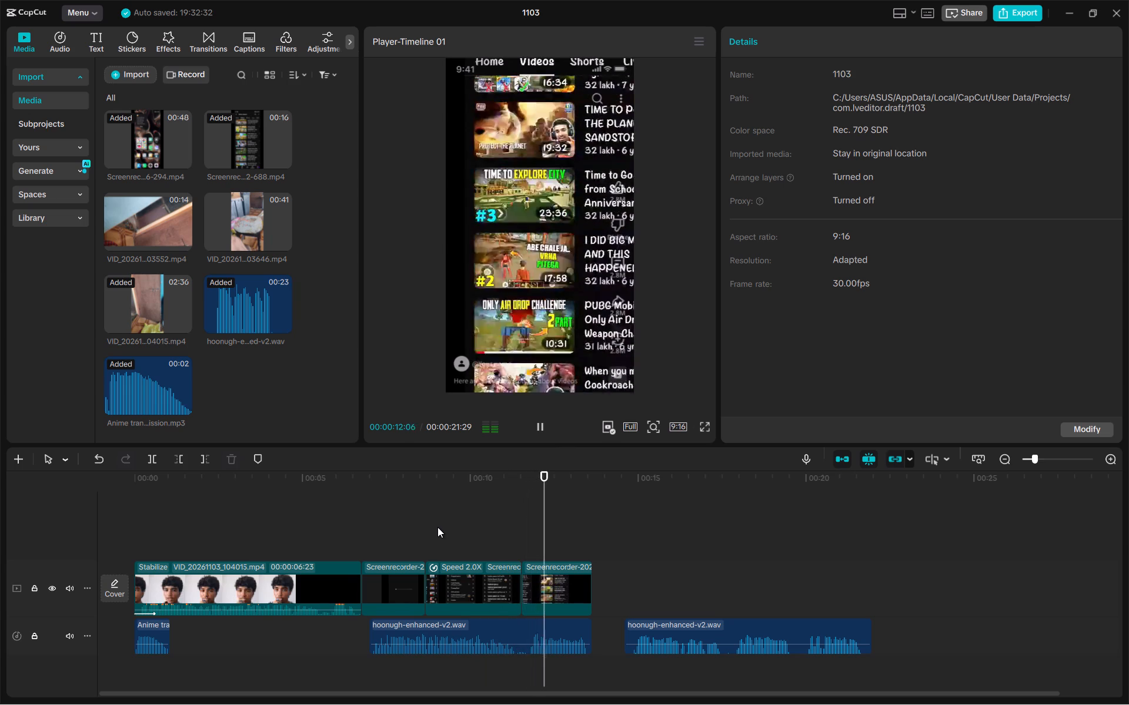
key(space)
click(529, 536)
click(573, 549)
click(568, 559)
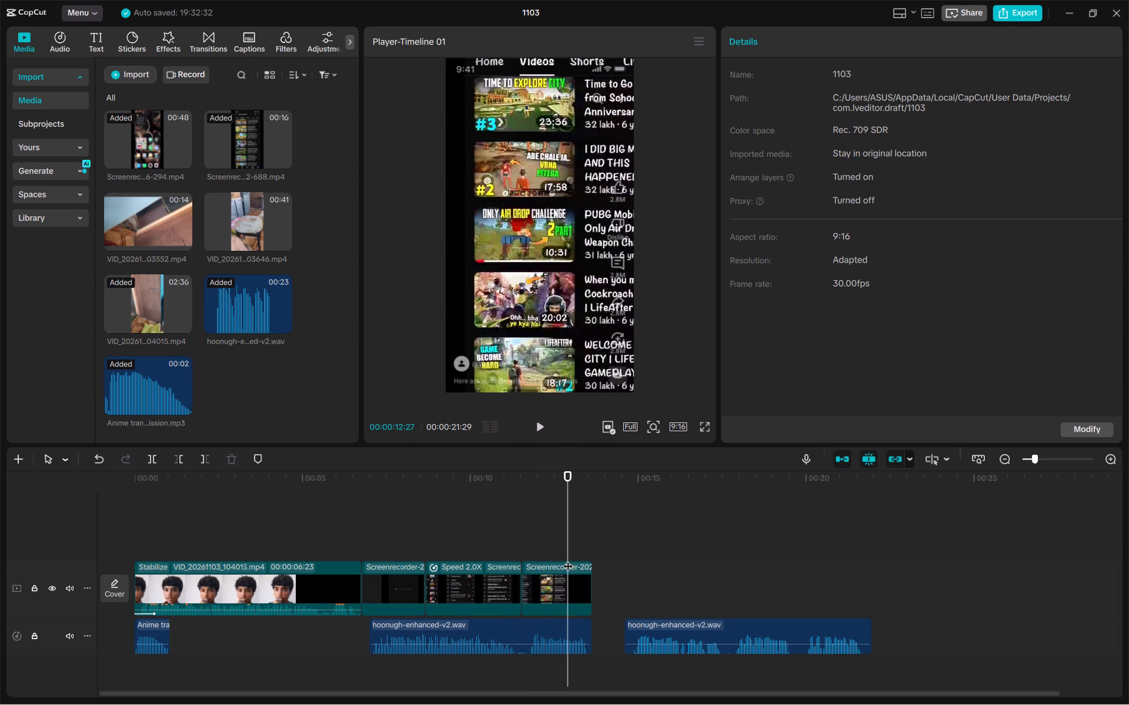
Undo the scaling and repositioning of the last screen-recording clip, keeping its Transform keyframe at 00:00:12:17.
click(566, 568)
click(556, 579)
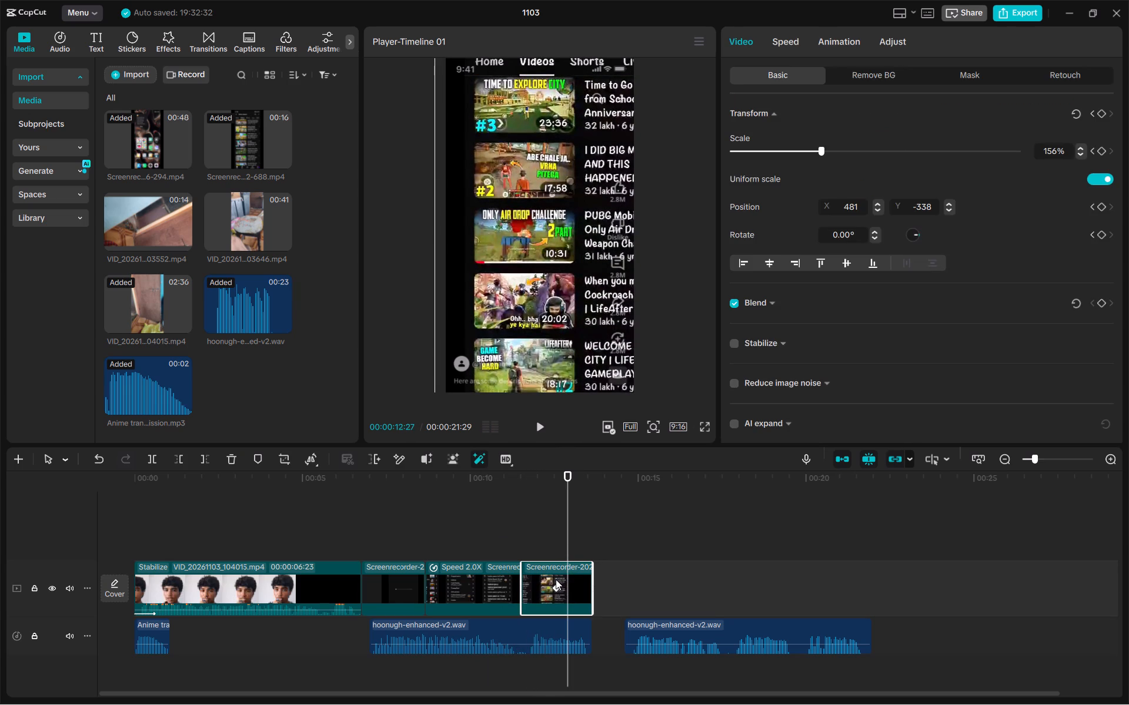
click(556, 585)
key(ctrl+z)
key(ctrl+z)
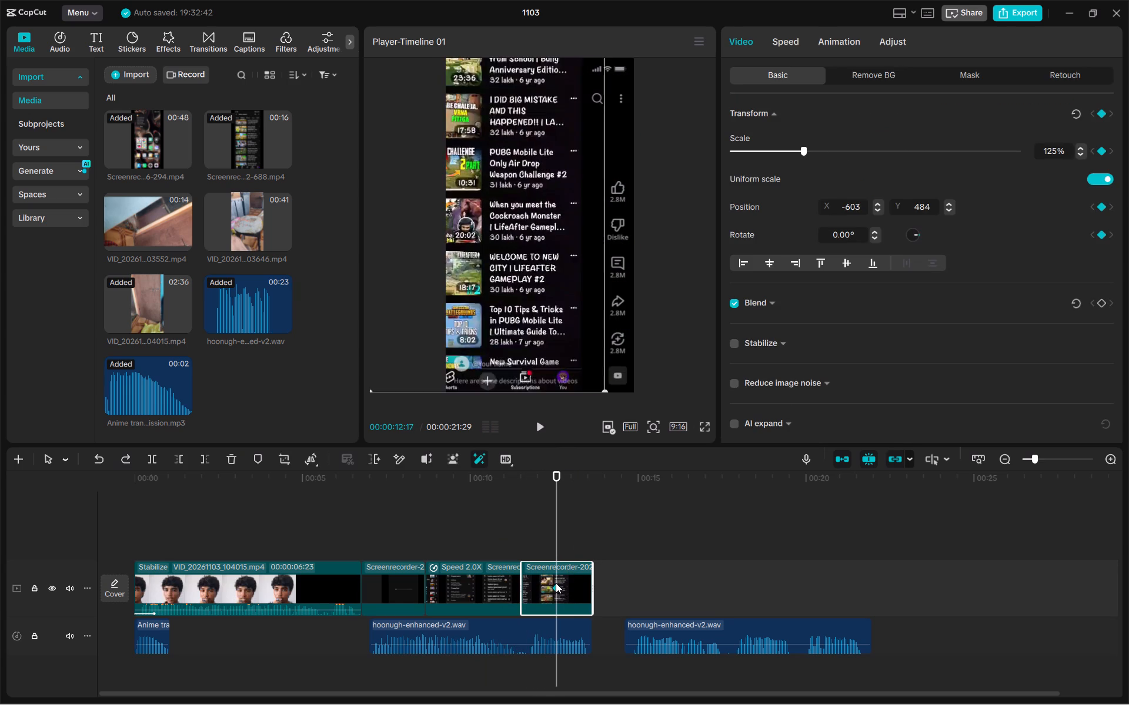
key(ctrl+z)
At 00:00:13:14, enlarge the last screen-recording clip to 154% and reposition it to frame the video thumbnails, creating the zoom's end keyframe.
drag(557, 542, 568, 542)
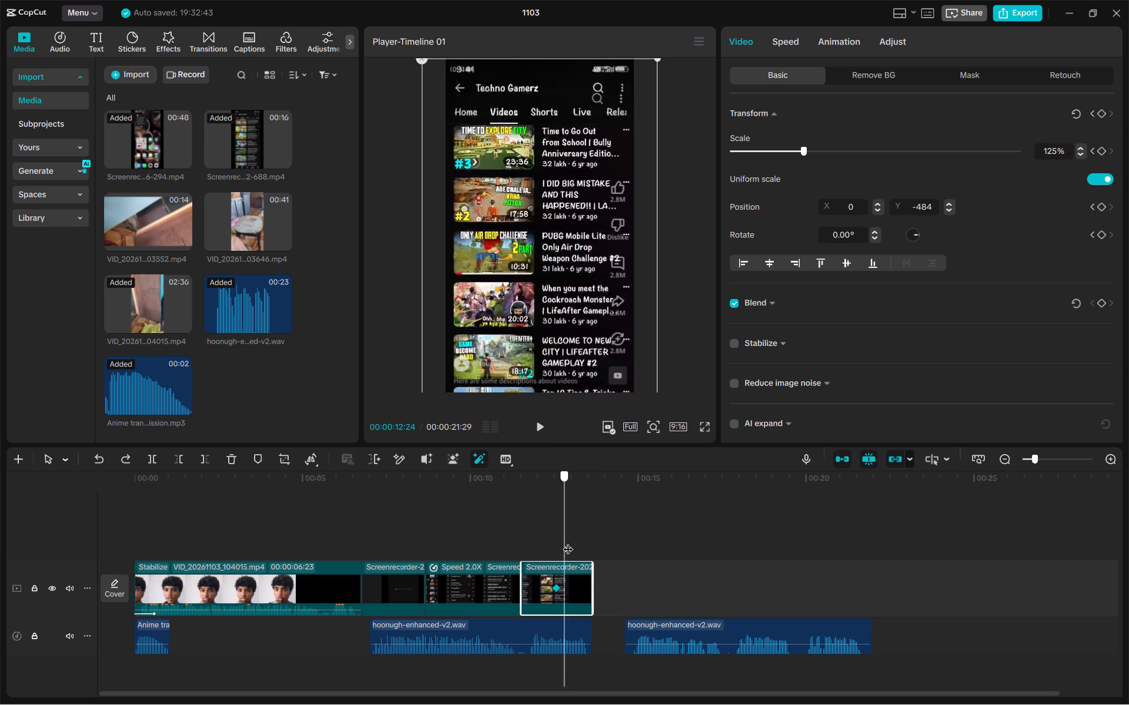
drag(568, 542, 584, 544)
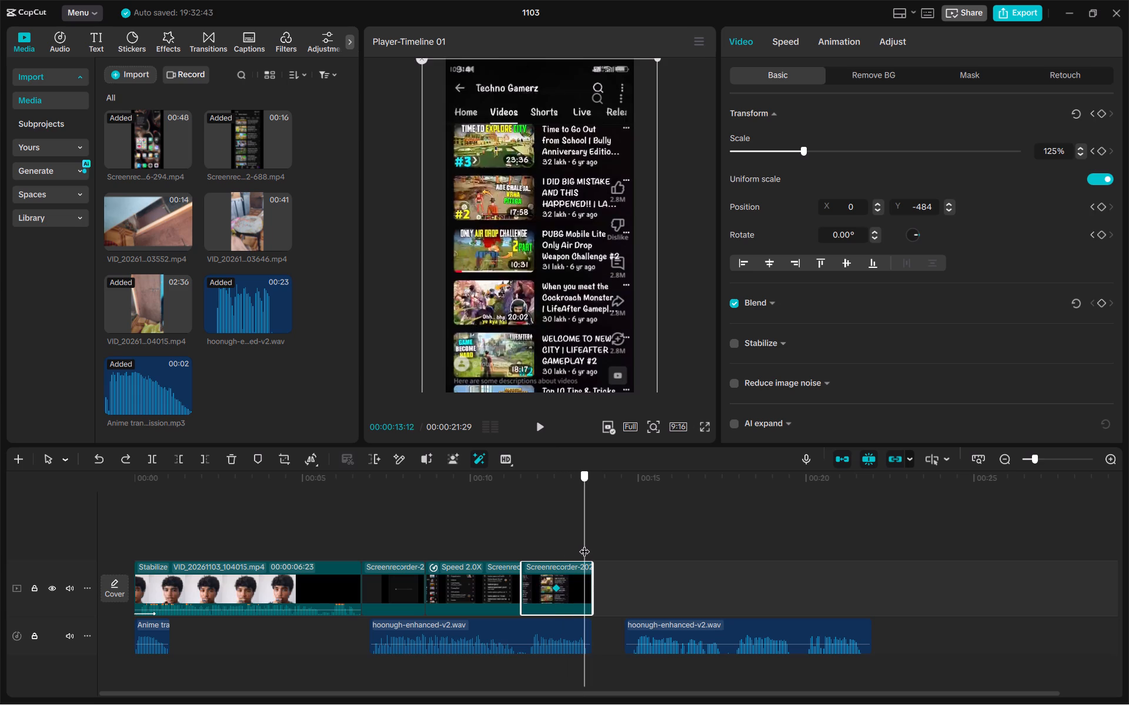
drag(584, 544, 586, 544)
drag(614, 335, 564, 253)
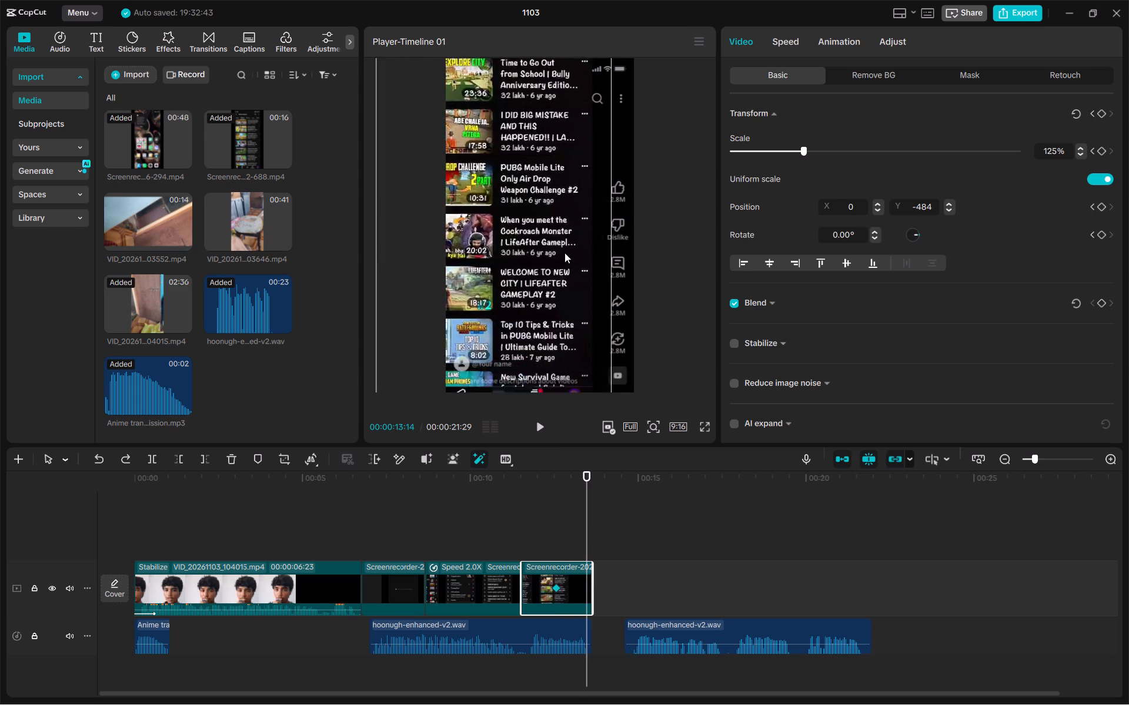
drag(564, 253, 564, 251)
drag(612, 390, 668, 460)
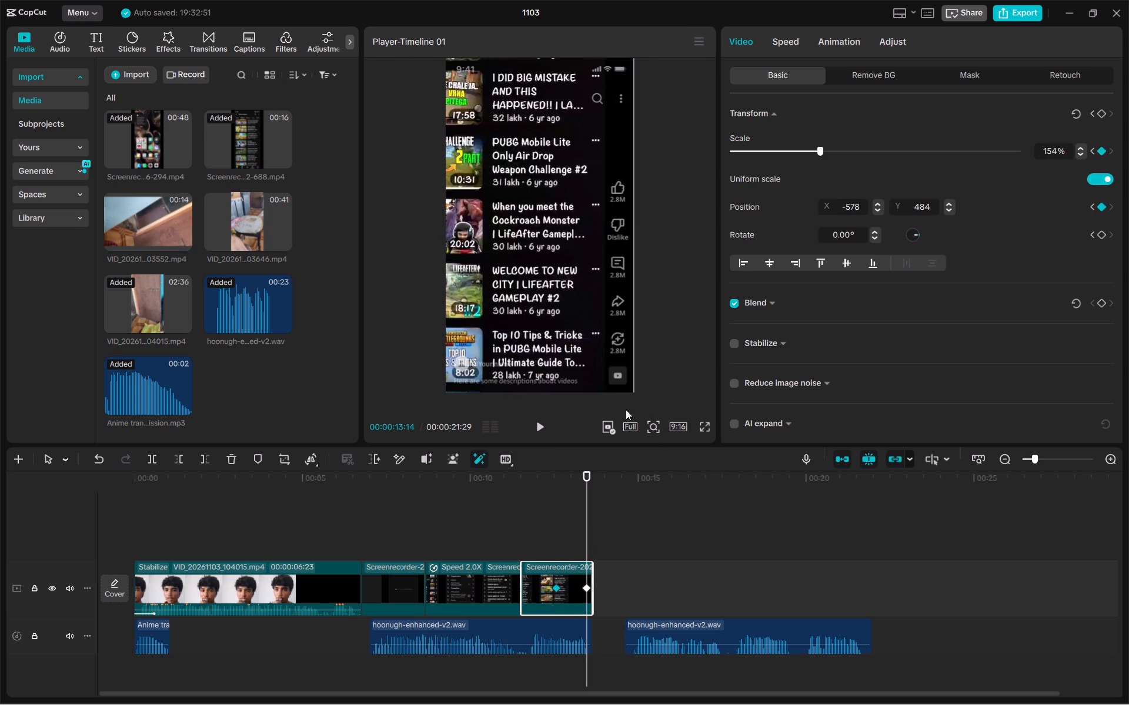
drag(514, 323, 592, 411)
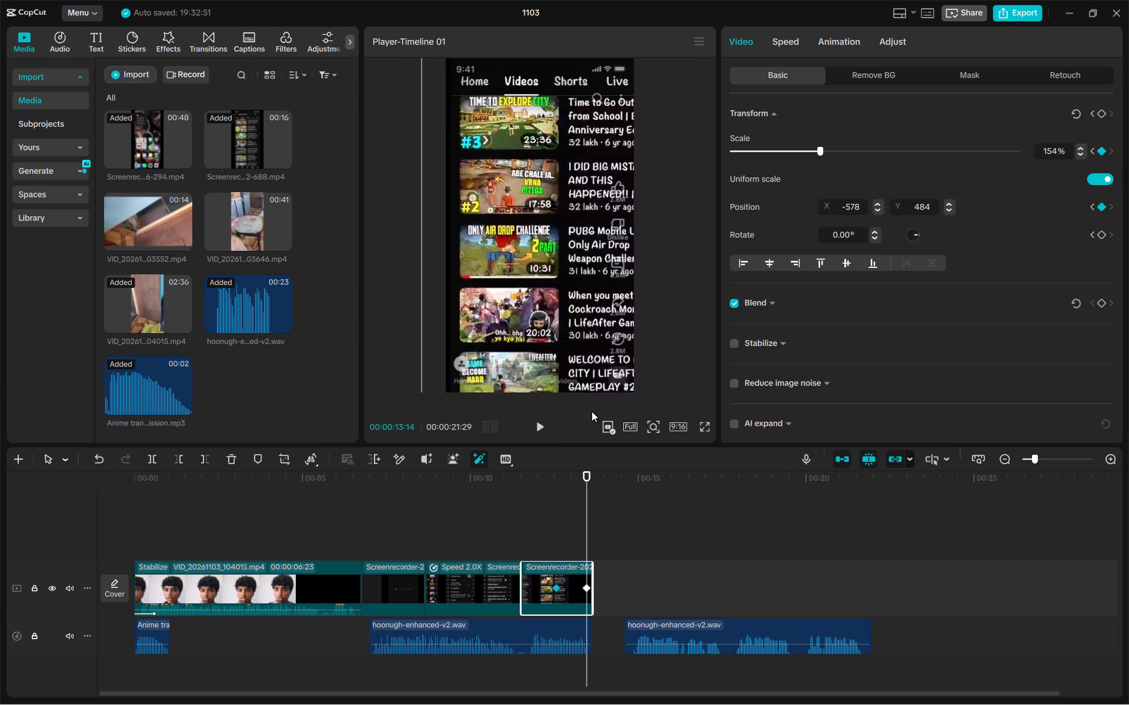
drag(592, 411, 590, 404)
Play back the screen-recording clips to check the keyframed zoom and continue into the following voiceover segment.
click(536, 542)
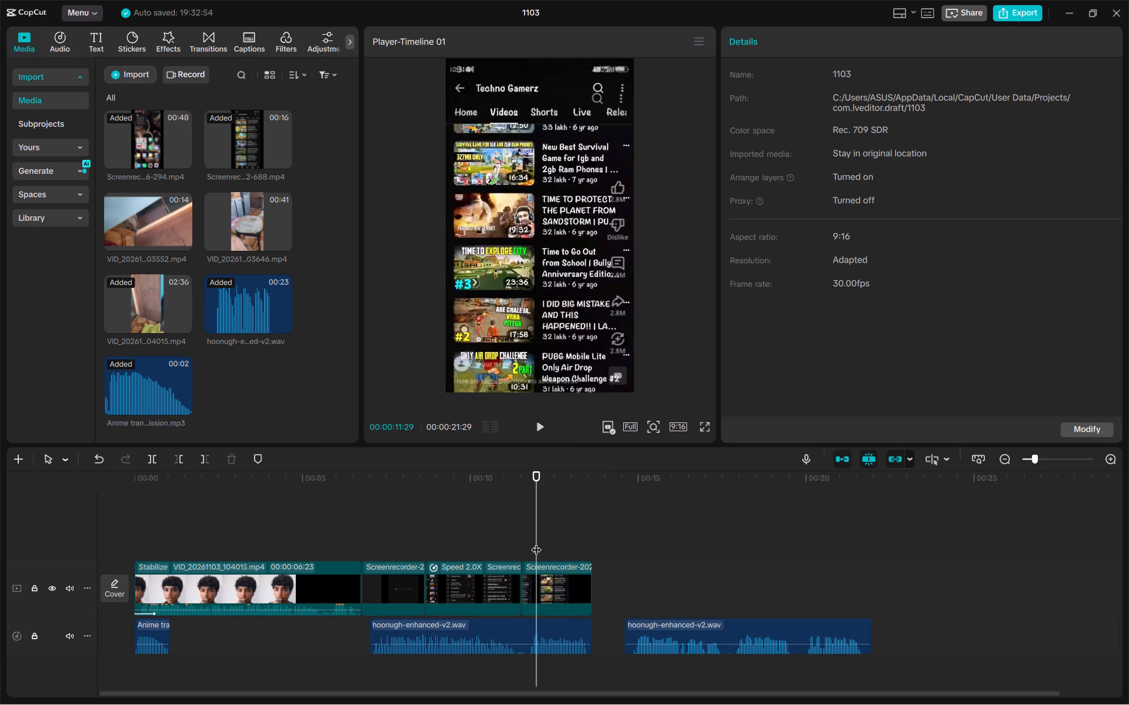
key(space)
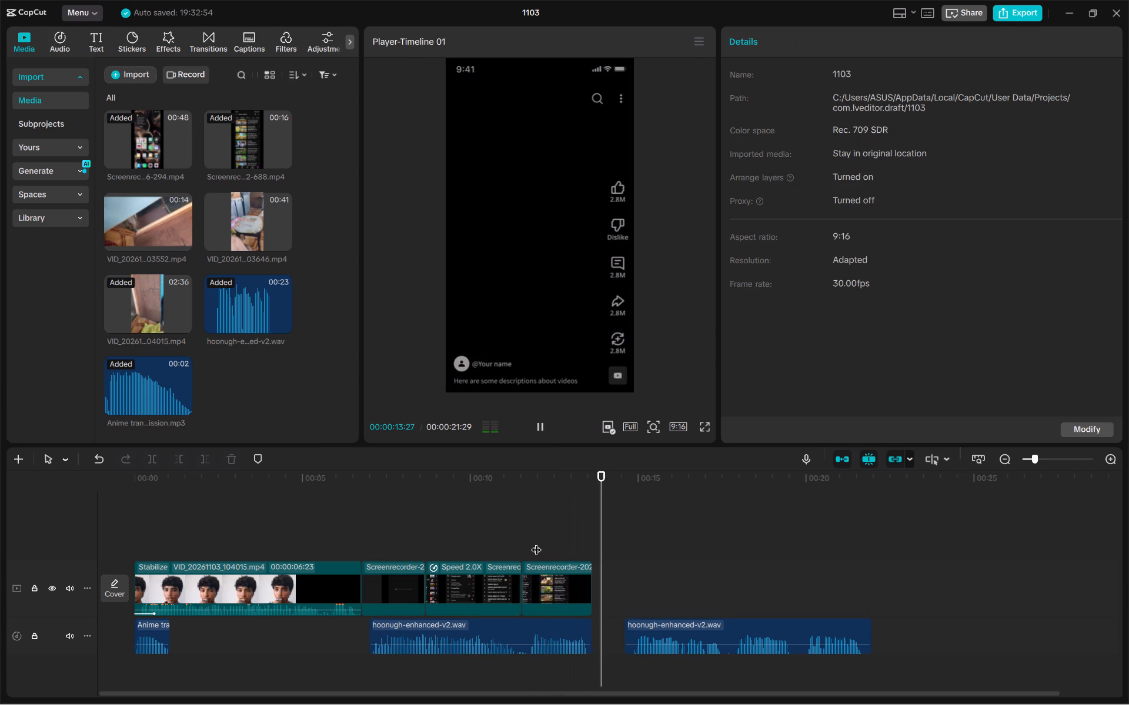
key(space)
click(461, 507)
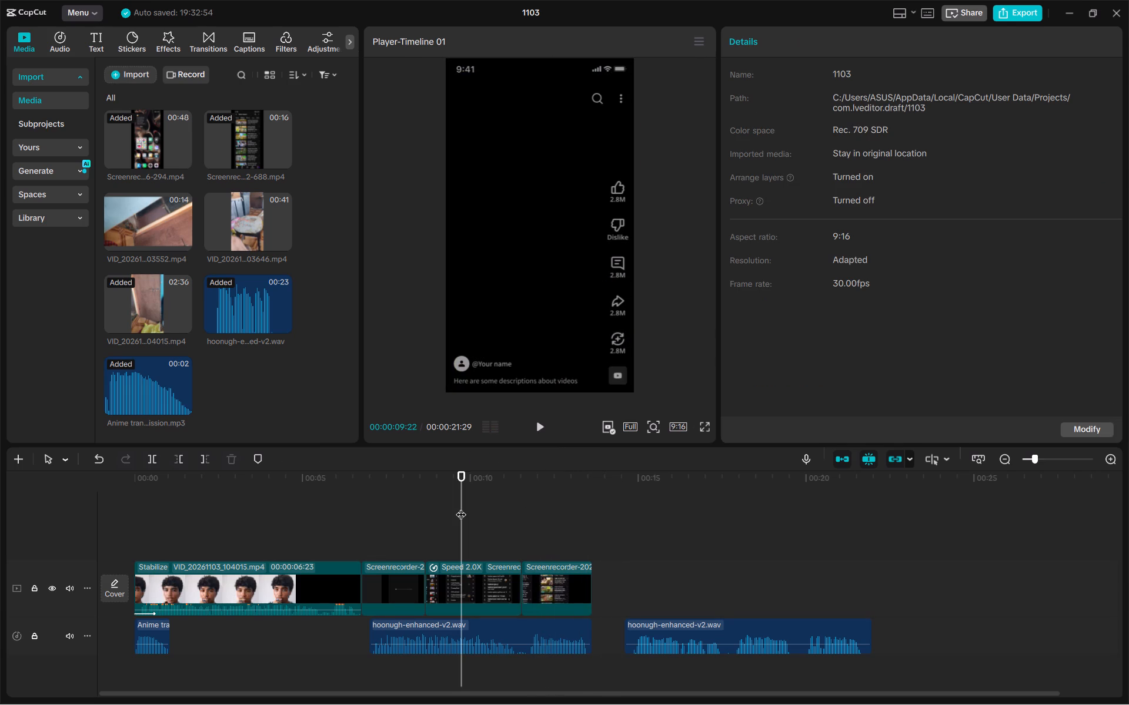
key(space)
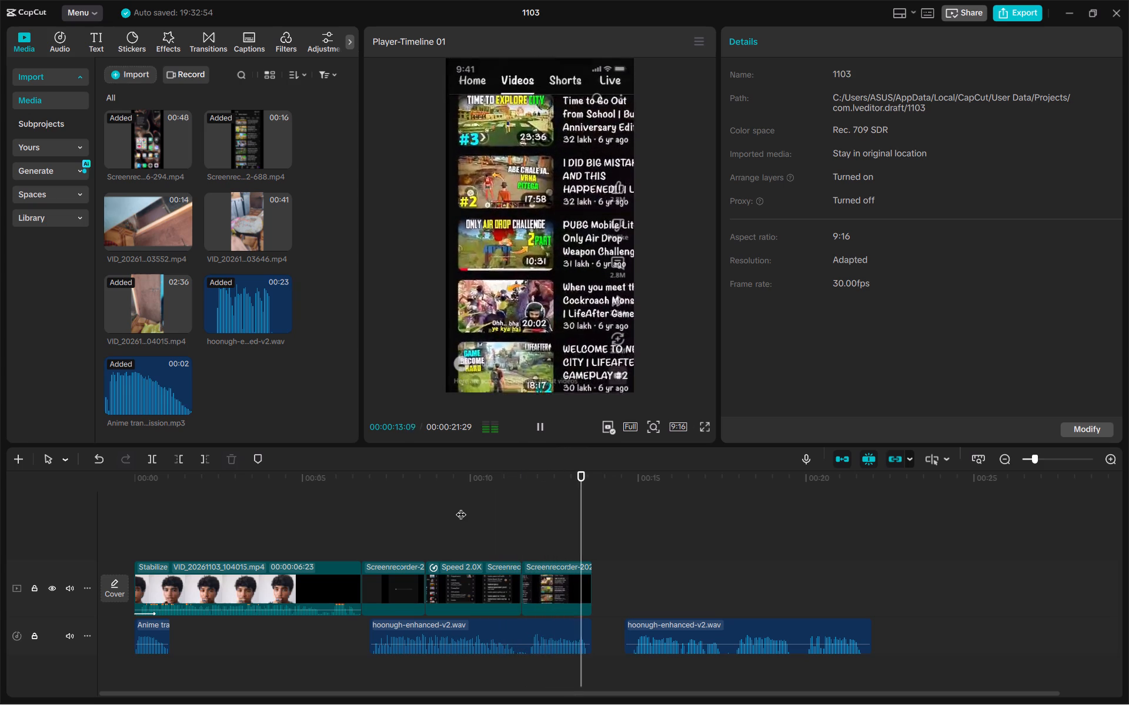
key(space)
key(space)
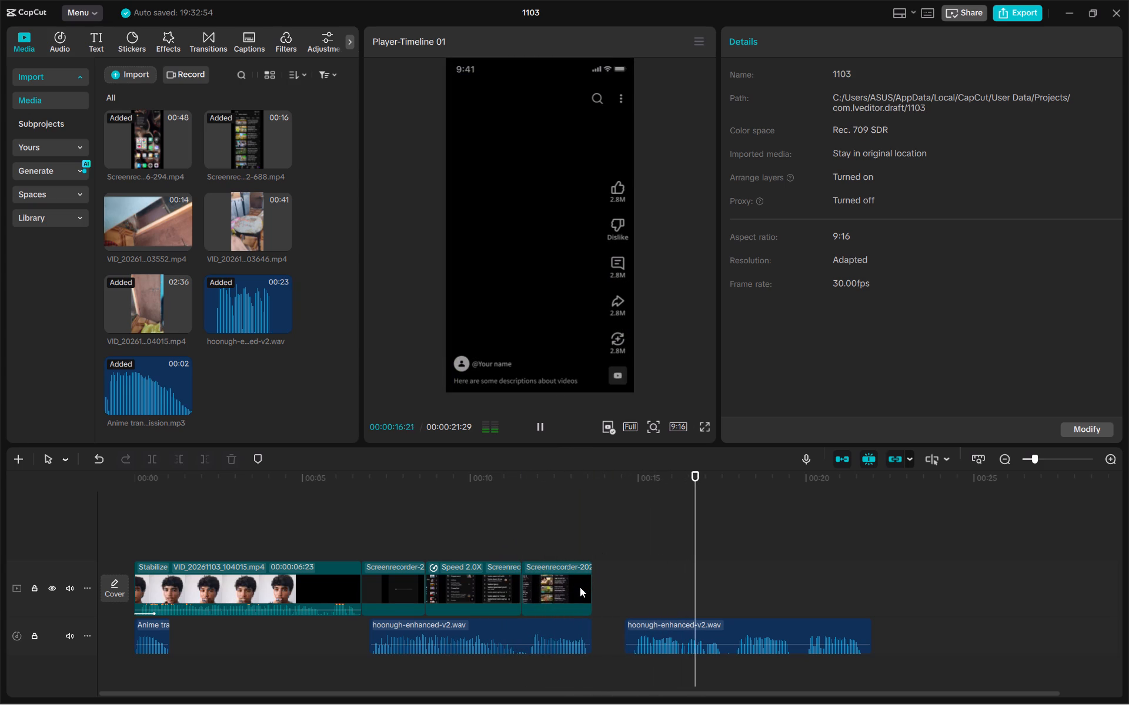
key(space)
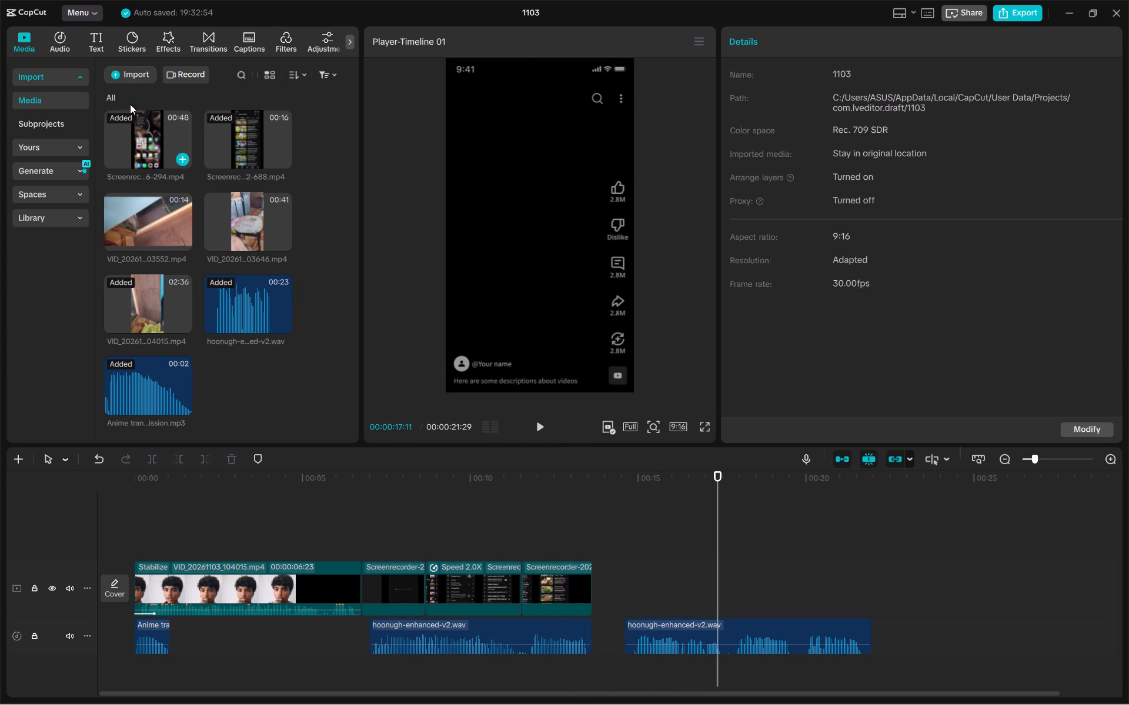
Import the "PUBG Mobile Lite Only Air Drop Weapon Challenge #2" video from the YTA folder into the project media.
click(115, 64)
click(118, 68)
click(156, 106)
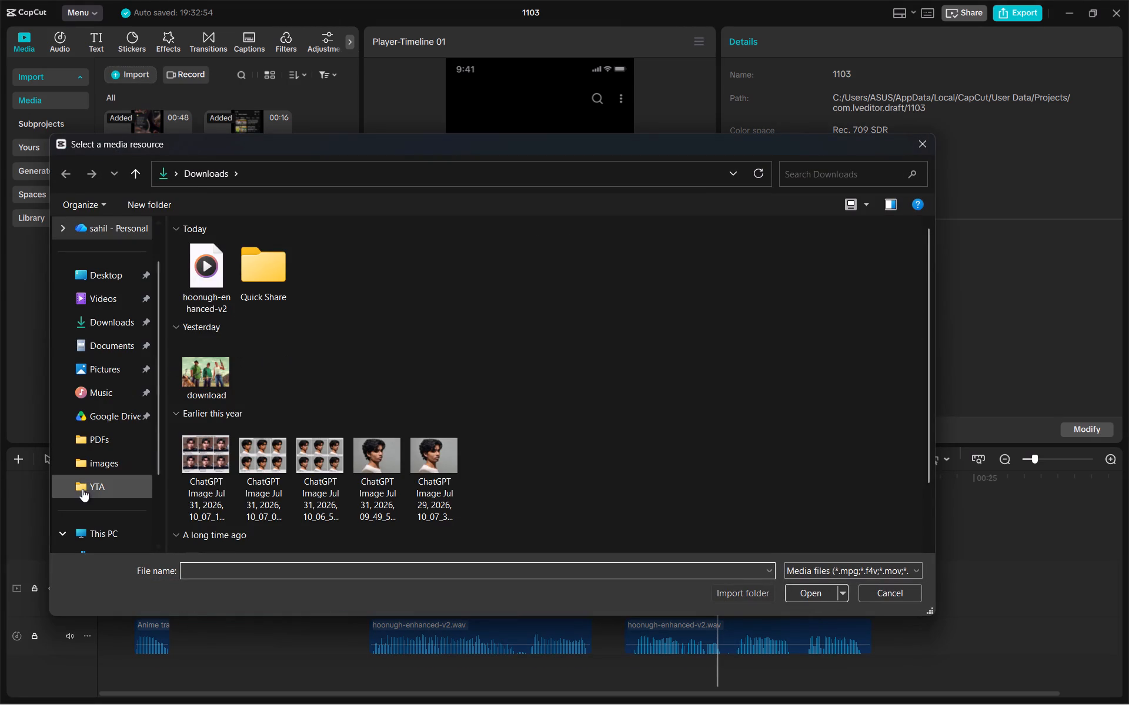
click(83, 489)
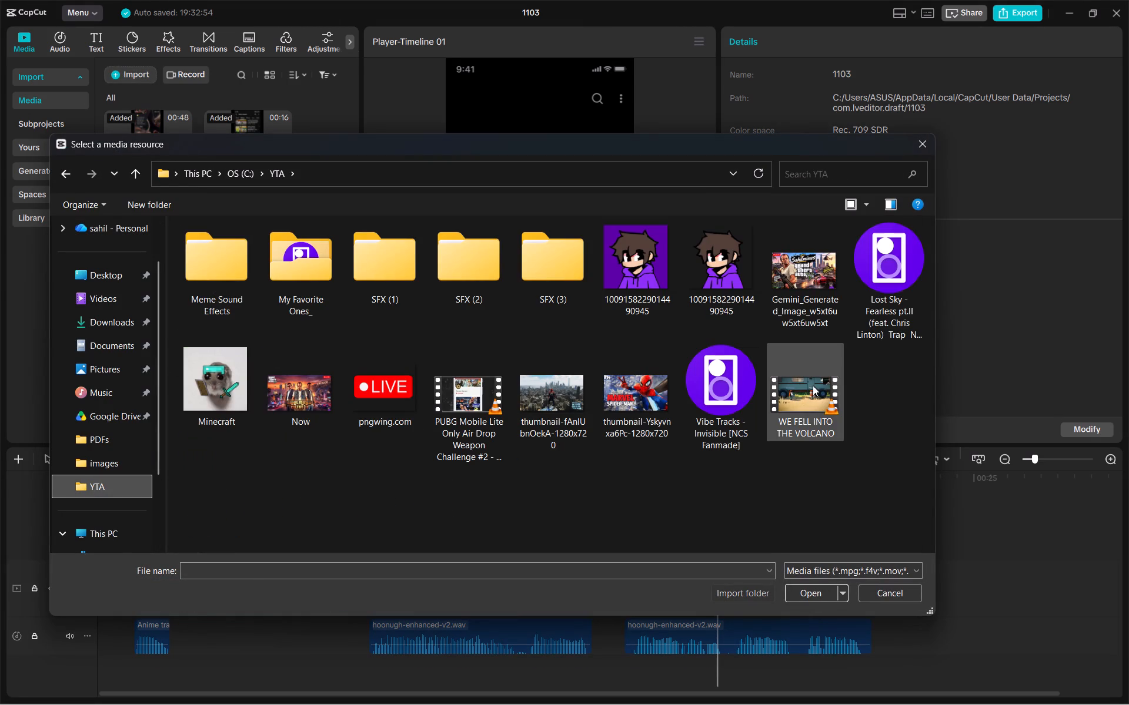
click(816, 392)
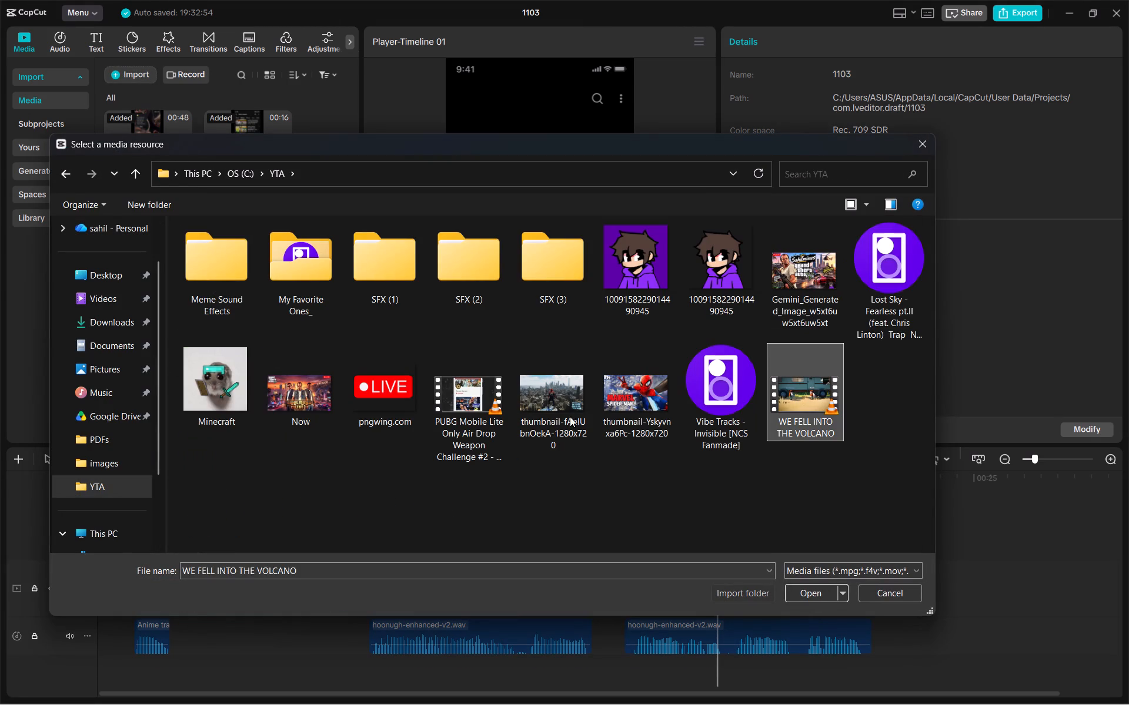
click(476, 401)
click(830, 584)
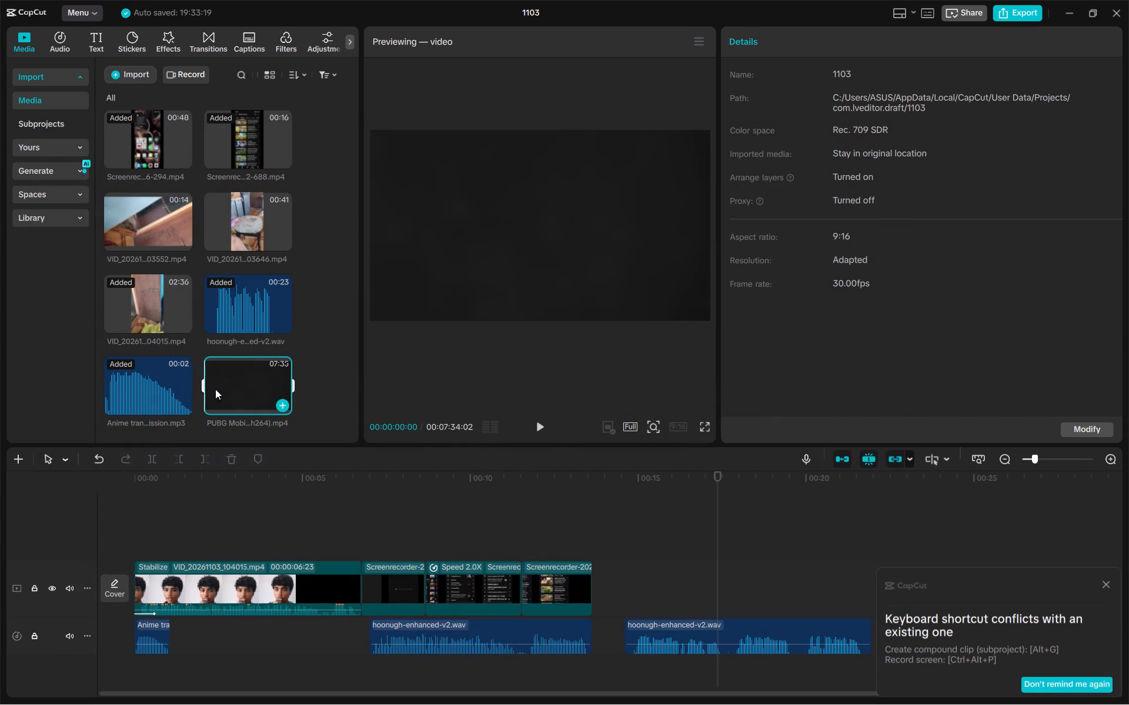
Trim the imported PUBG video to roughly its first 1 min 12 s and add it to the main track after the last screen-recording clip.
drag(203, 386, 235, 390)
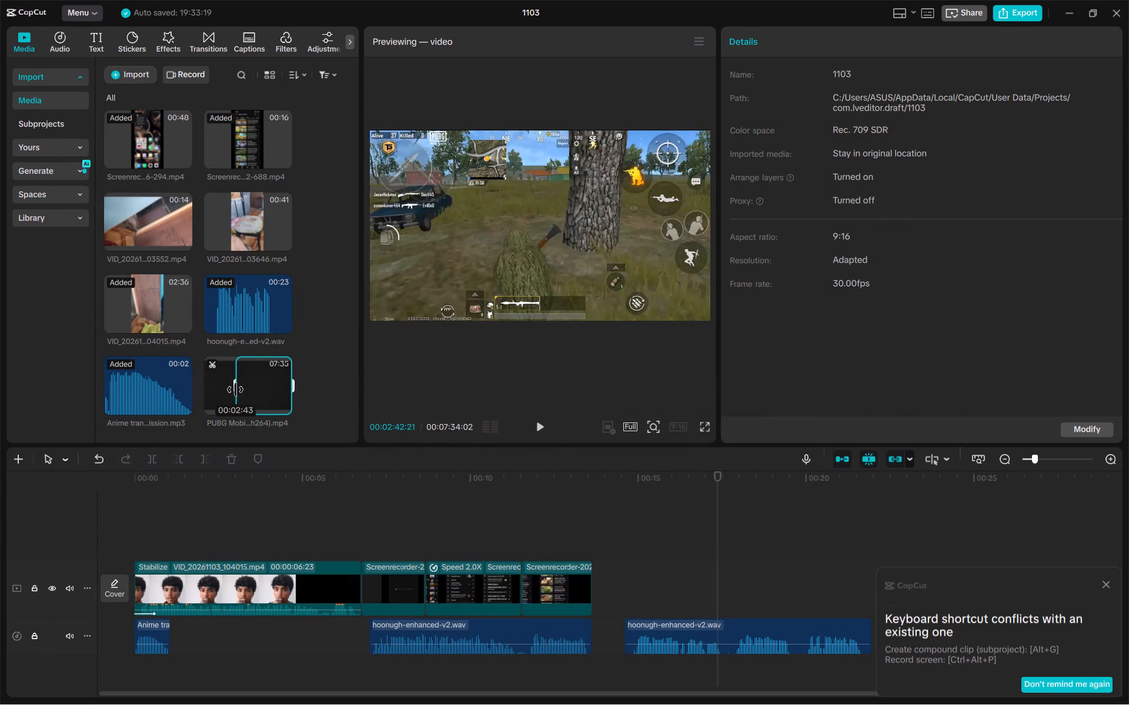
drag(235, 390, 195, 389)
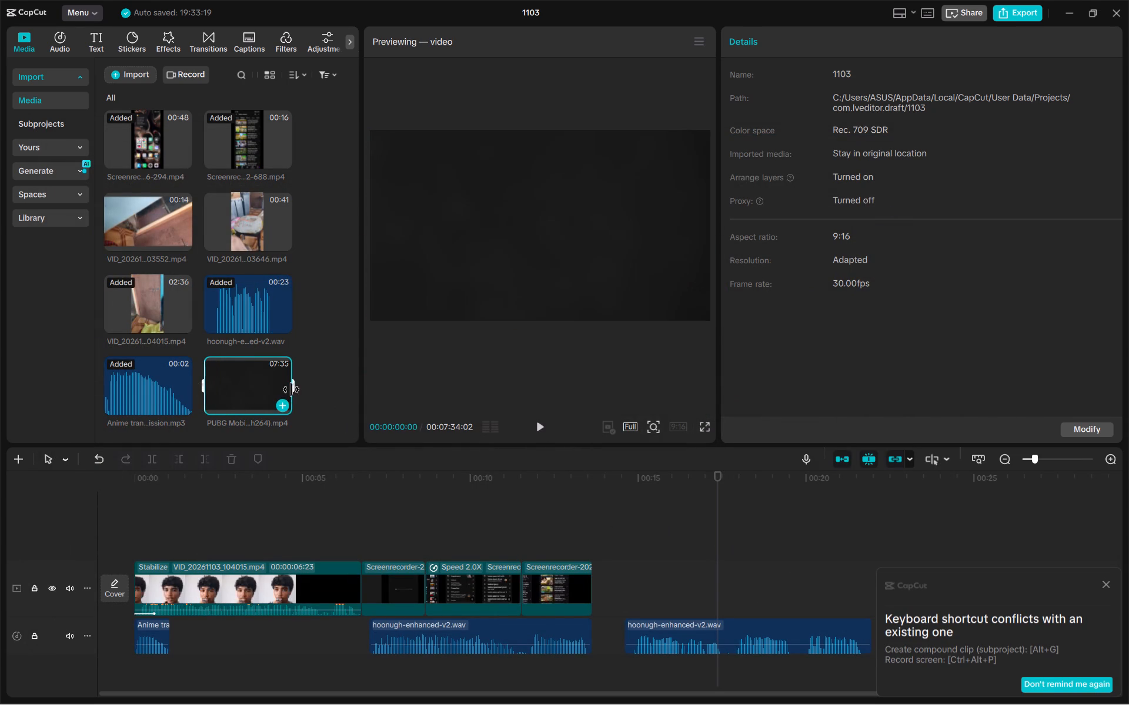
drag(290, 390, 219, 398)
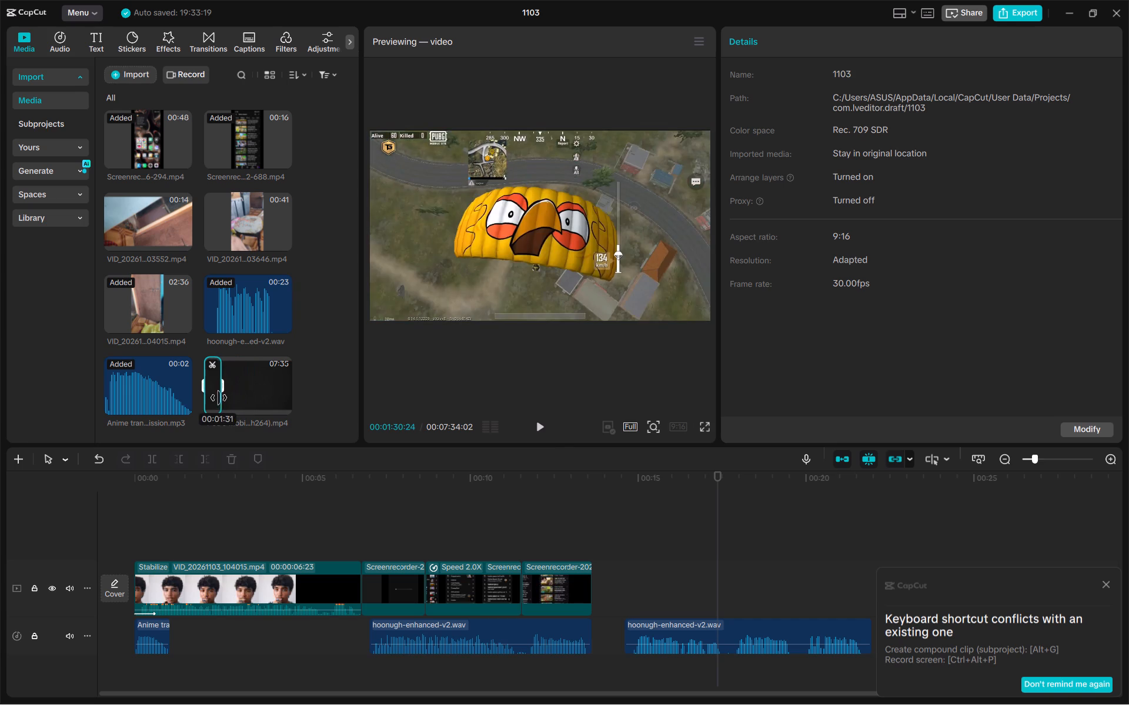
drag(219, 398, 212, 399)
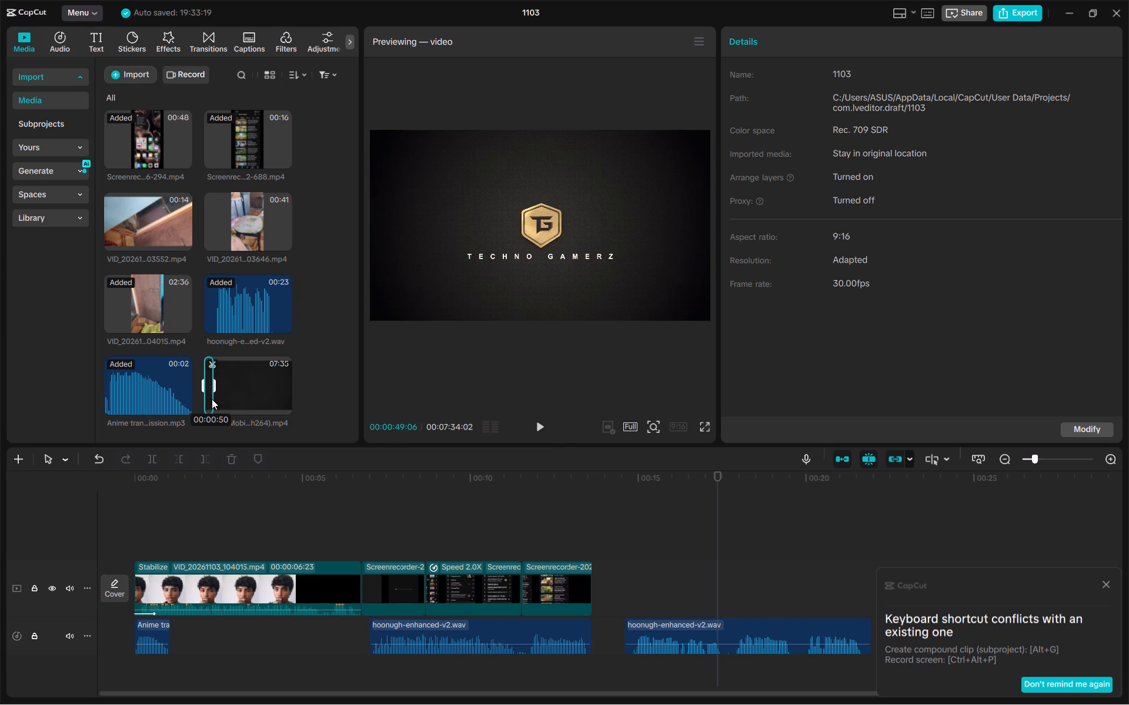
drag(212, 399, 216, 399)
click(228, 407)
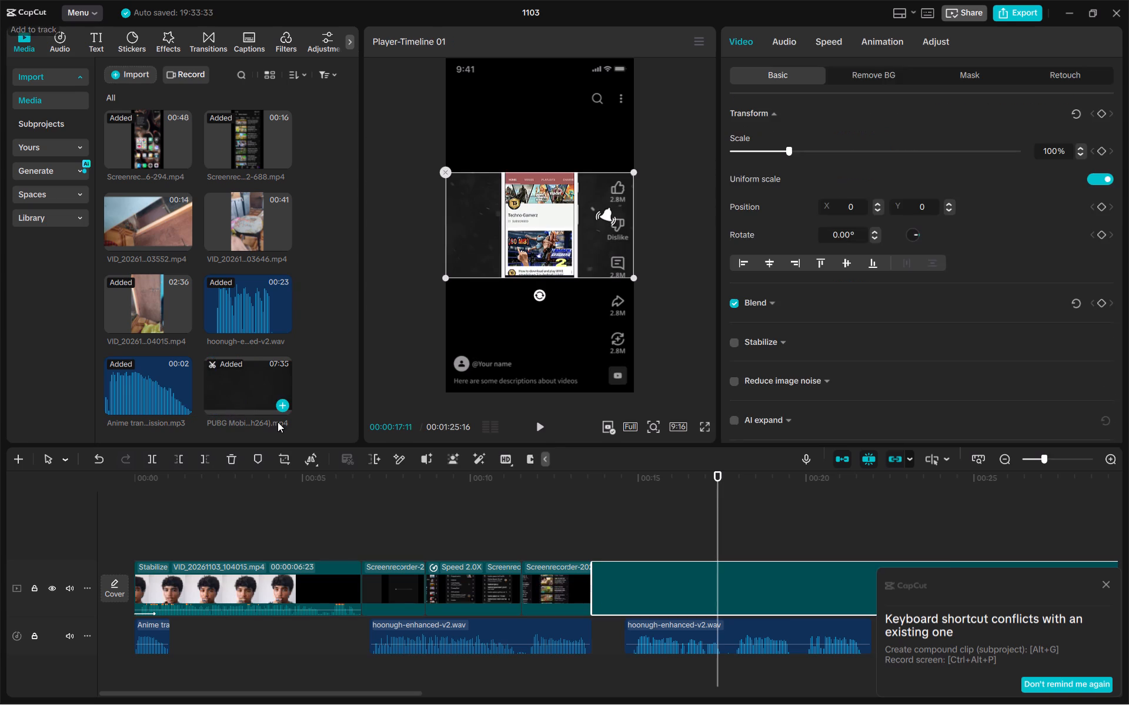
Split the PUBG clip at 00:00:23:16, where the phone intro changes to the gamer's face, and delete the intro part.
click(625, 510)
key(space)
scroll(770, 521, left, 1)
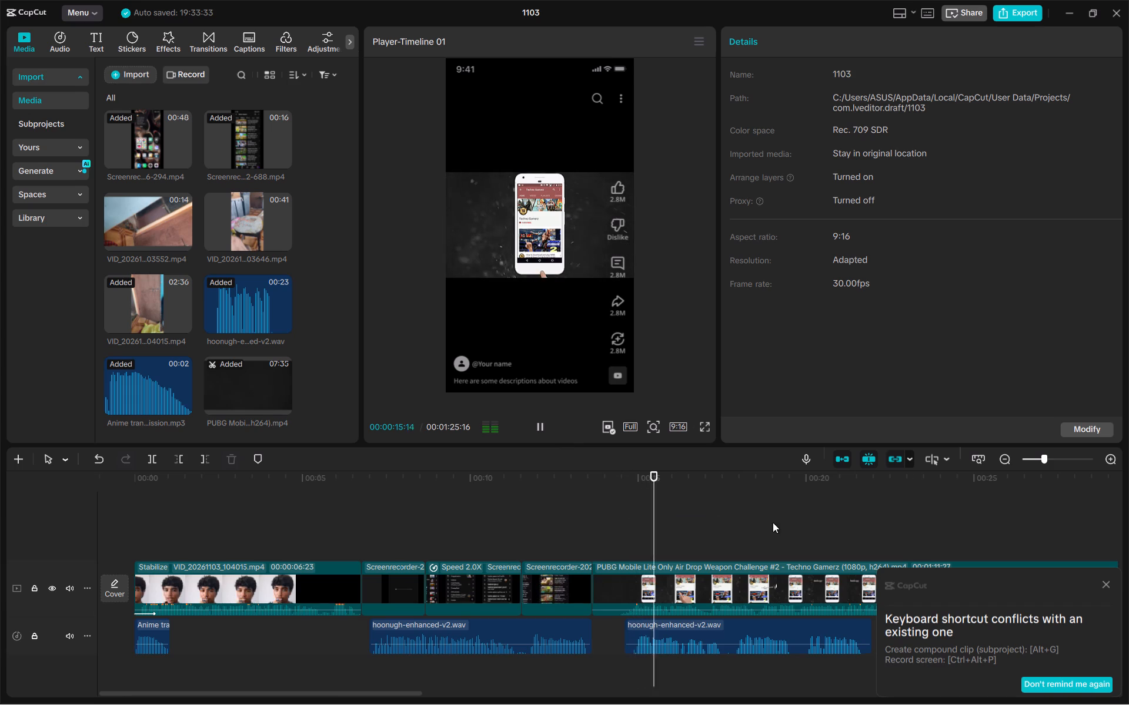
scroll(773, 522, left, 1)
click(541, 546)
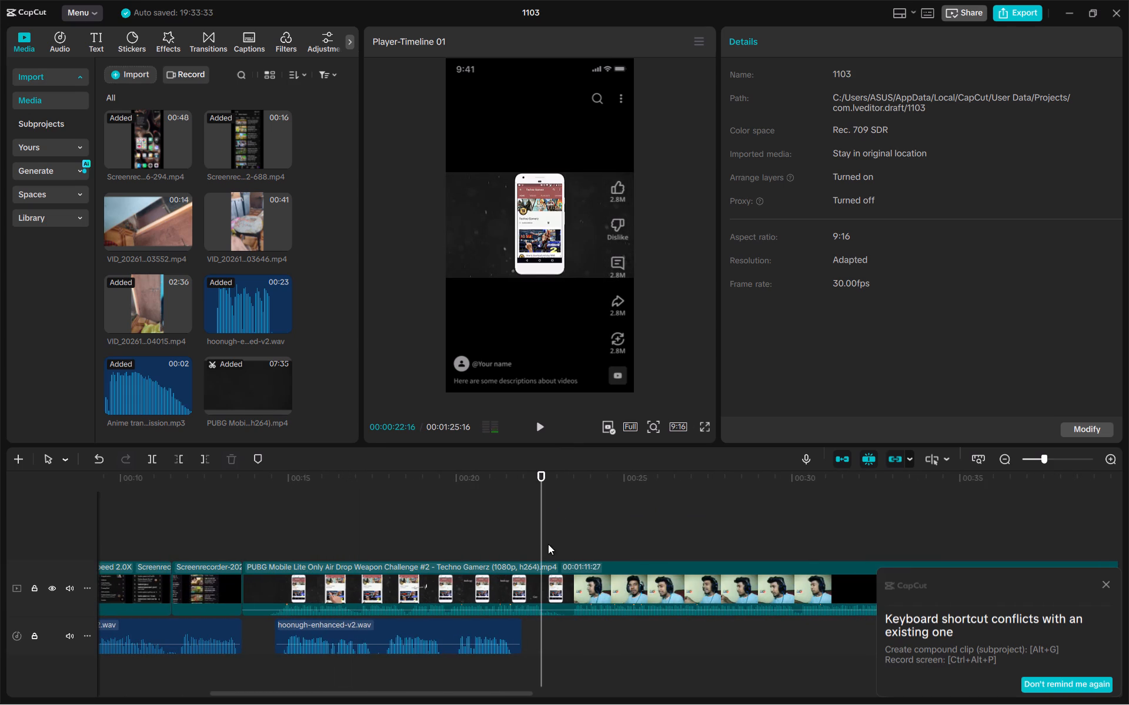
drag(545, 543, 570, 537)
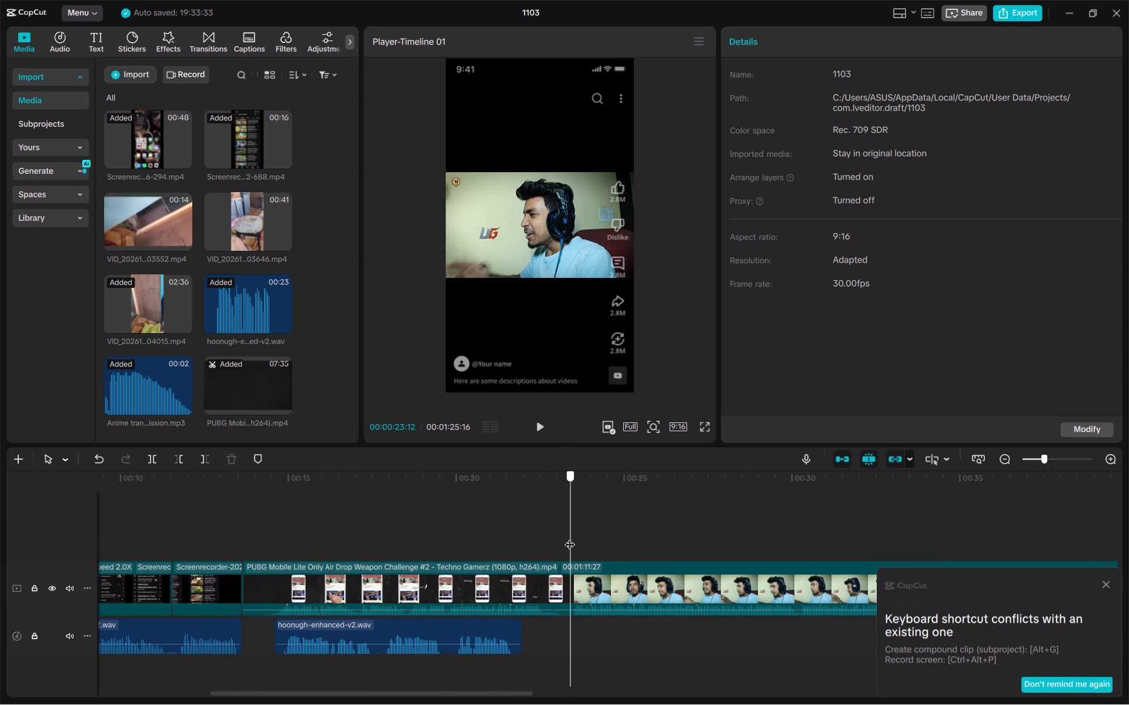
drag(570, 537, 556, 532)
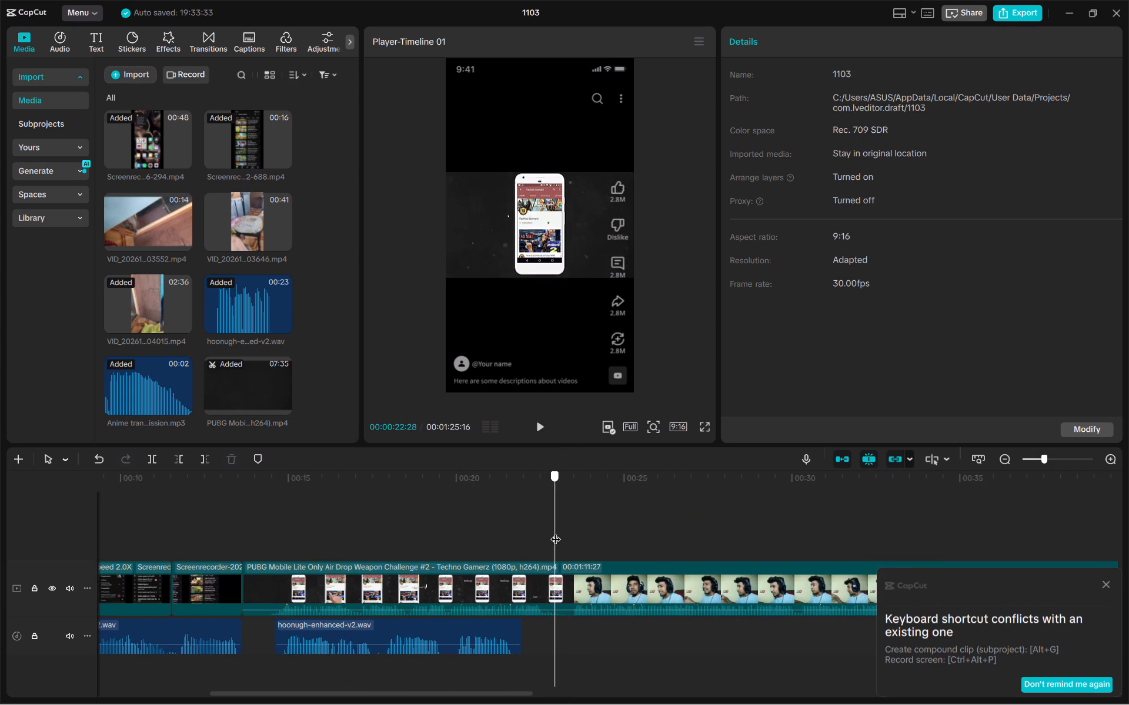
drag(556, 532, 574, 527)
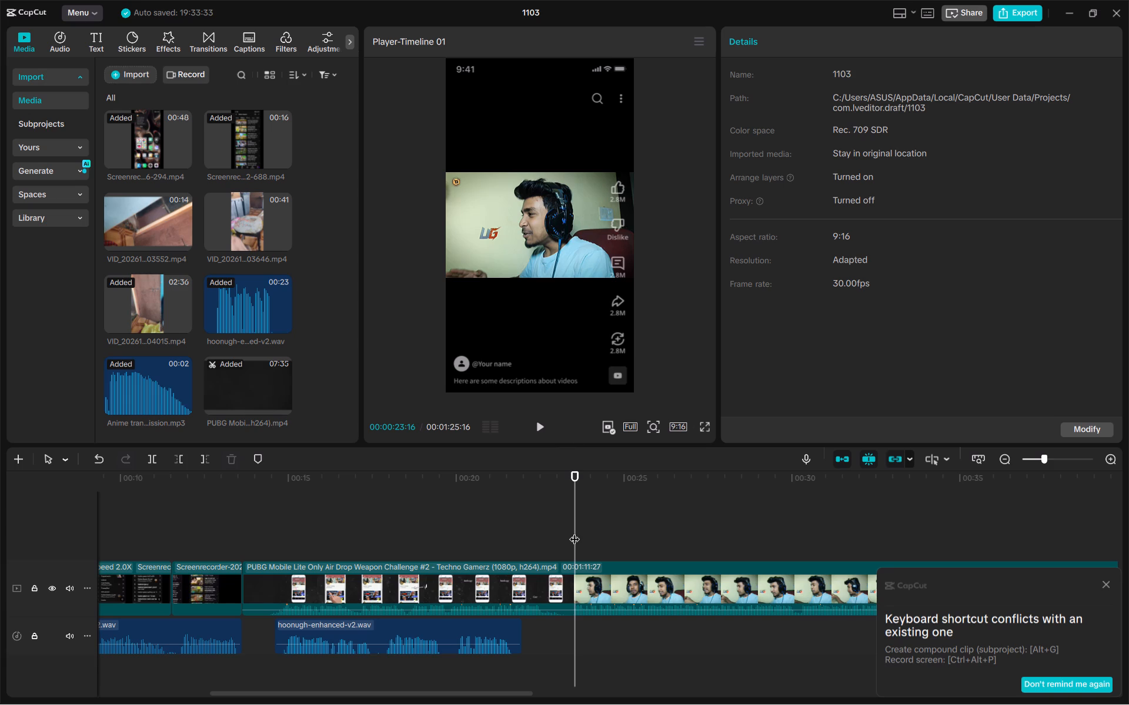
key(ctrl+b)
click(531, 596)
key(Delete)
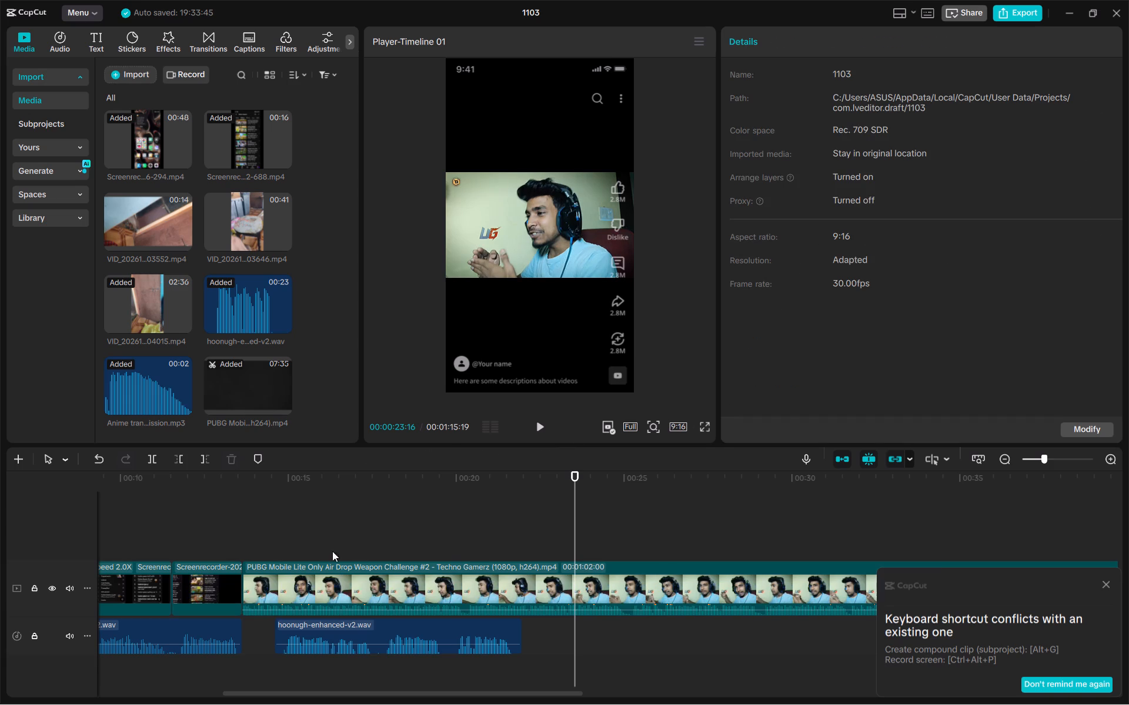
Play the shortened PUBG clip against the voiceover, and shift the last voiceover segment to start at about 00:00:16:11.
click(332, 551)
drag(332, 551, 245, 574)
key(space)
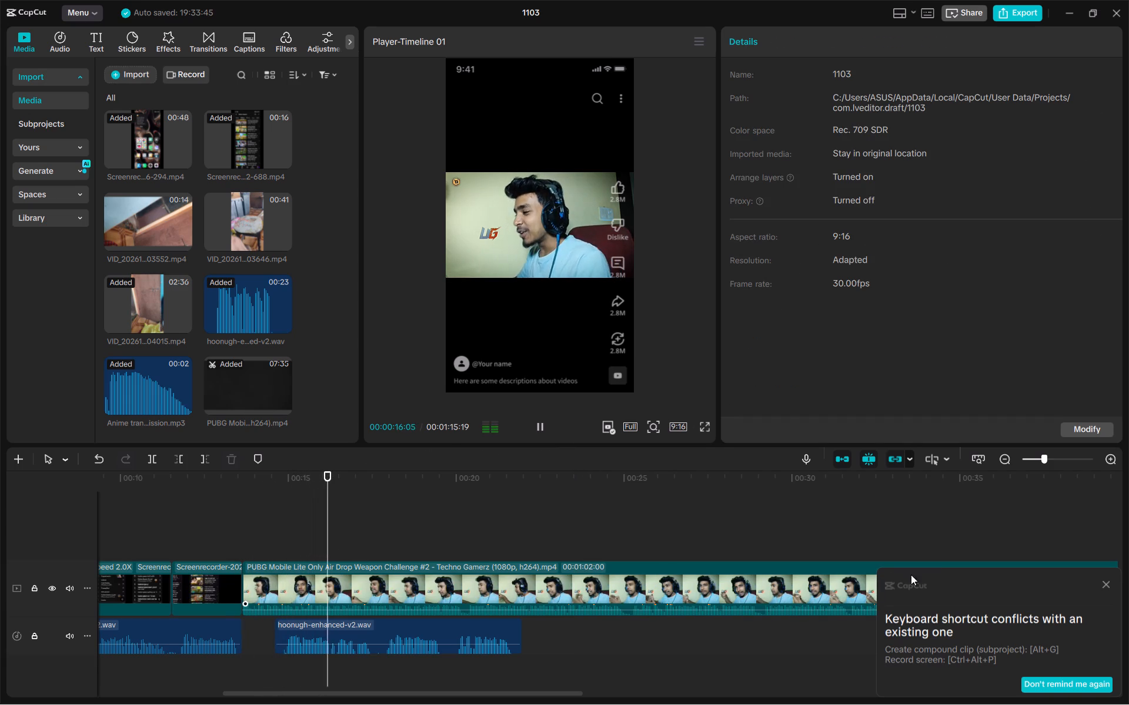
click(1103, 585)
key(space)
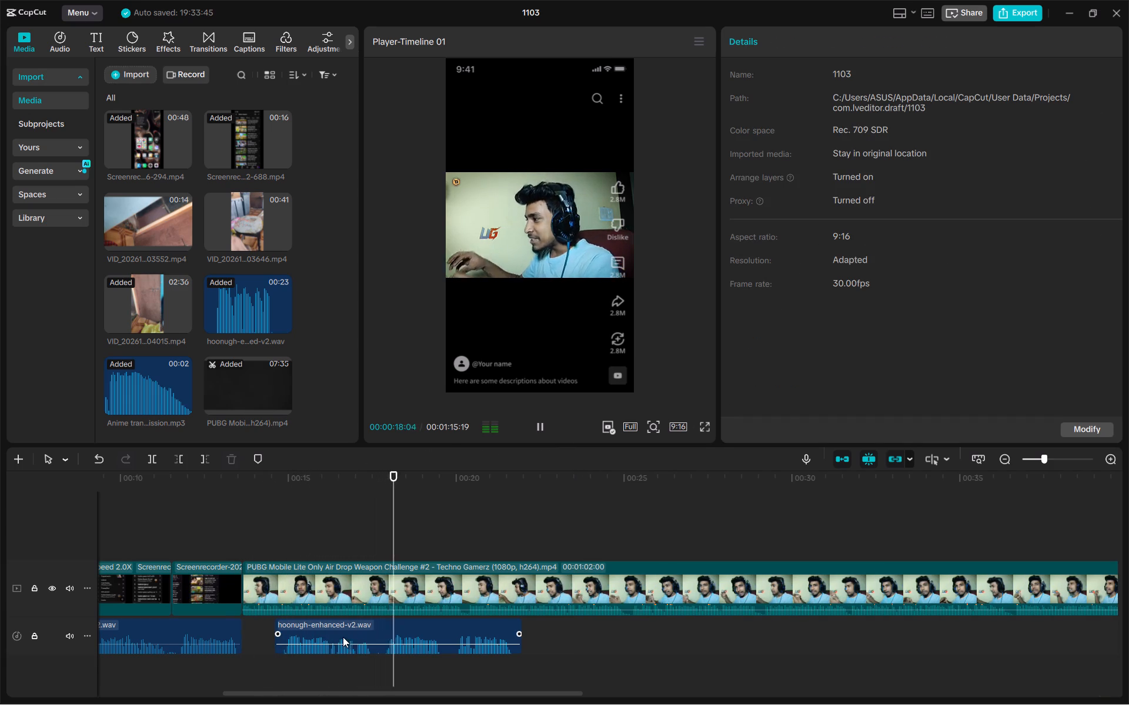
key(space)
click(342, 636)
click(355, 529)
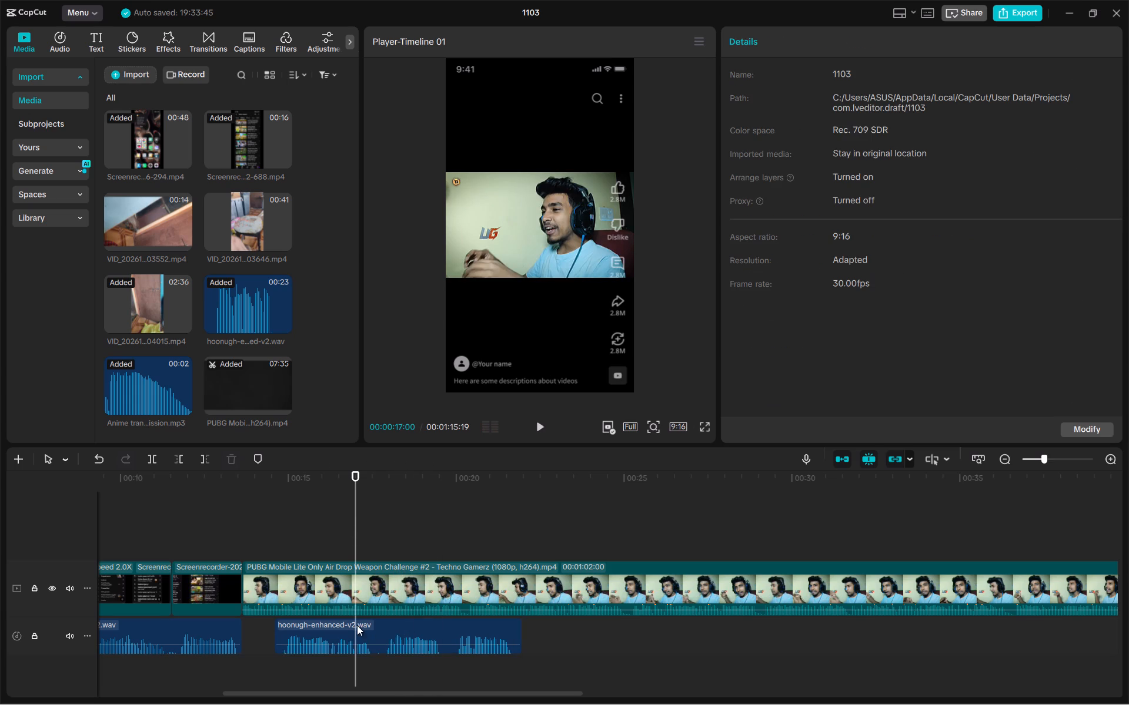
drag(357, 625, 416, 629)
Review the gamer's opening line, split the PUBG clip at the last voiceover segment's start, and delete everything after the cut.
click(231, 541)
key(space)
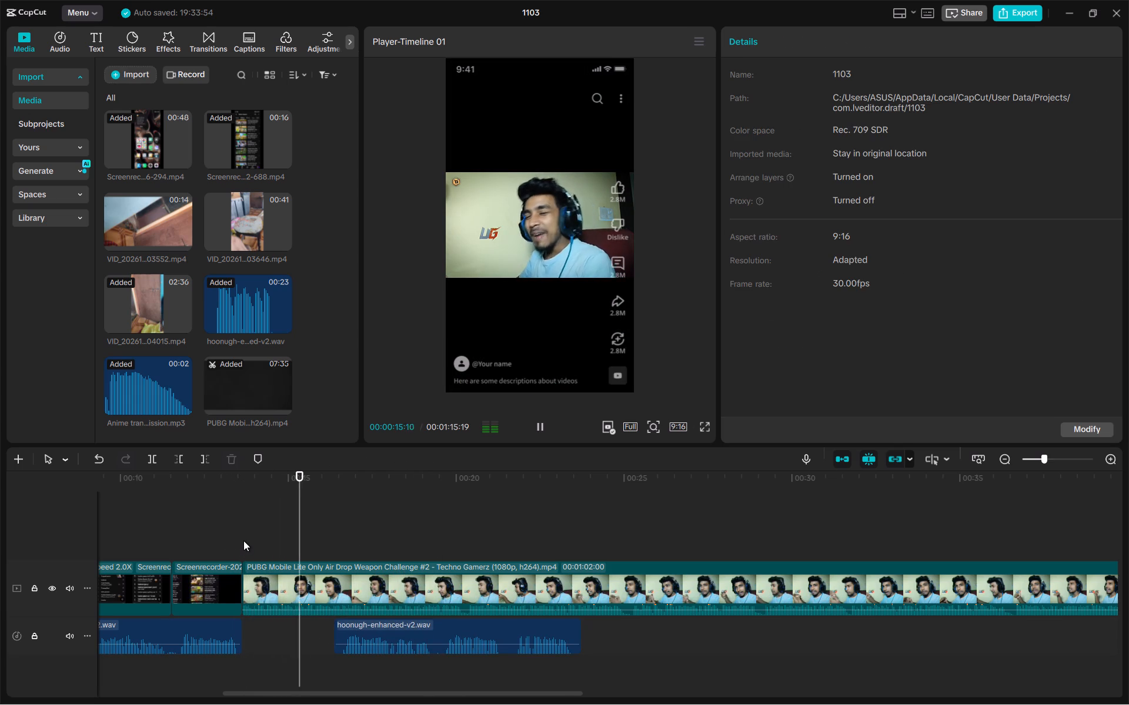
key(space)
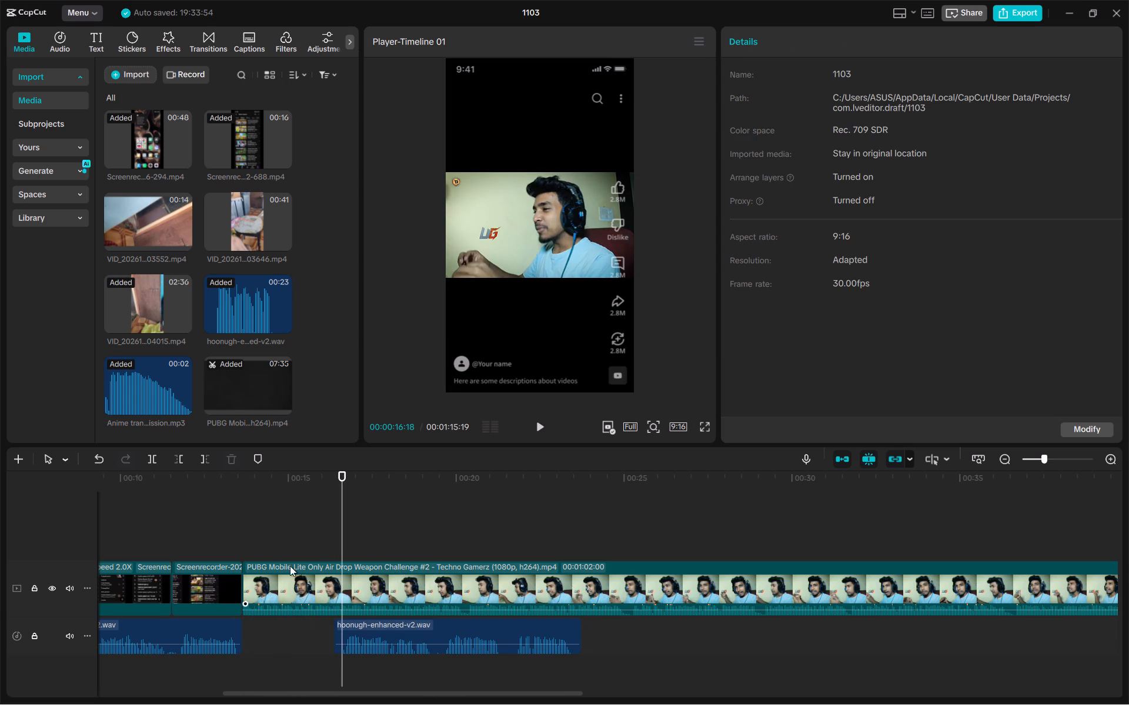
key(space)
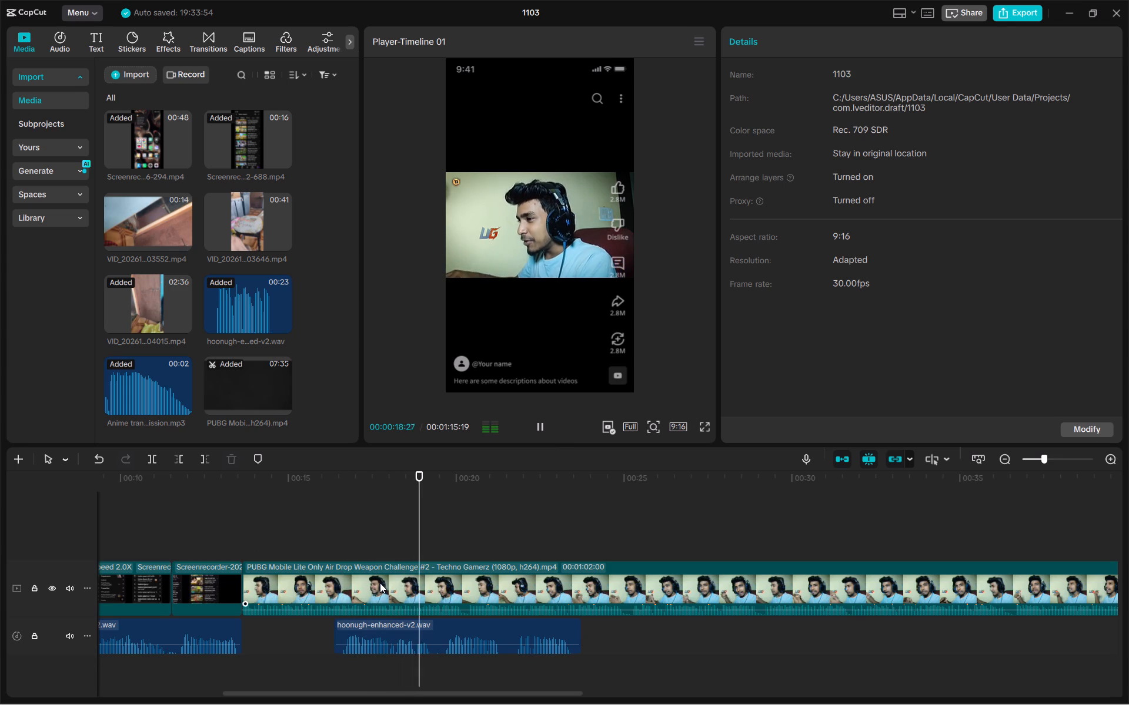
click(289, 548)
key(space)
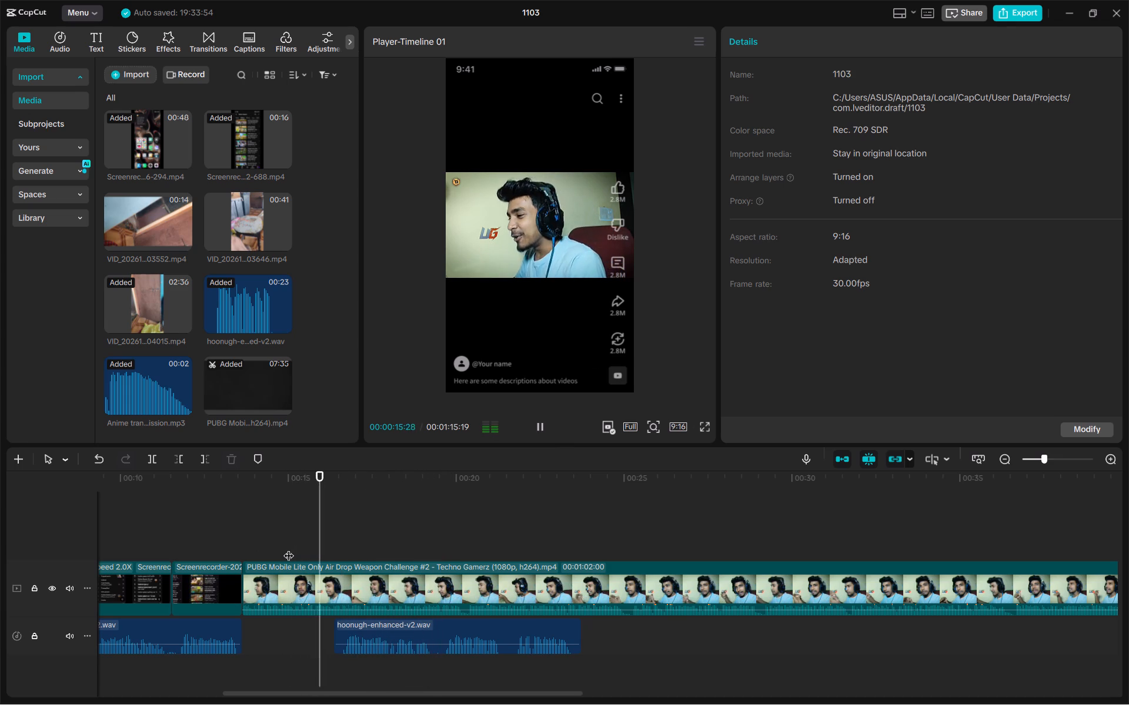
key(space)
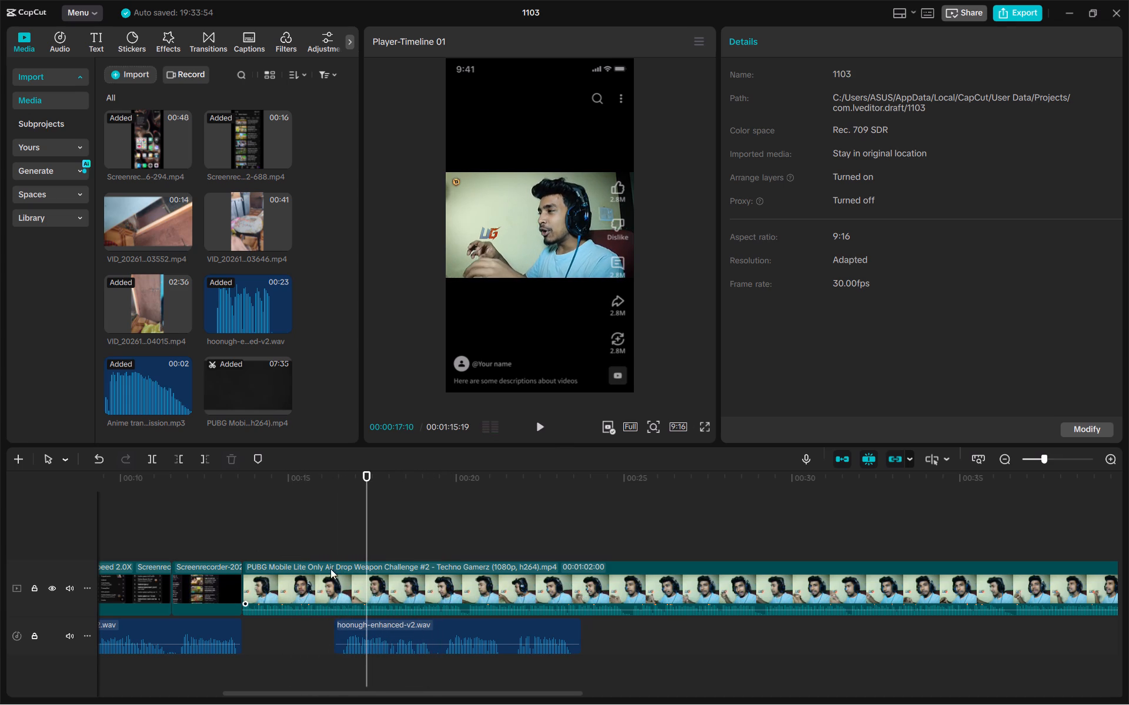
click(357, 586)
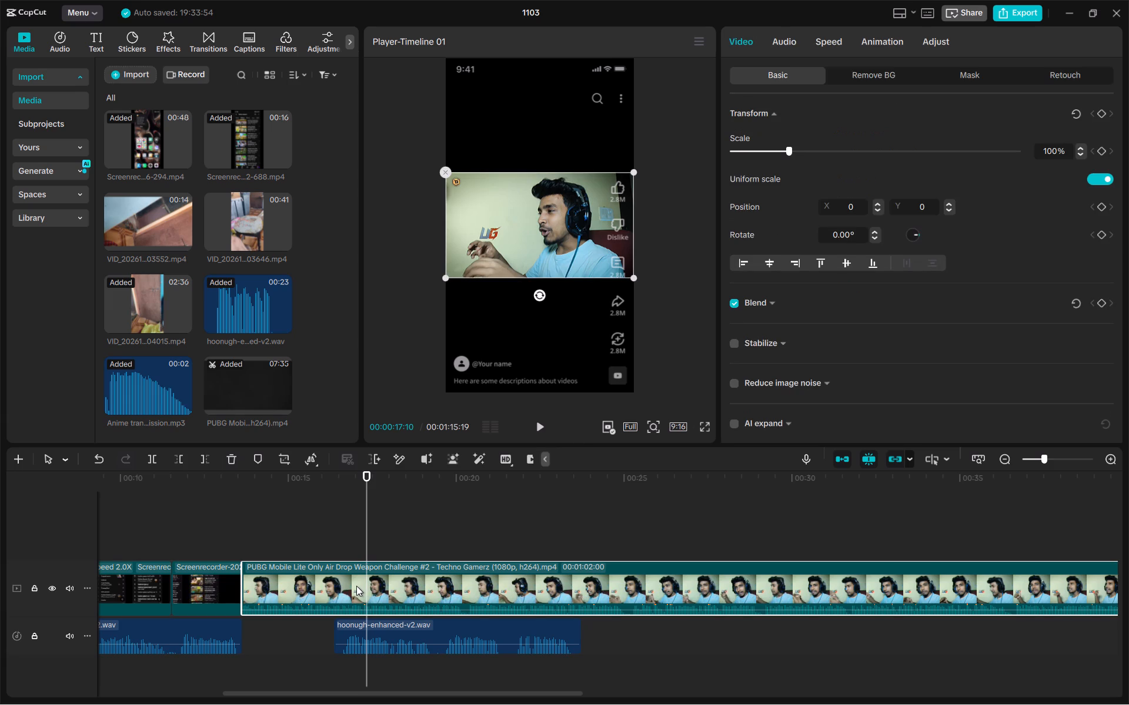
key(b)
click(335, 586)
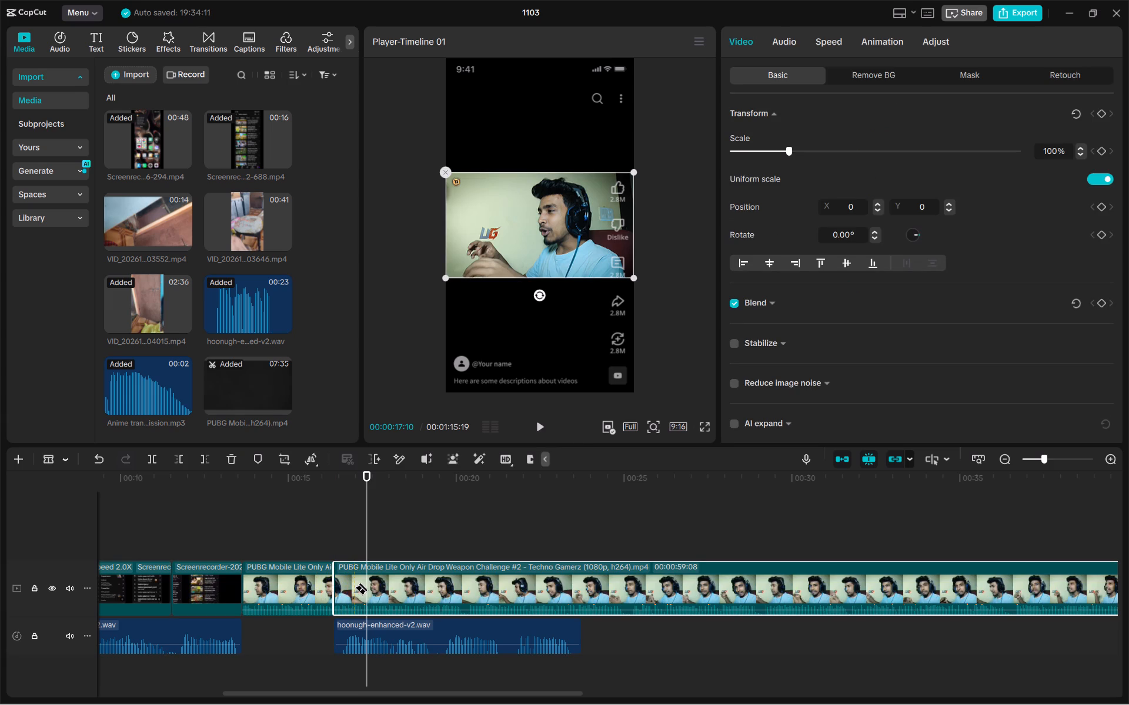
key(Delete)
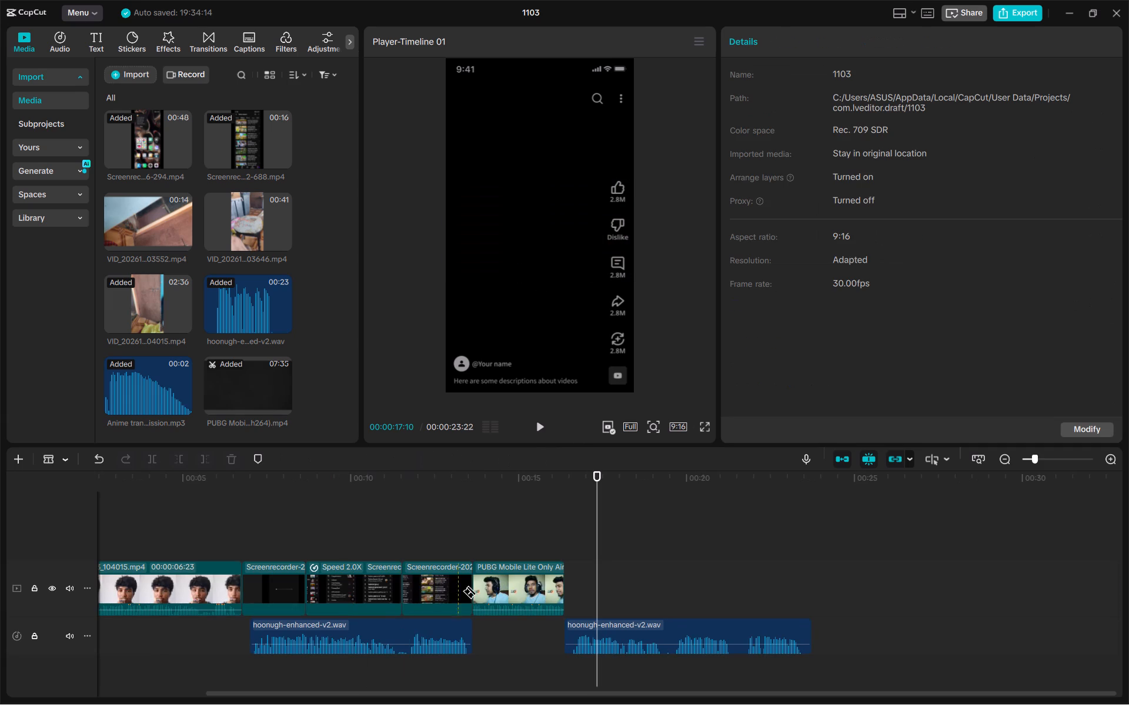
Extend the end of the remaining PUBG clip about 2 seconds past the start of the last voiceover segment.
key(a)
click(506, 595)
drag(566, 584, 633, 587)
click(571, 605)
click(562, 597)
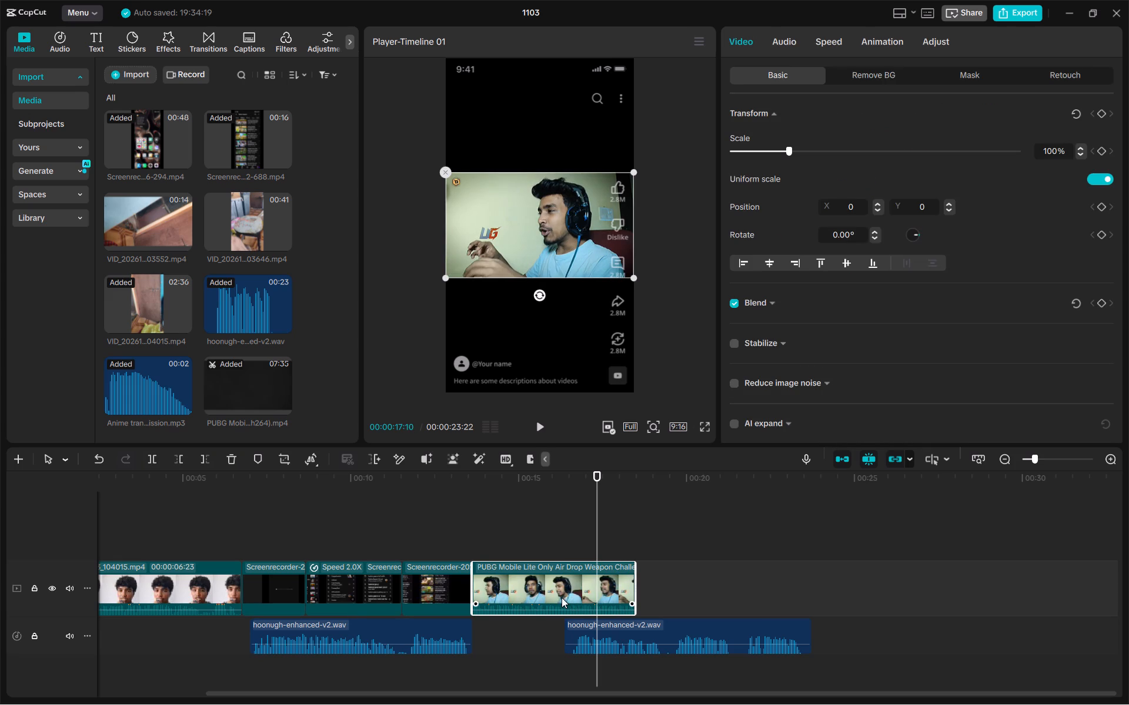
Keyframe the PUBG clip's volume from 0.0 dB at 00:00:16:00 down to -∞ dB at 00:00:16:11, where the voiceover begins.
drag(597, 536, 554, 542)
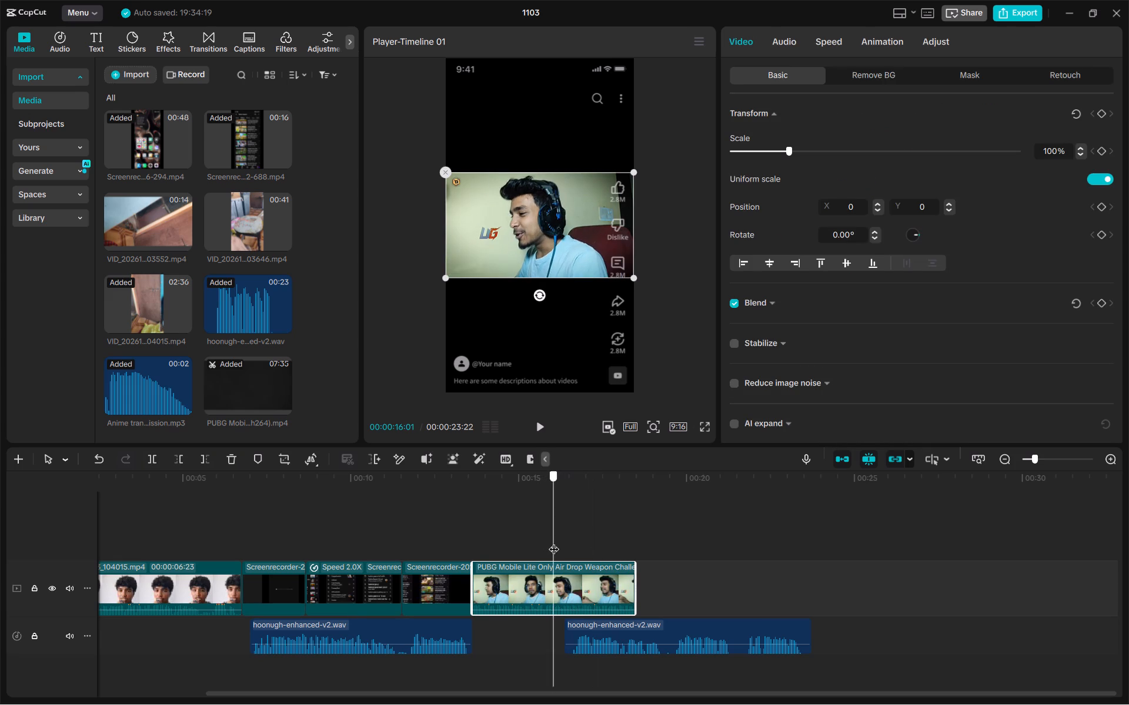
drag(554, 542, 552, 542)
click(557, 580)
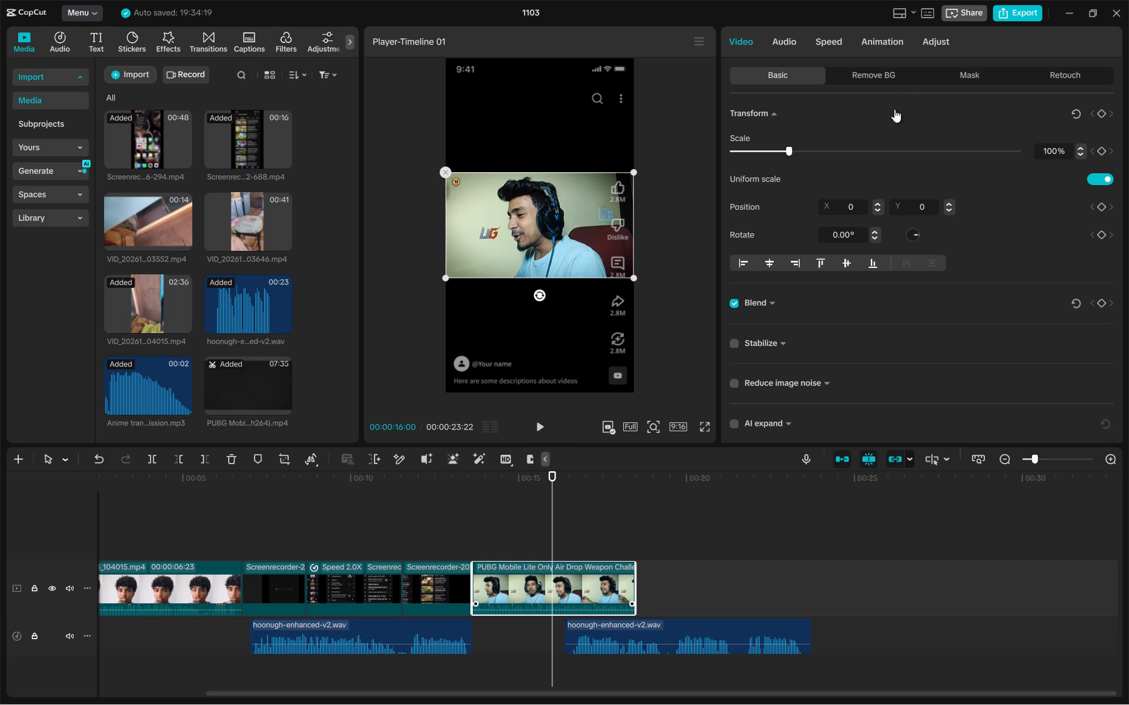
click(799, 41)
click(1105, 117)
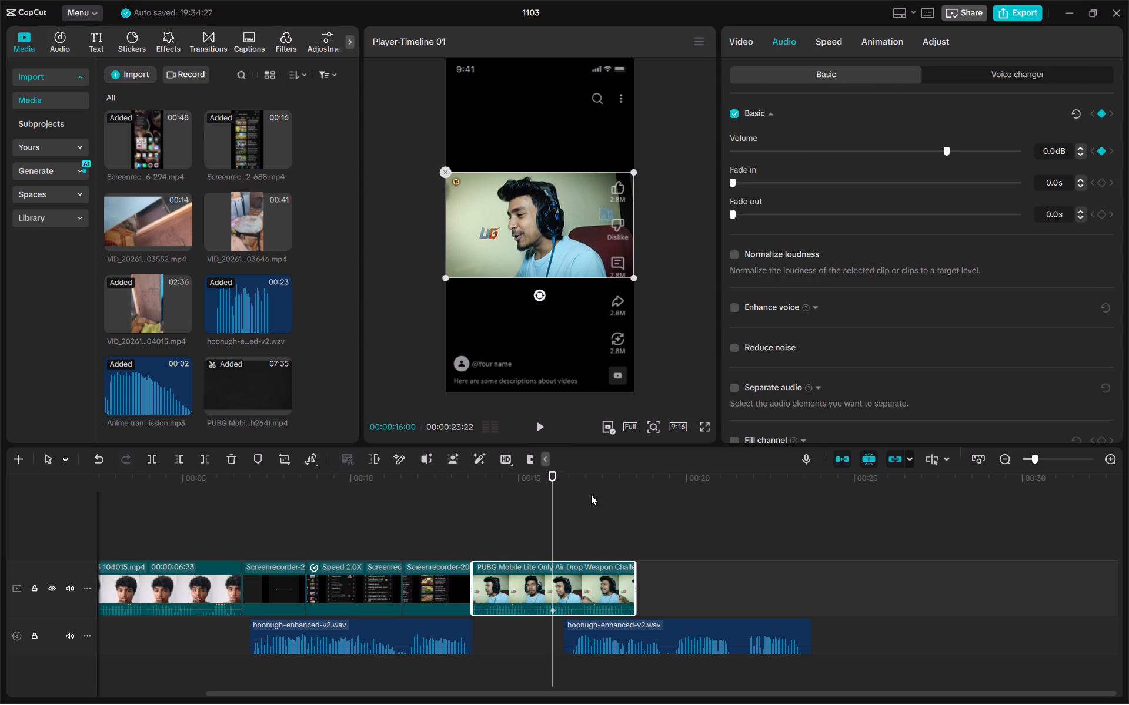
drag(554, 522, 569, 522)
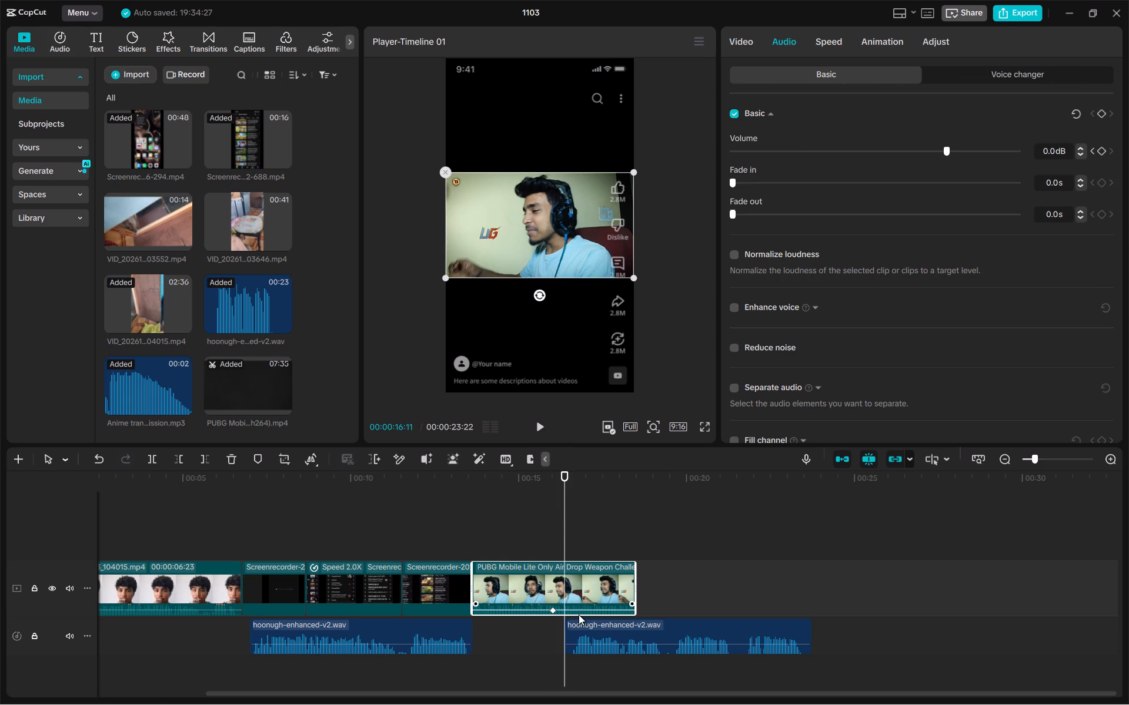
drag(947, 150, 576, 202)
Play through the audio fade, and extend the PUBG clip's end to about 00:00:21:11 under the voiceover.
click(500, 479)
key(space)
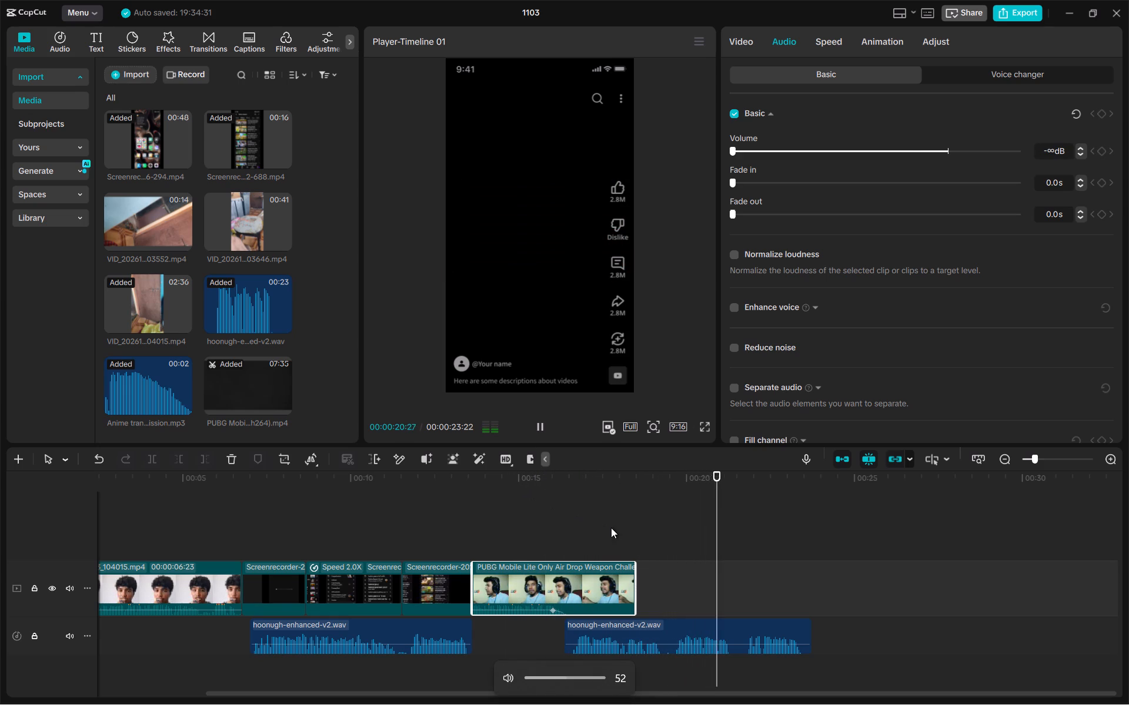
click(611, 528)
key(space)
click(620, 571)
drag(636, 576, 662, 578)
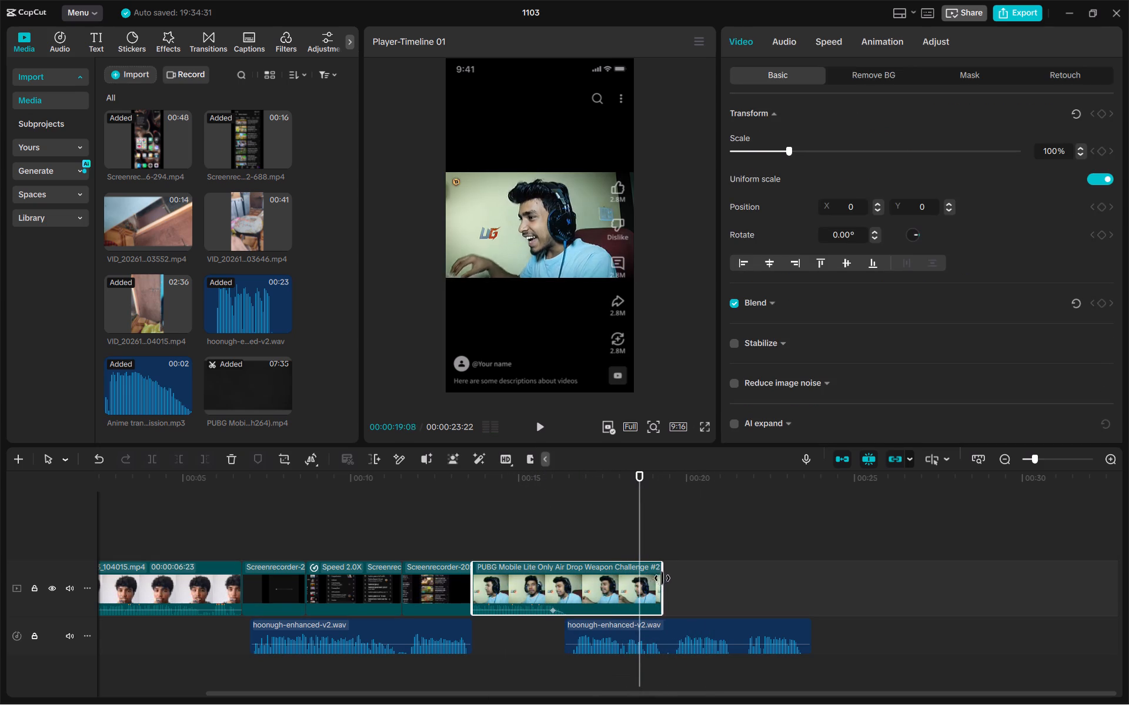
drag(662, 578, 791, 590)
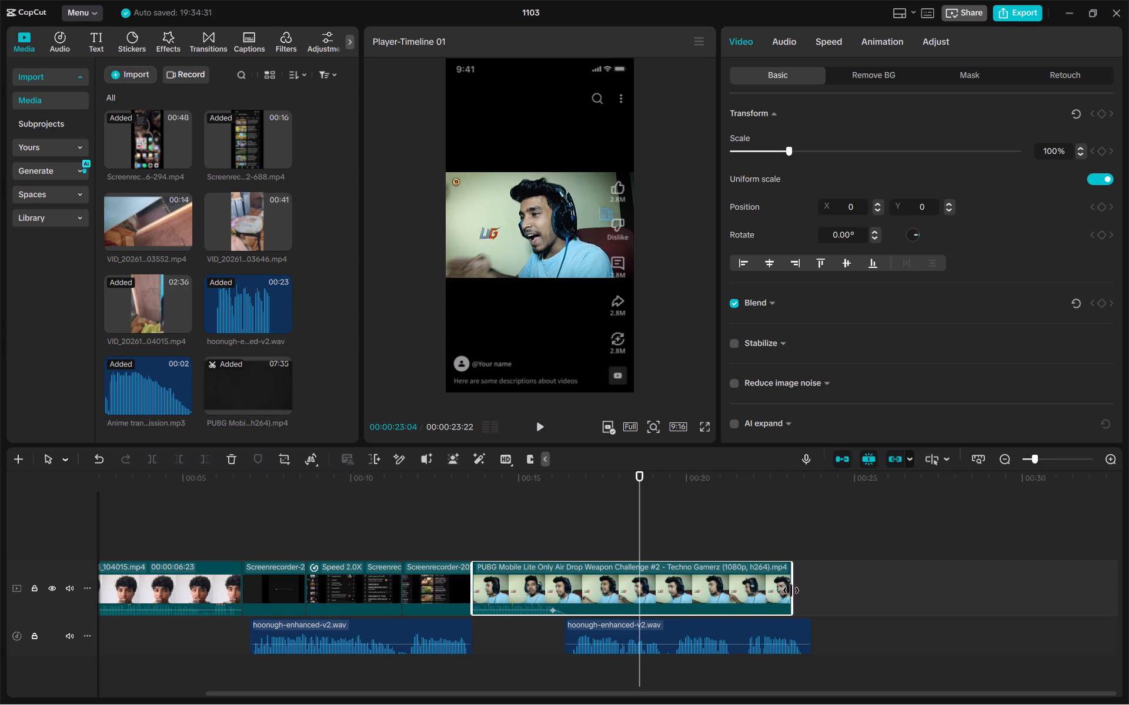
drag(791, 590, 730, 576)
Play the extended PUBG clip, and enlarge it to 148% at 00:00:16:11.
key(space)
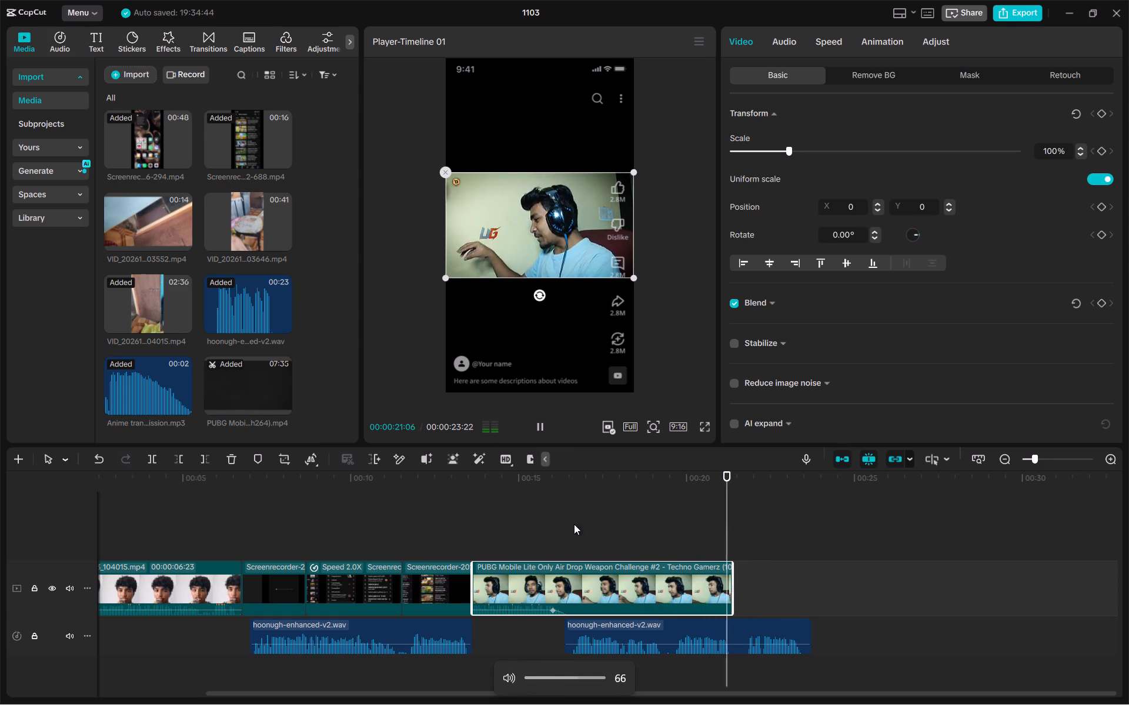
click(573, 544)
click(562, 545)
click(567, 204)
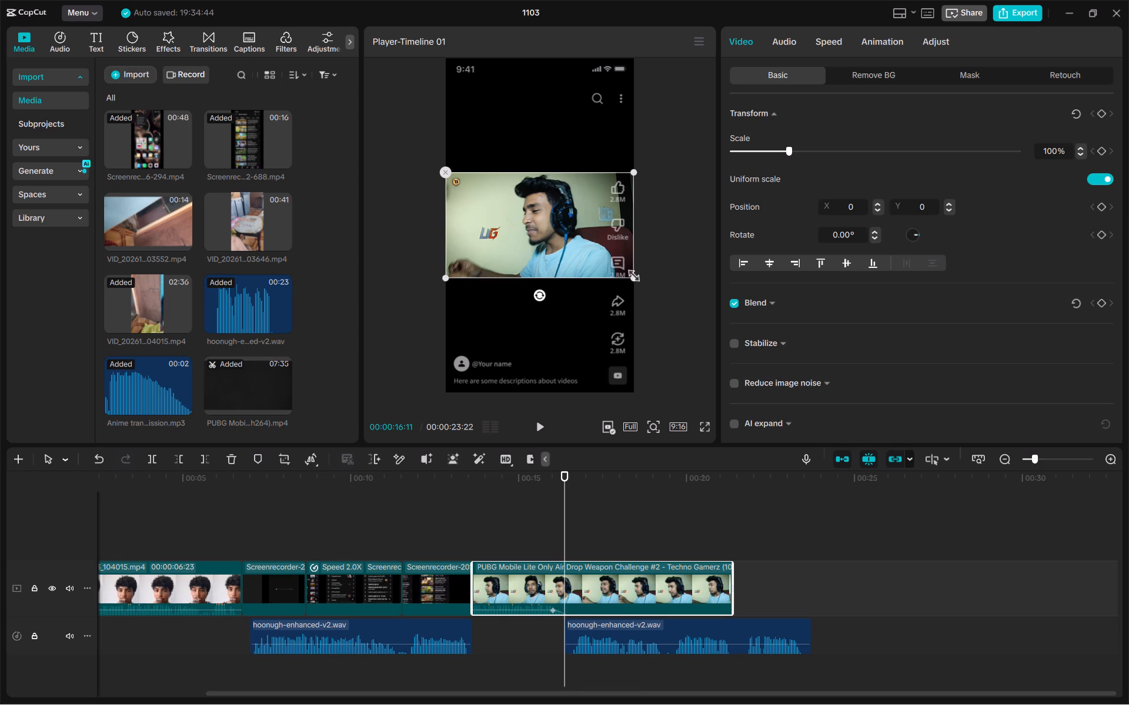
drag(631, 274, 685, 330)
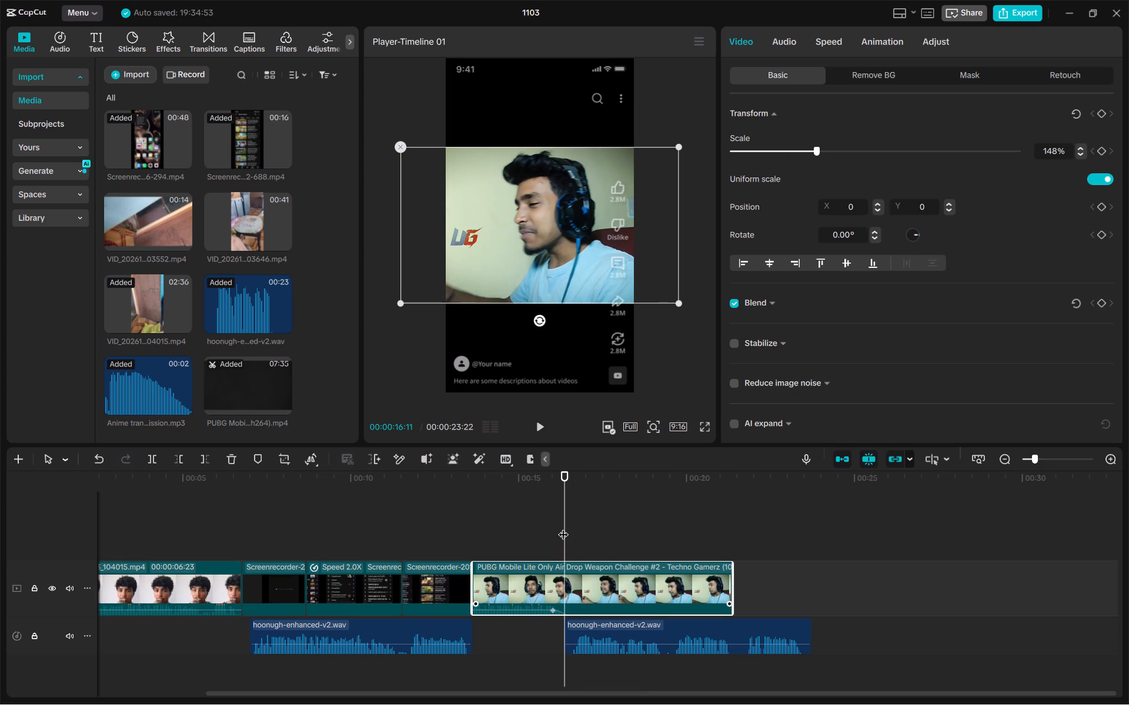
Check the enlarged PUBG clip from its start, and add a Transform keyframe at 00:00:16:11 where the voiceover begins.
drag(567, 514, 470, 536)
key(space)
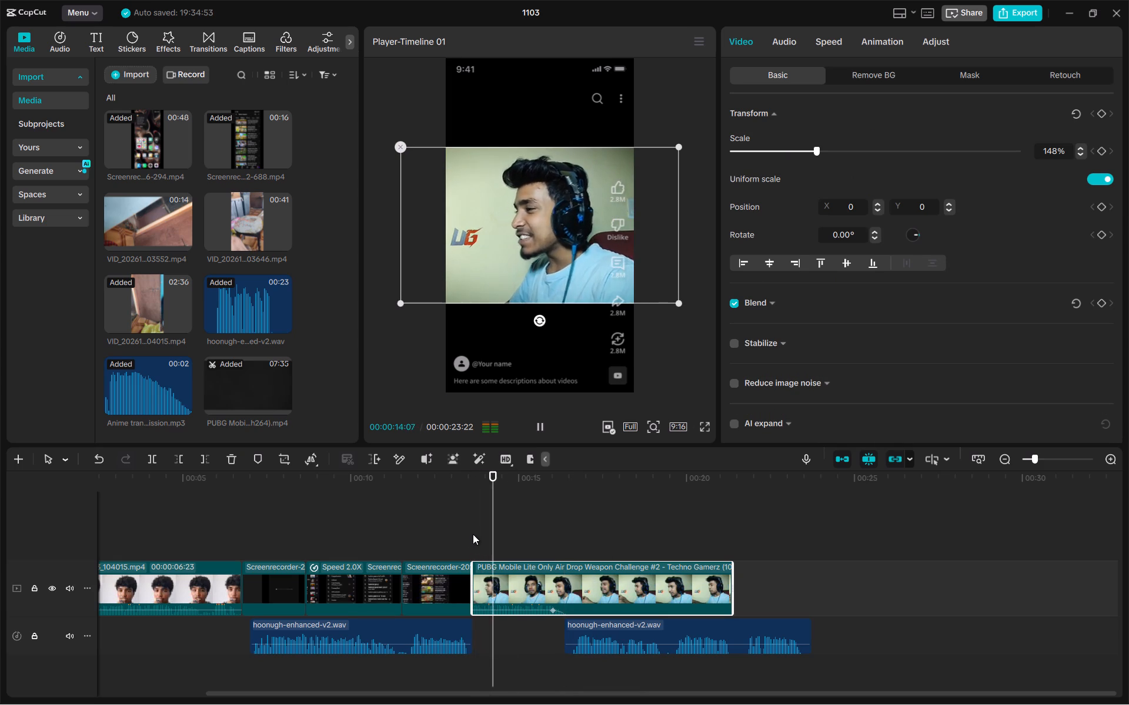
key(space)
key(space)
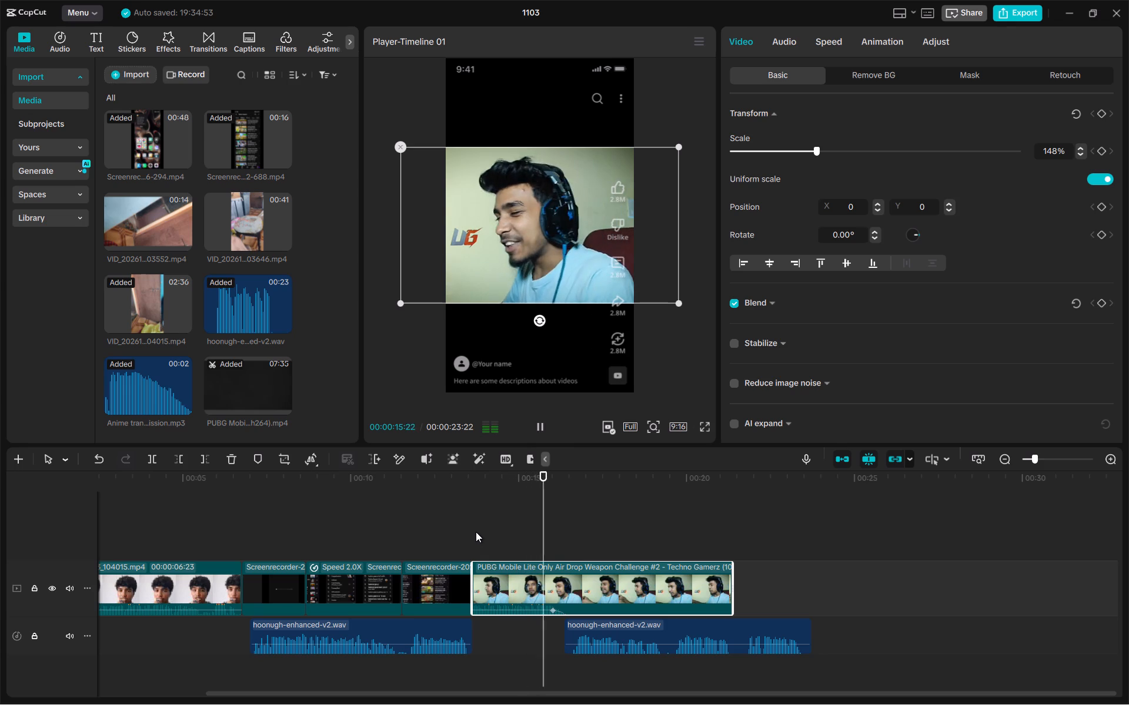
key(space)
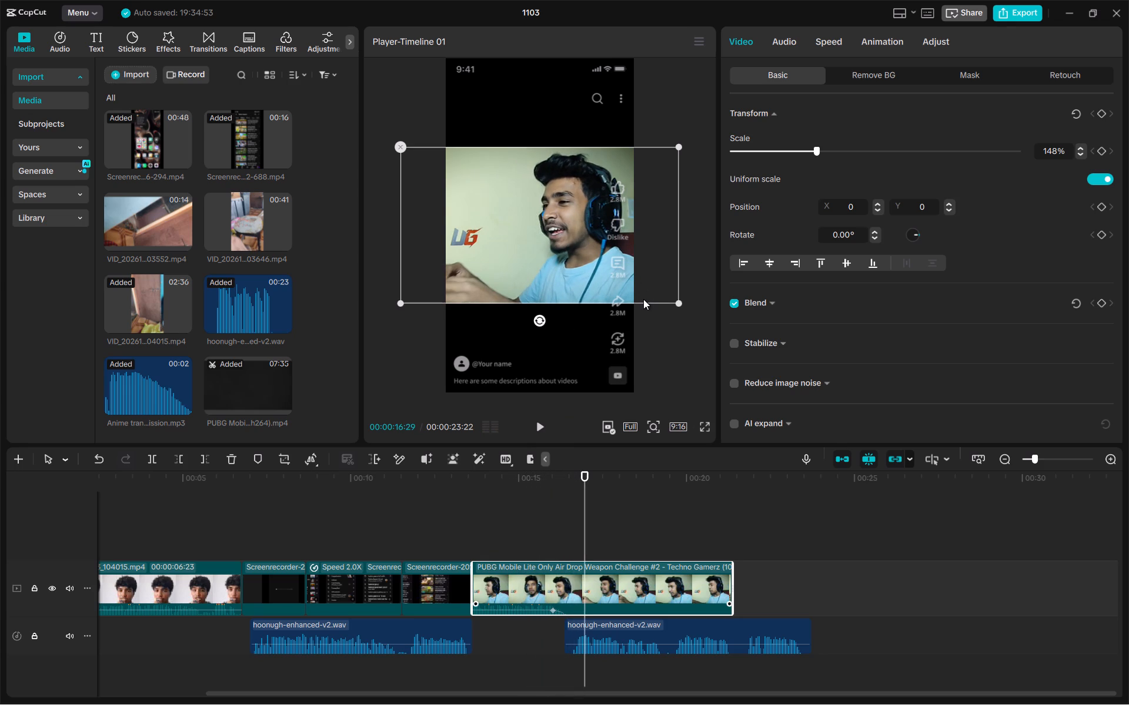
drag(586, 518, 566, 522)
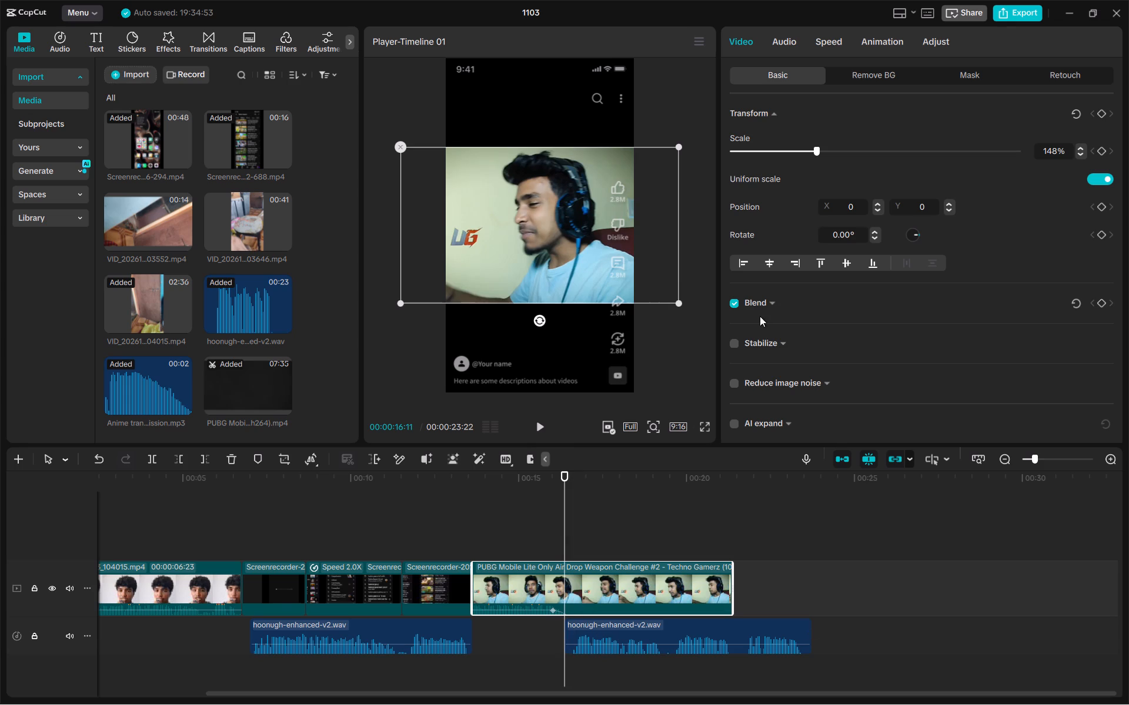
click(1098, 113)
At 00:00:17:02, reduce the PUBG clip's scale to 119% to create the zoom-out's end keyframe.
drag(563, 516, 572, 515)
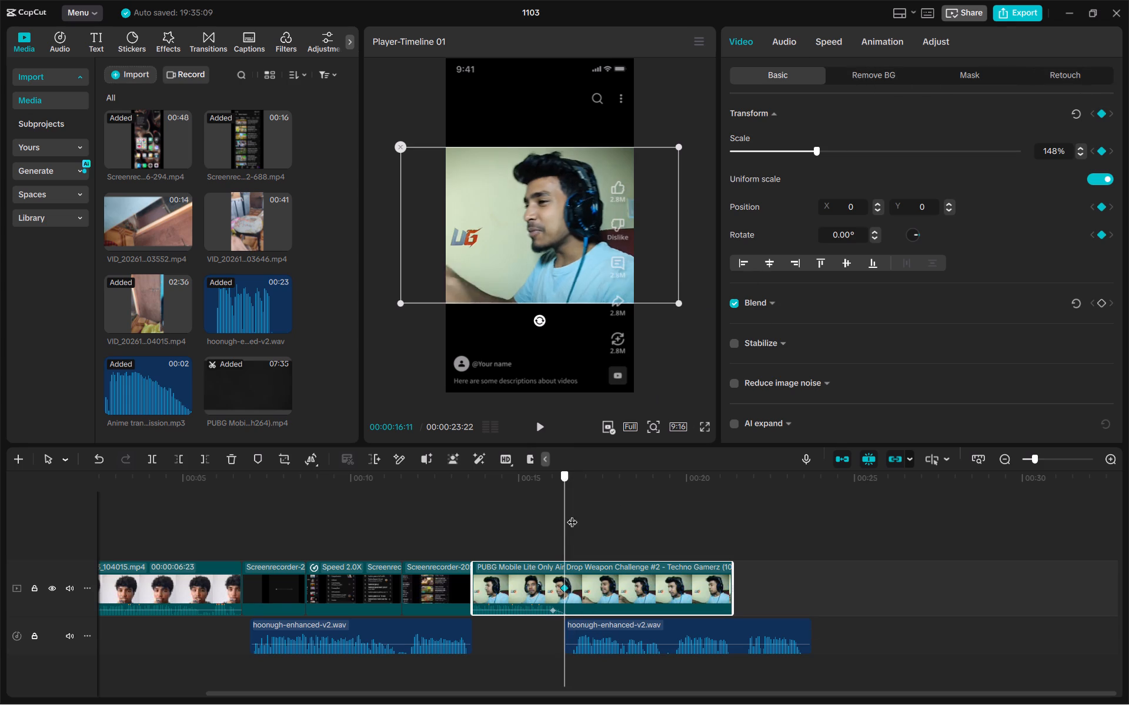
drag(572, 515, 588, 509)
drag(676, 303, 648, 282)
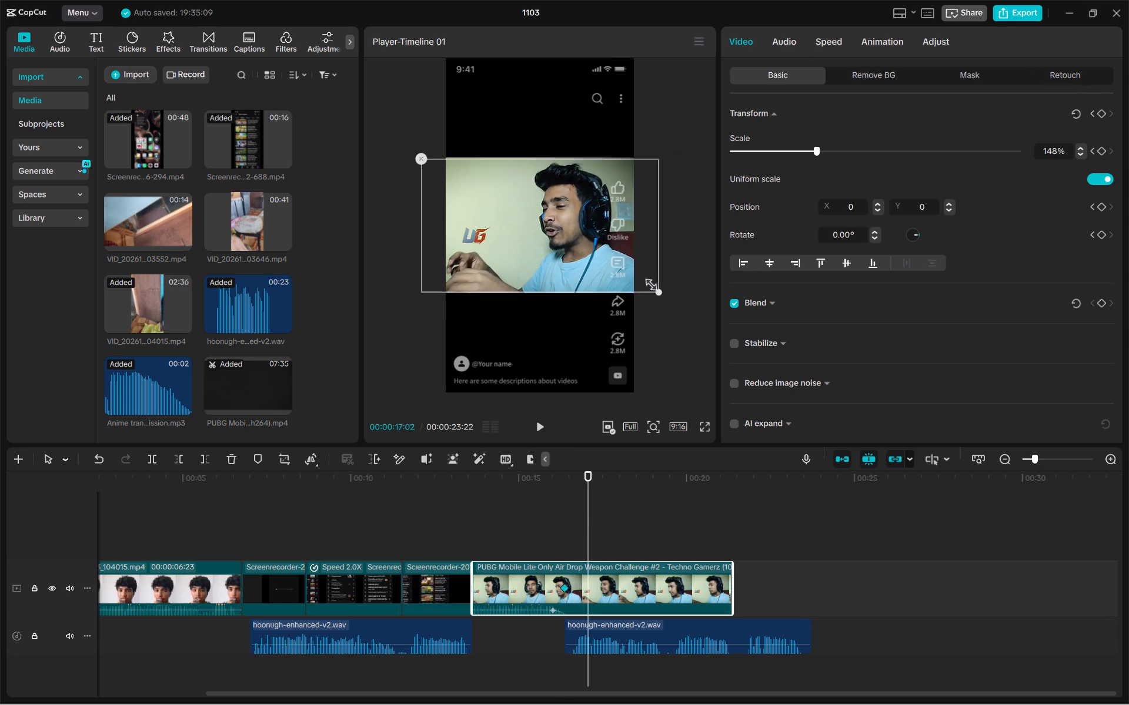
drag(648, 282, 642, 268)
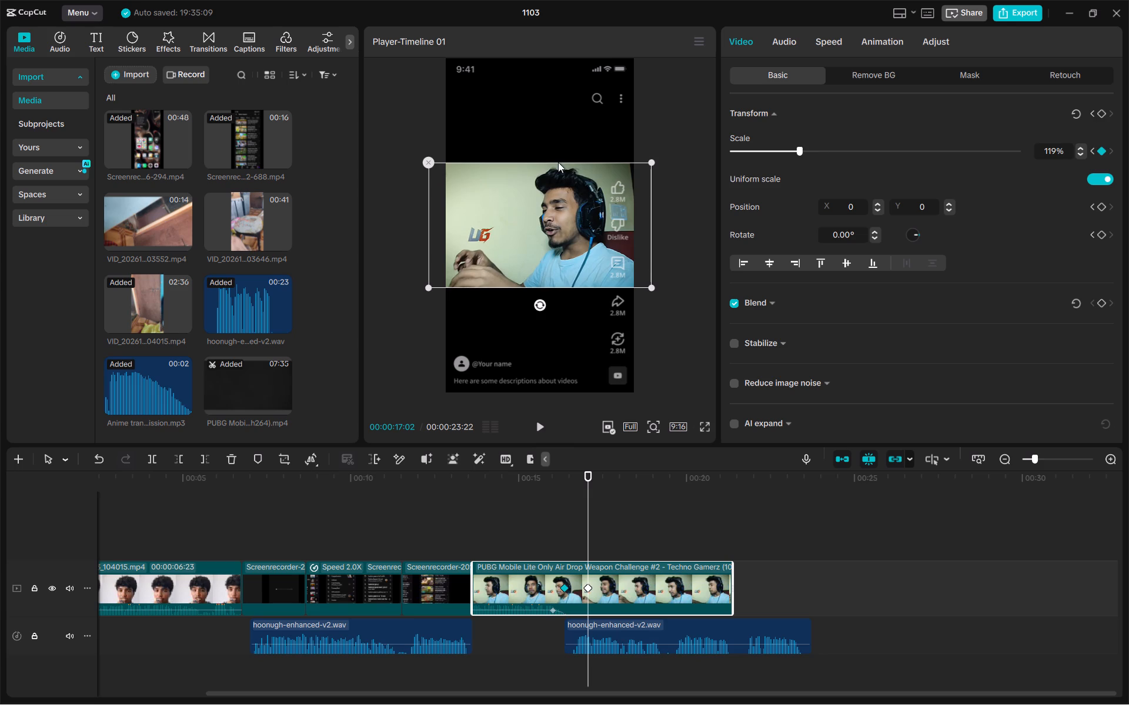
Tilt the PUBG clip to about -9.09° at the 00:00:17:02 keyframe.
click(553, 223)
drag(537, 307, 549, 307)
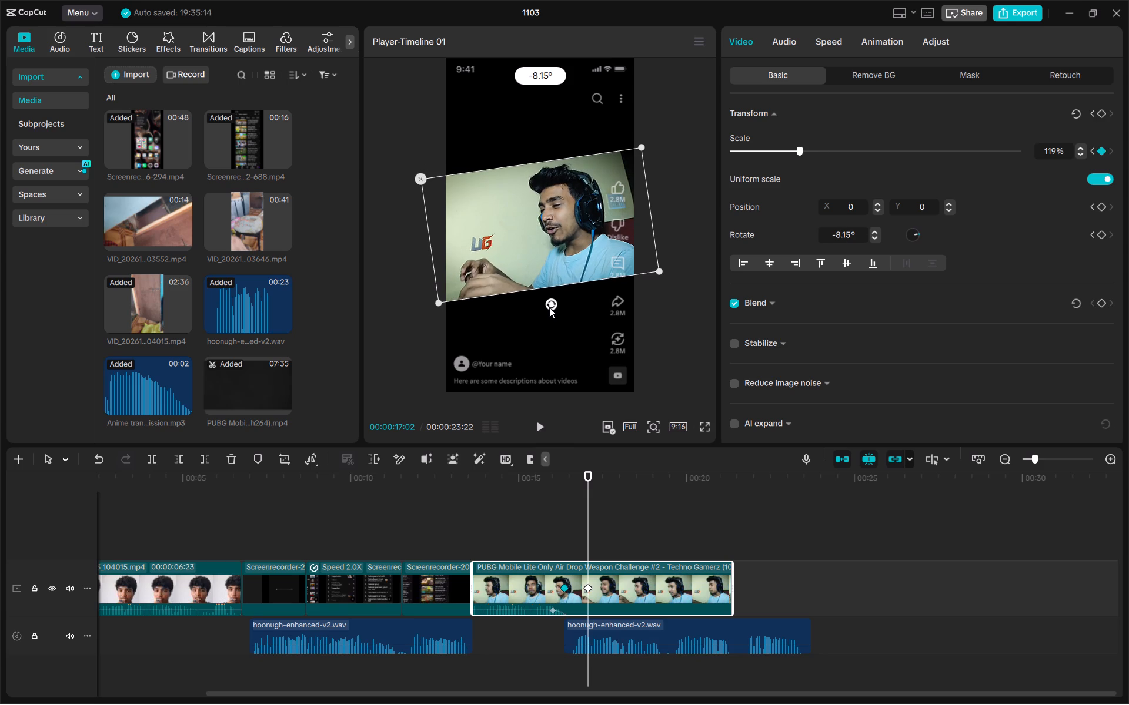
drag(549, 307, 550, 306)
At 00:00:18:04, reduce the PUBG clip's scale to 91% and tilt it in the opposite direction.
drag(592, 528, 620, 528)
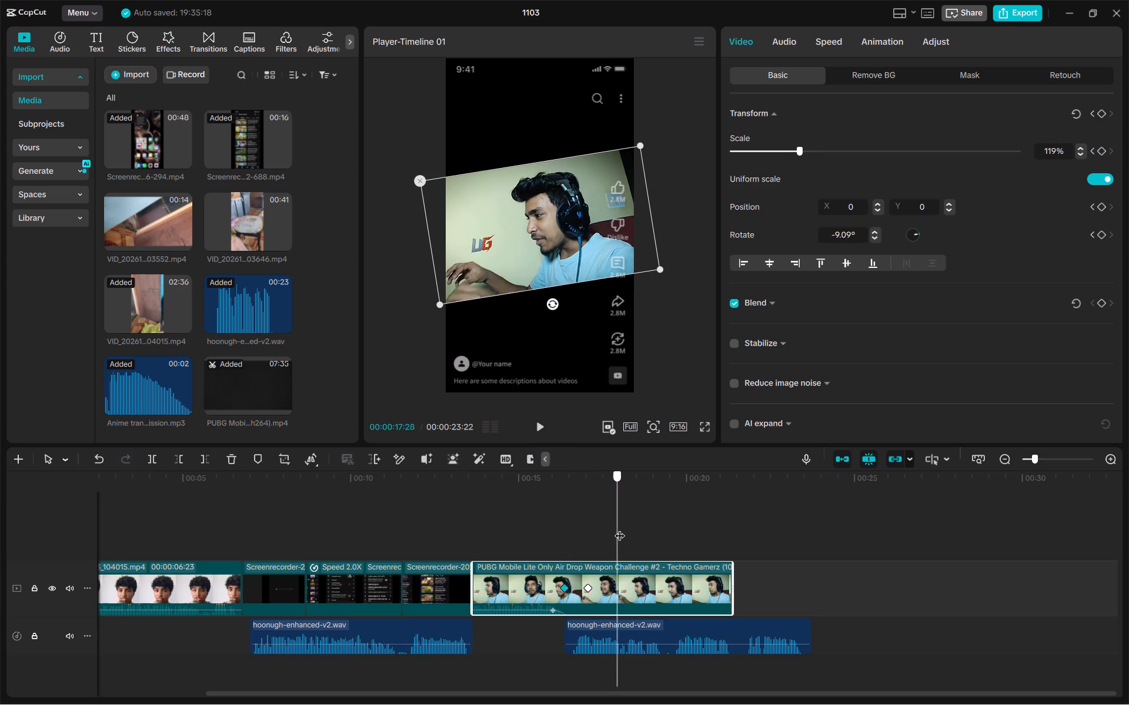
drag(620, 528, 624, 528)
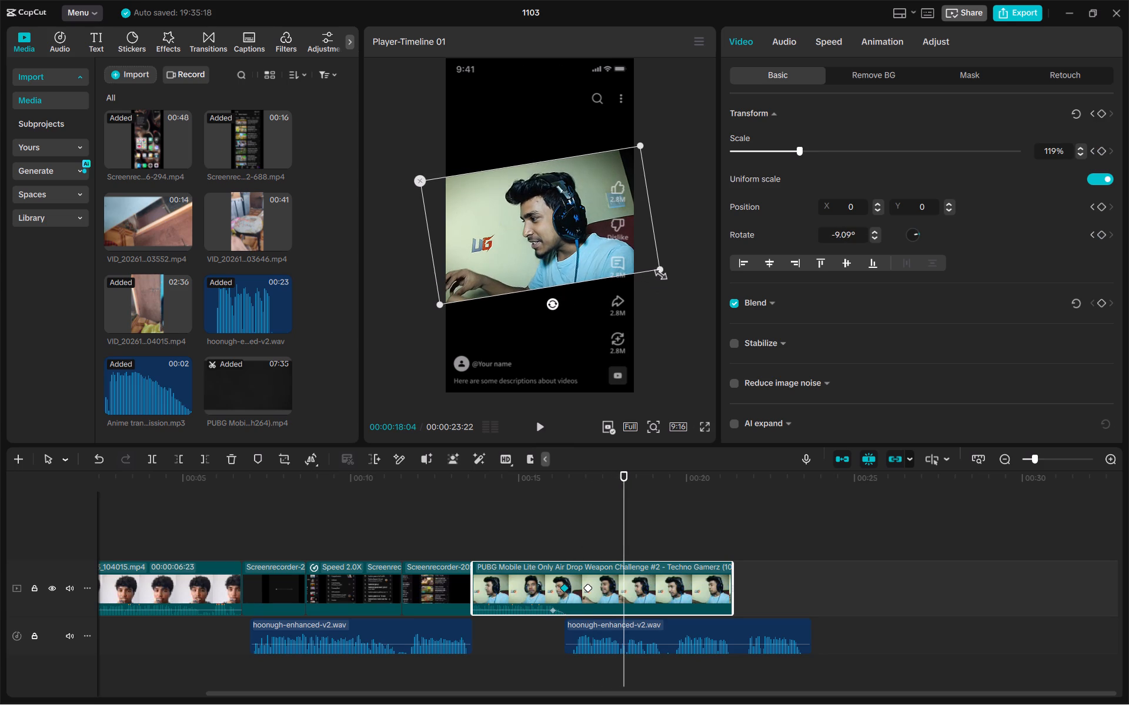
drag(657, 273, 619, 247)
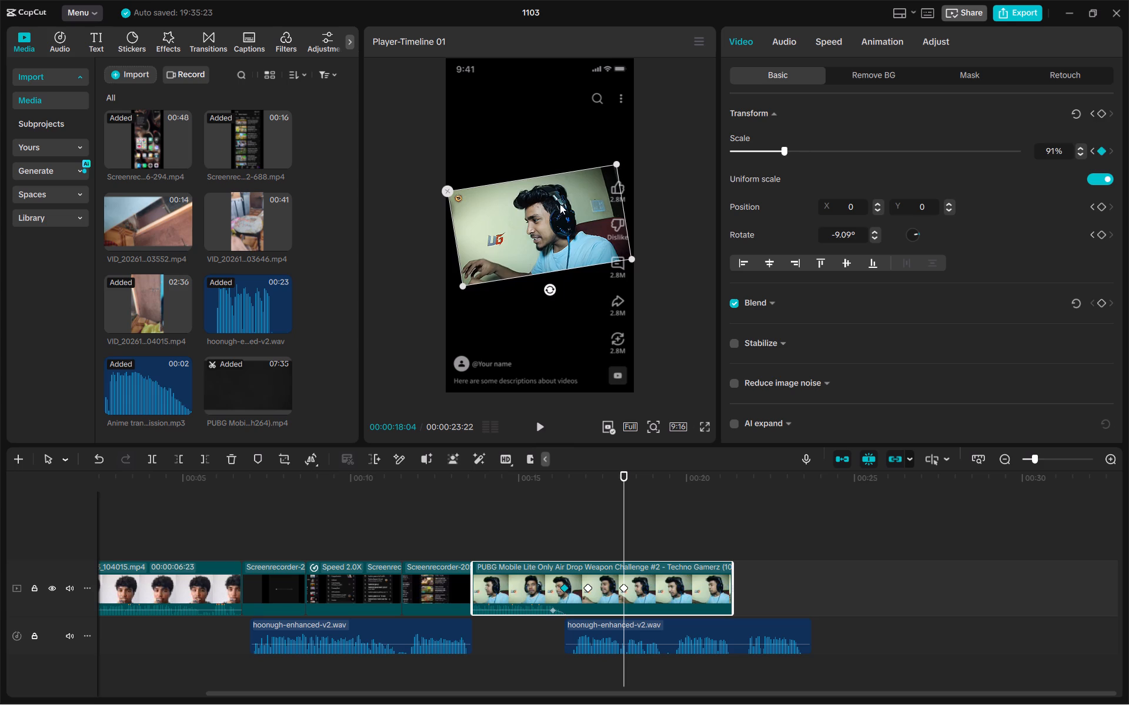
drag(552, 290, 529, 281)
Play the PUBG clip from 00:00:14:00 to check the tilted zoom-out.
click(485, 525)
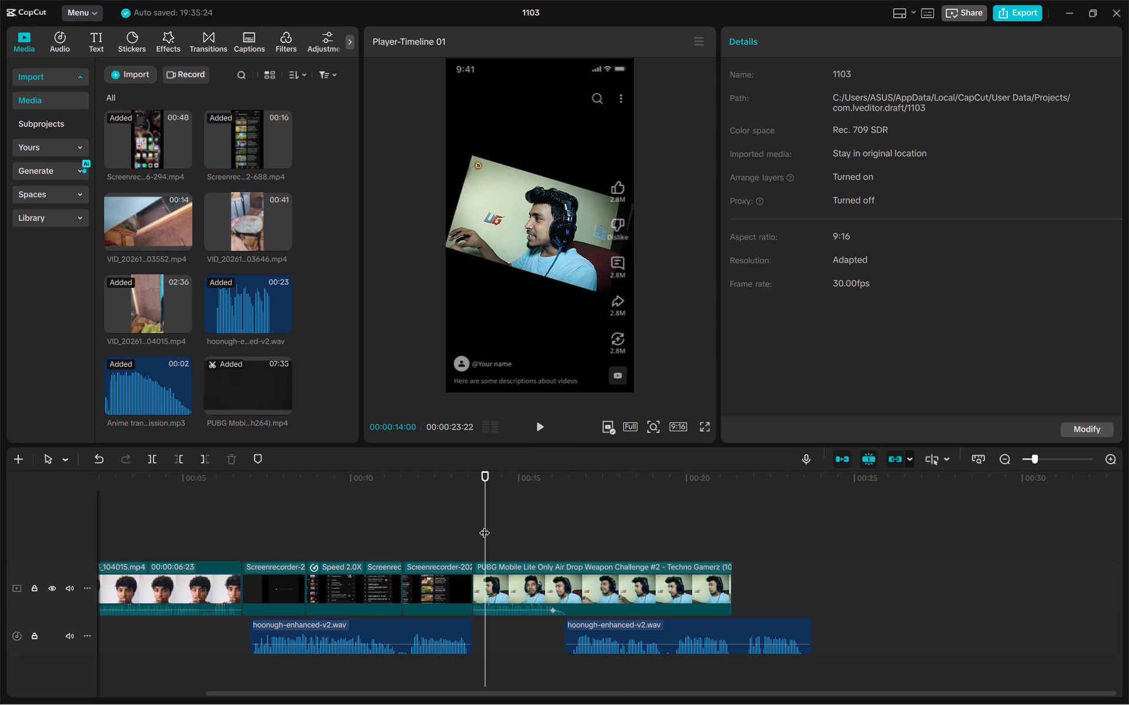
key(space)
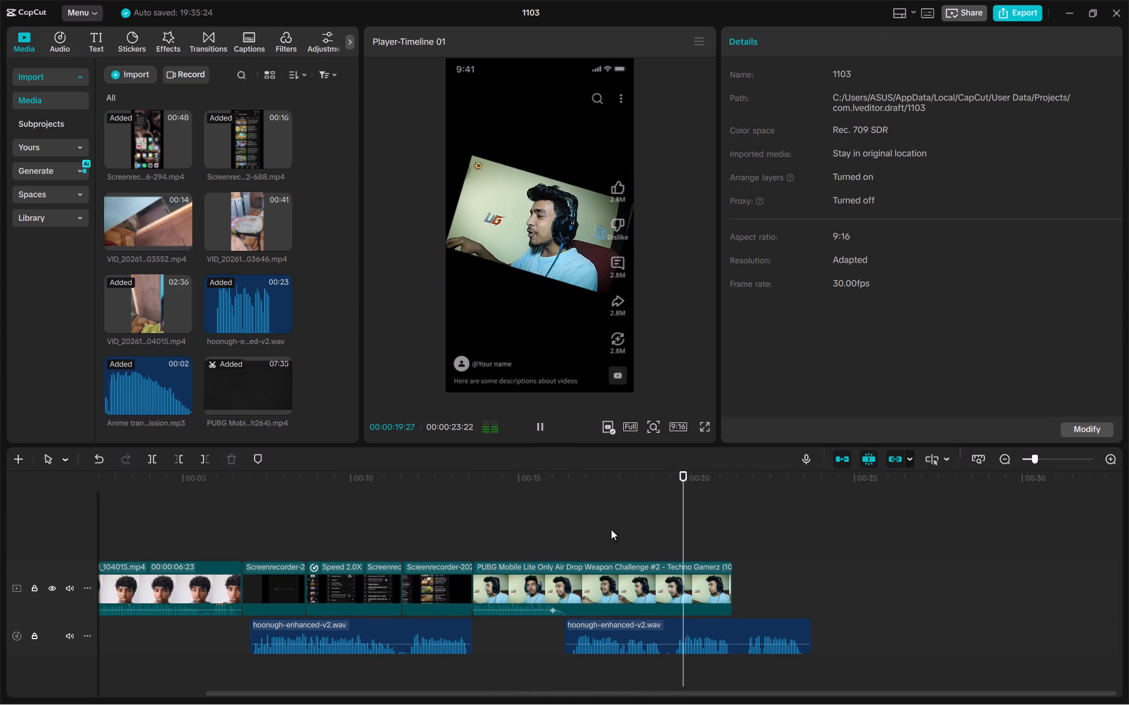
key(space)
Delete the PUBG clip's two keyframes at about 00:00:17:02 and 00:00:18:04.
click(537, 555)
click(565, 549)
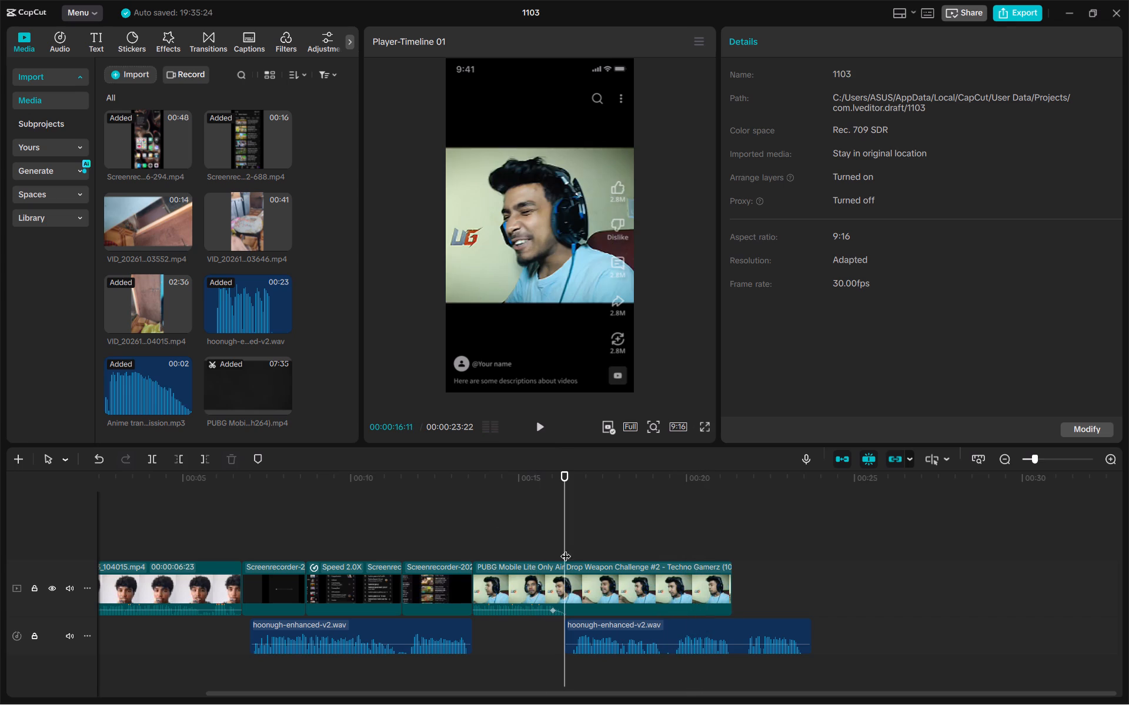
click(577, 583)
click(584, 587)
key(Delete)
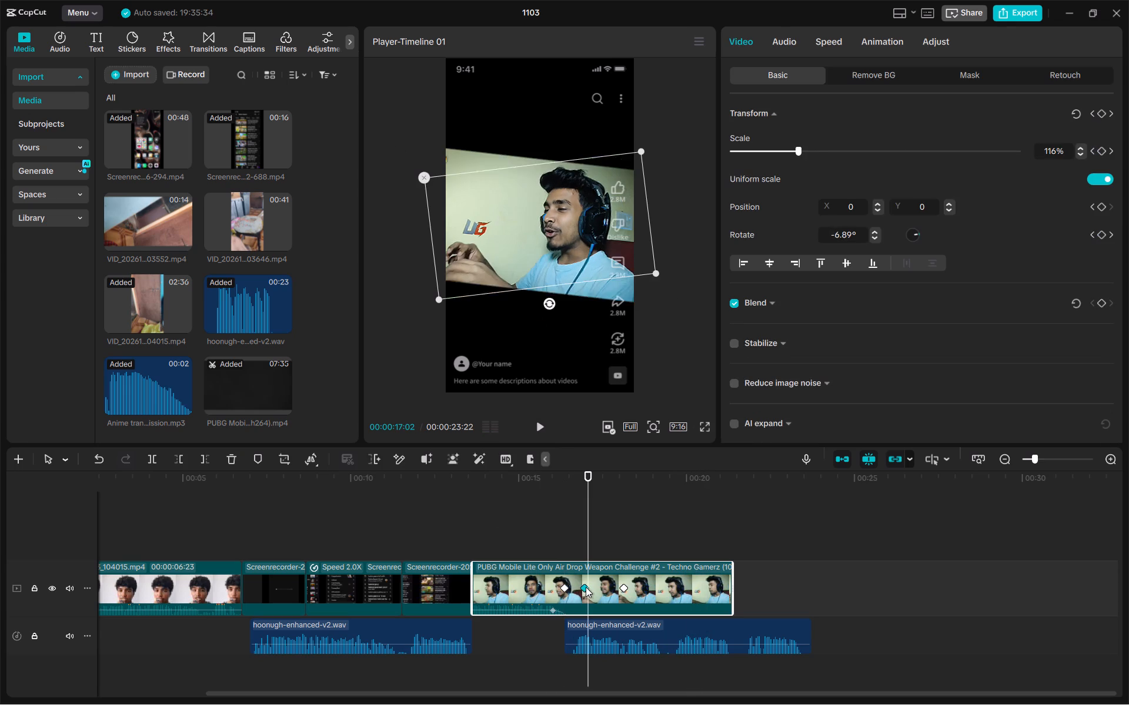
click(623, 587)
key(Delete)
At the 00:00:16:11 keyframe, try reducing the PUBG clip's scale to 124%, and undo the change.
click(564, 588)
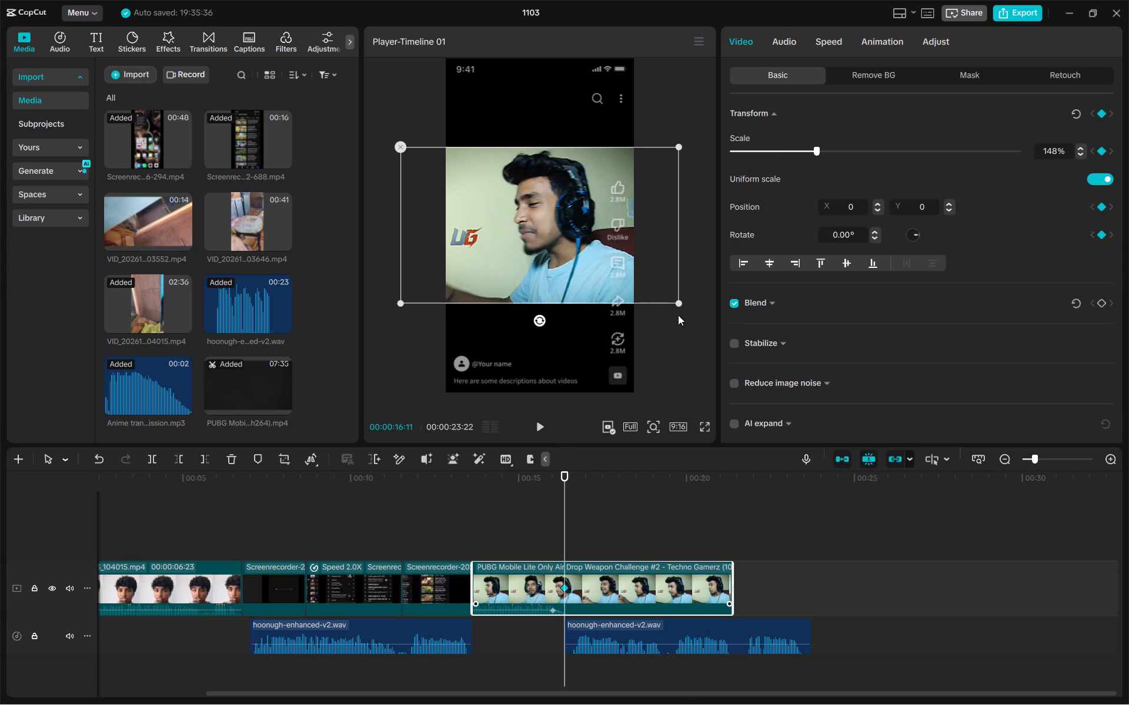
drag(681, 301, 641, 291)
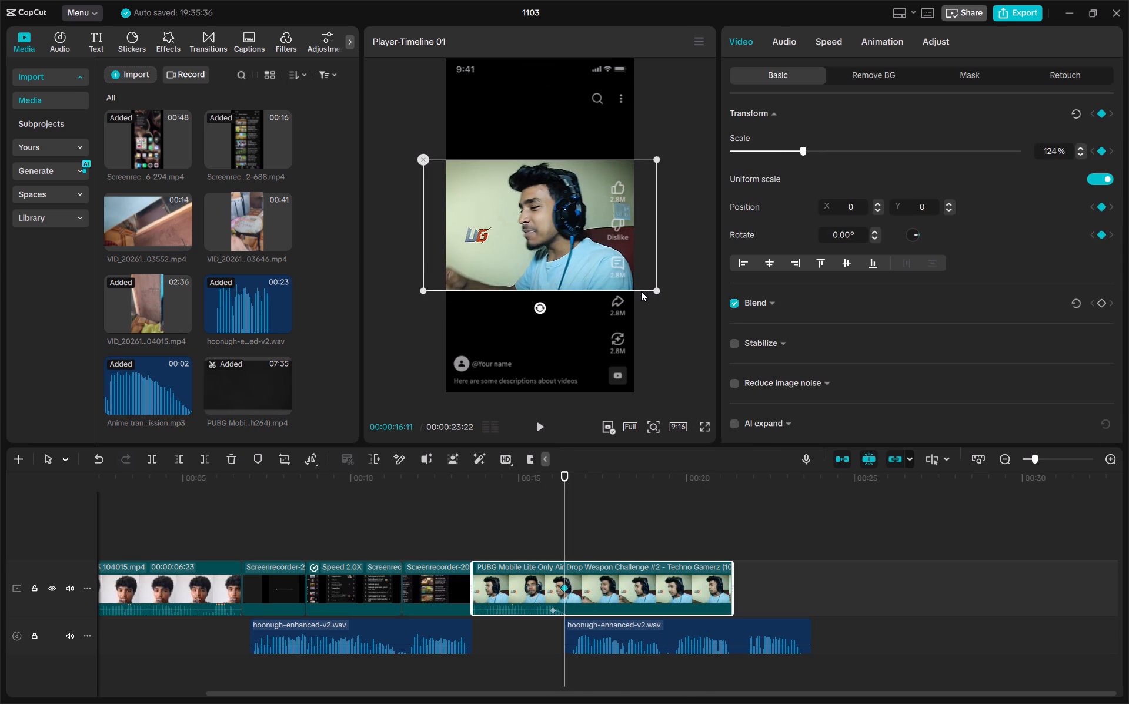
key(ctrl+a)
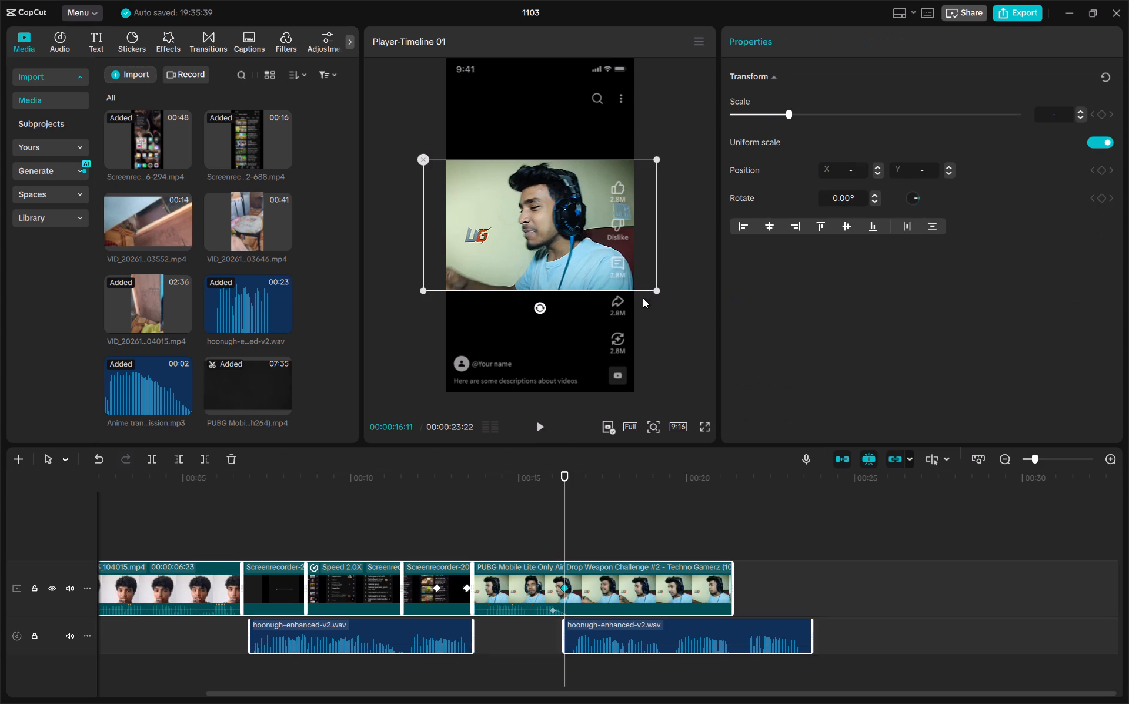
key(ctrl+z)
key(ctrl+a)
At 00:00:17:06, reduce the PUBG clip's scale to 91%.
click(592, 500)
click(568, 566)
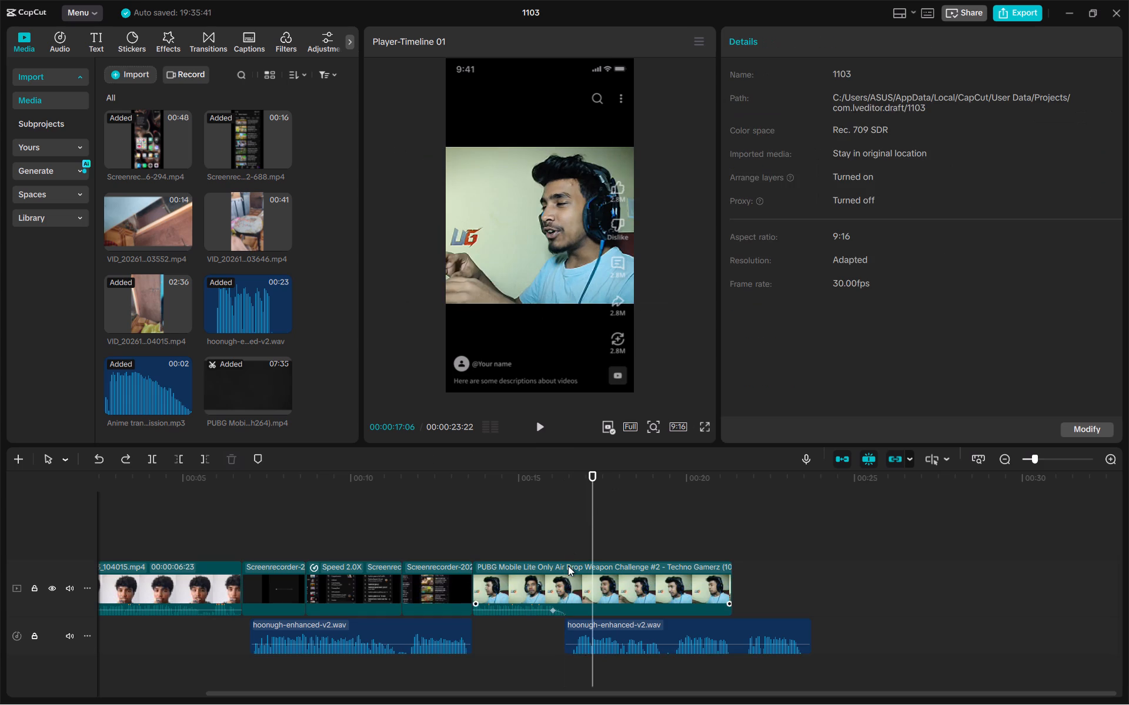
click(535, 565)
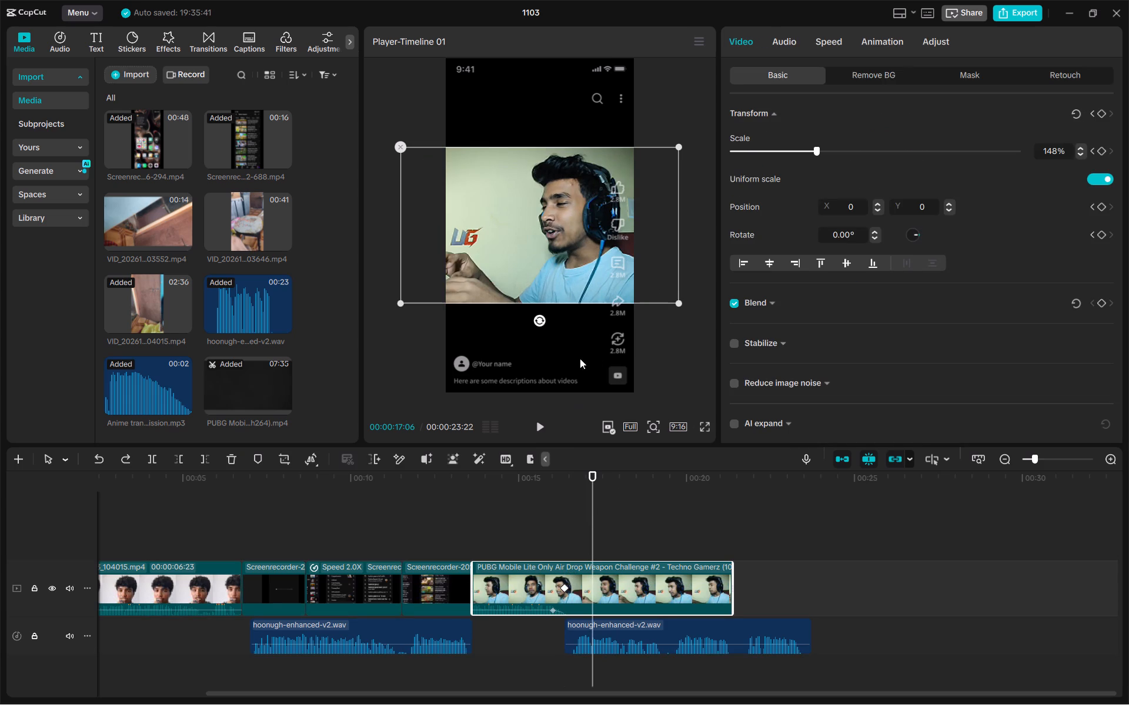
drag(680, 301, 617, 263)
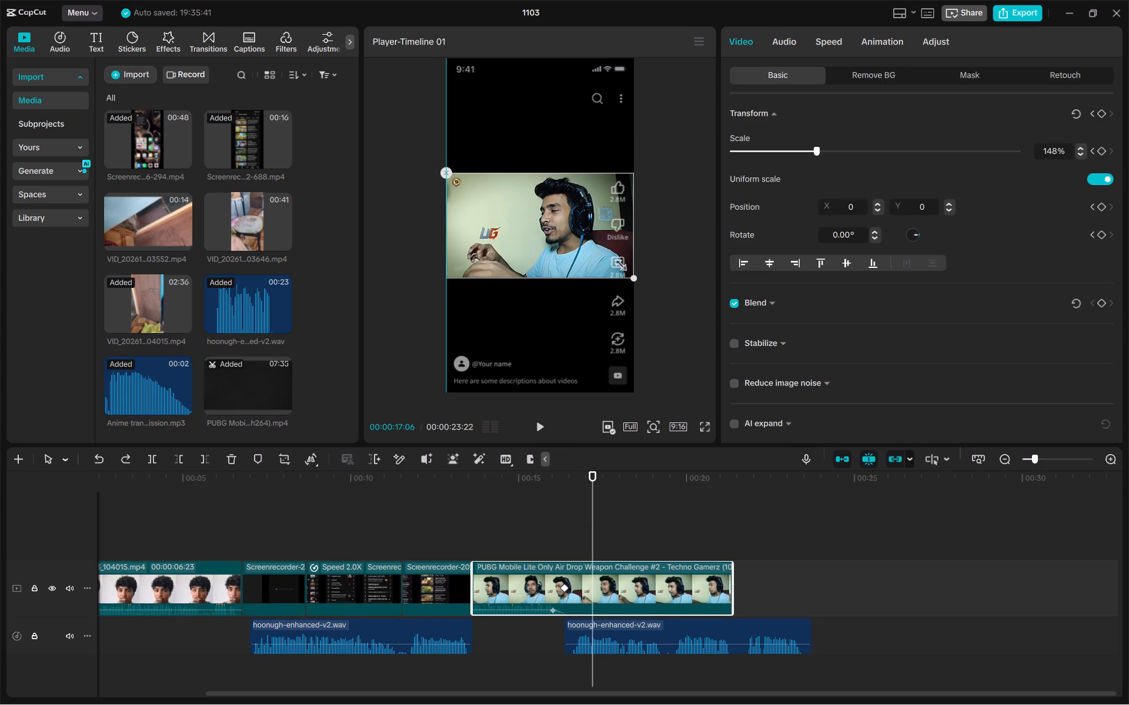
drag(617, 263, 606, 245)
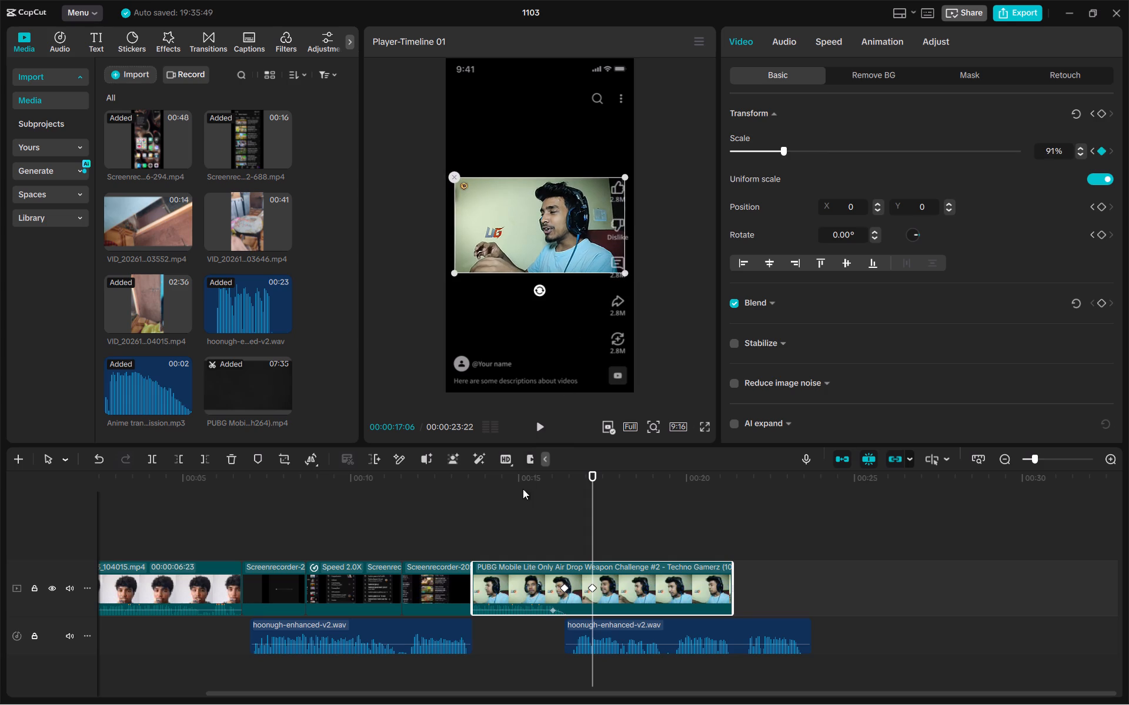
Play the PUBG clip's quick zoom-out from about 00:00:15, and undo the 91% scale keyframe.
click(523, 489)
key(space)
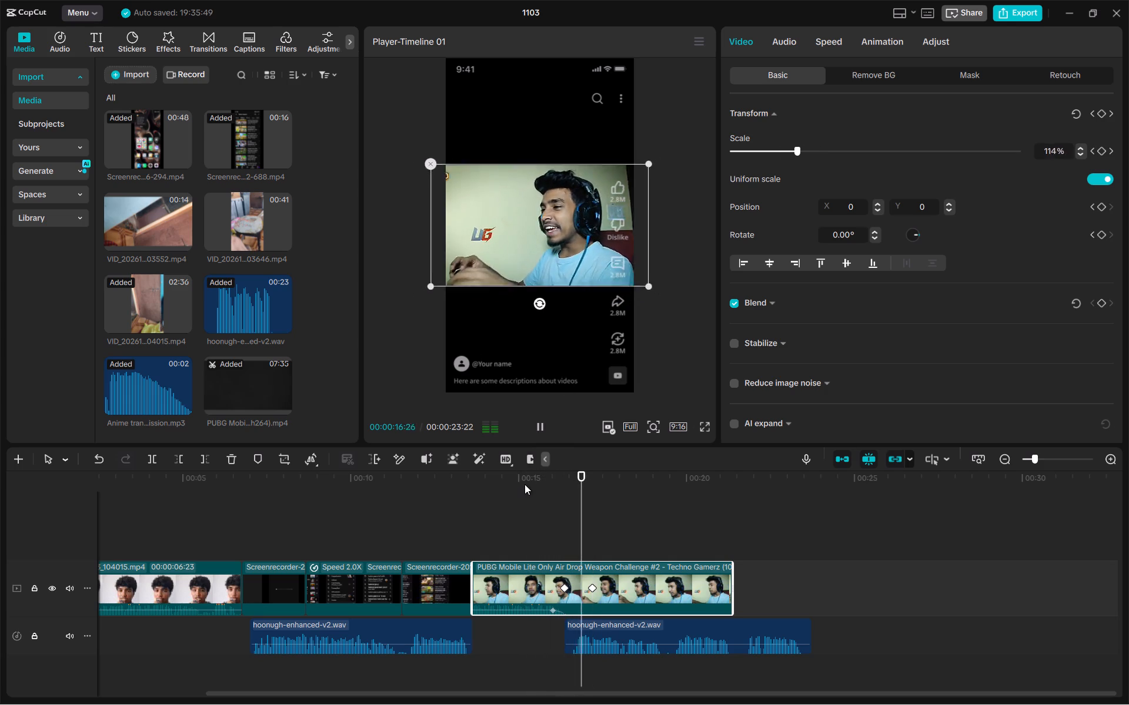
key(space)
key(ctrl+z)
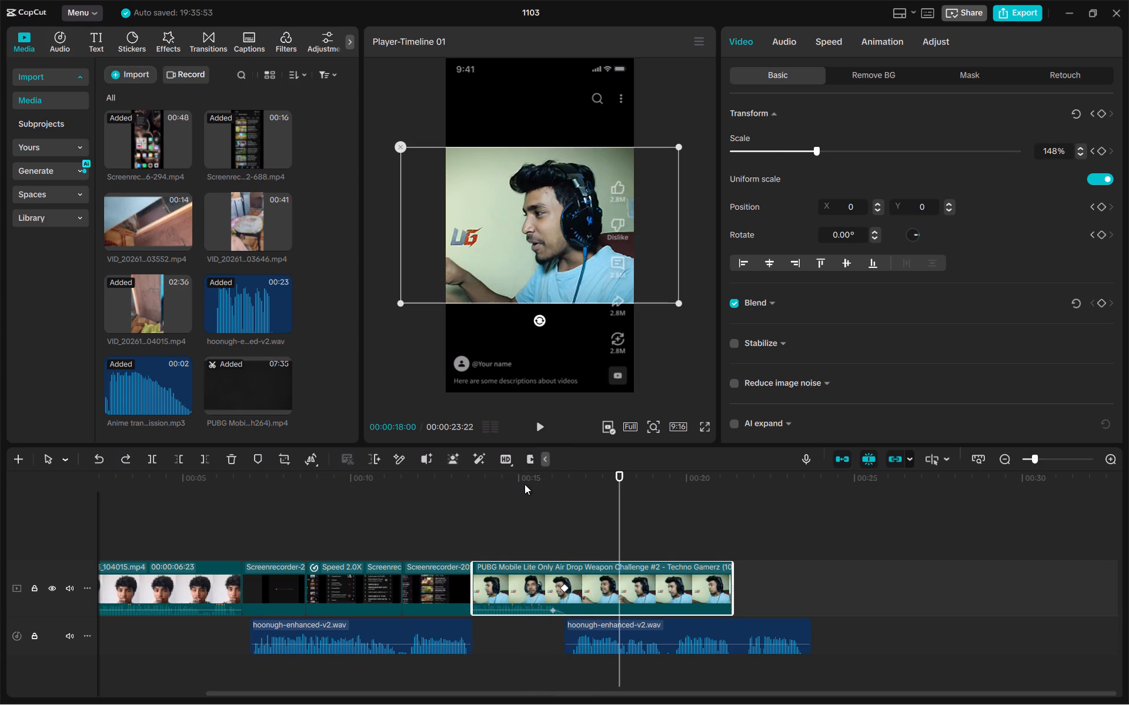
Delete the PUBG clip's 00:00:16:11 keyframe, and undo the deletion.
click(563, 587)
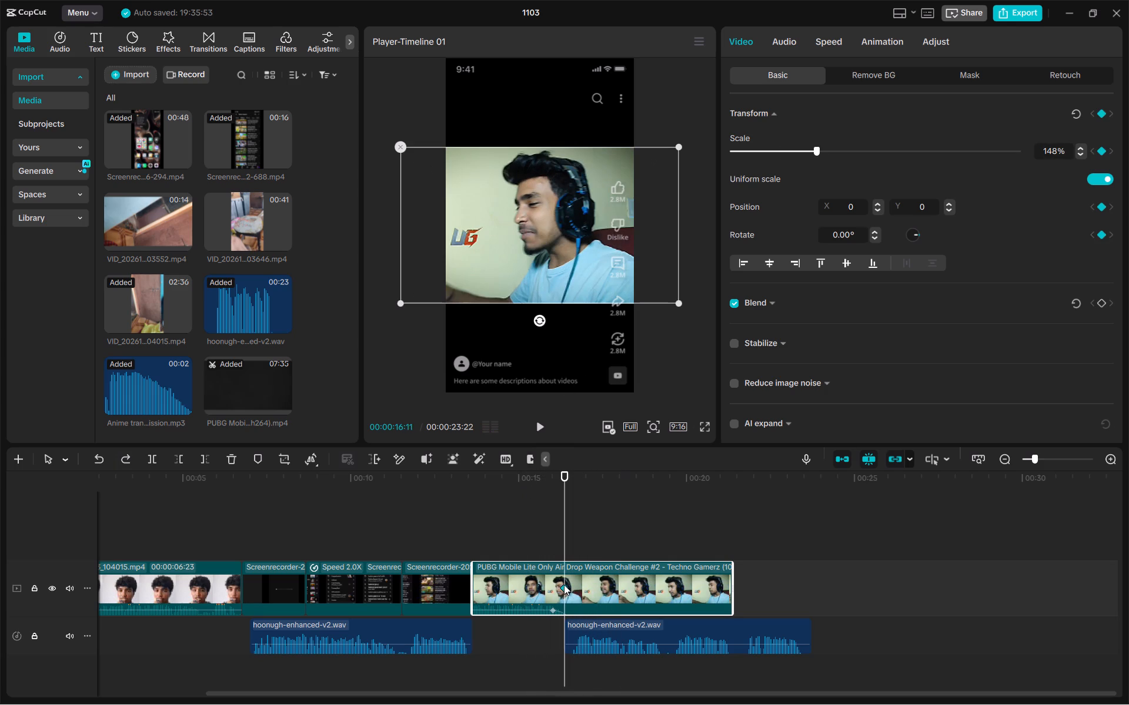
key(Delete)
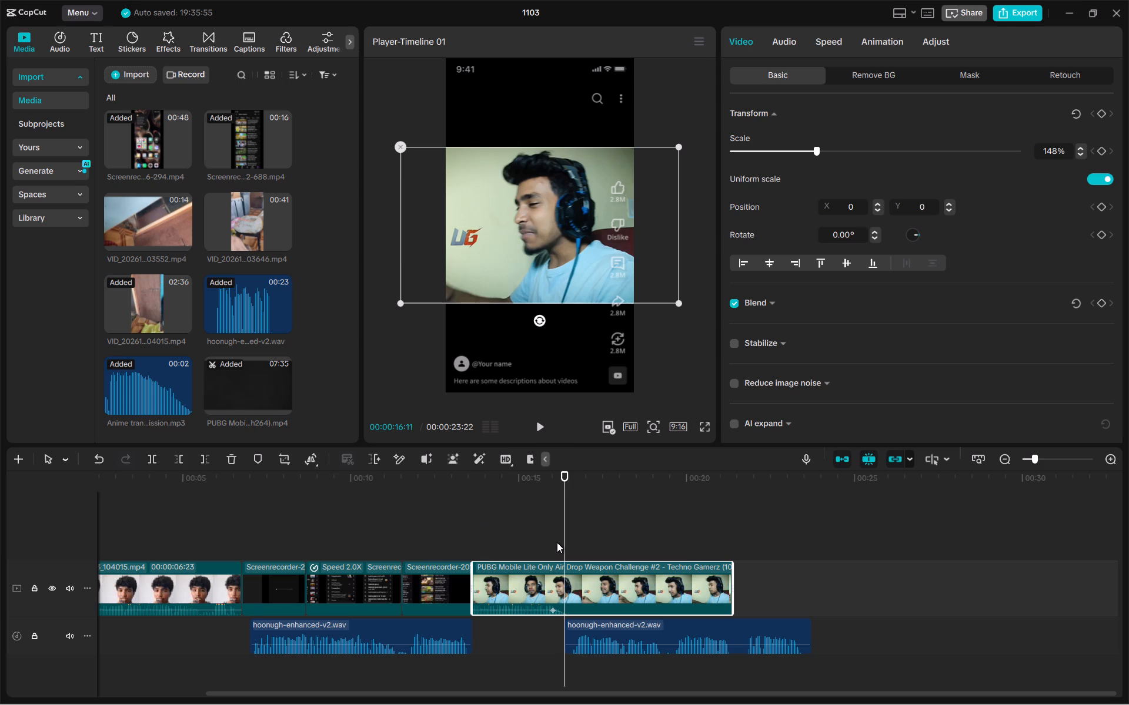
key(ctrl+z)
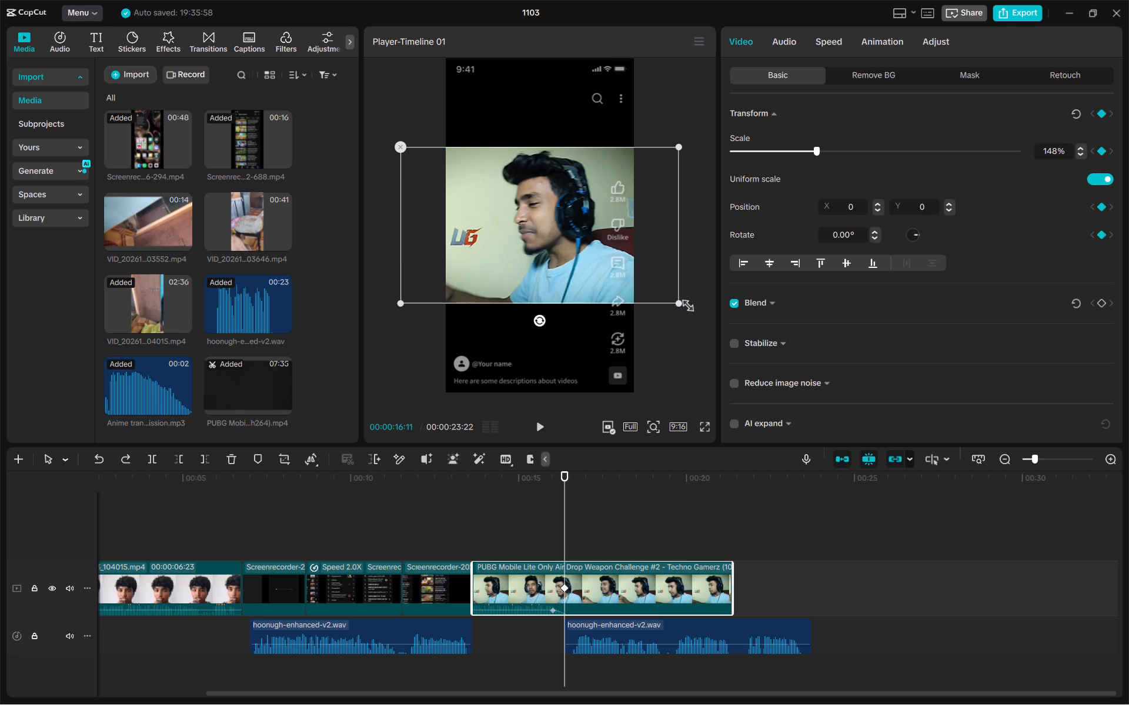
At 00:00:21:04 near the PUBG clip's end, reduce its scale to create a slow zoom-out's end keyframe.
drag(563, 535, 624, 538)
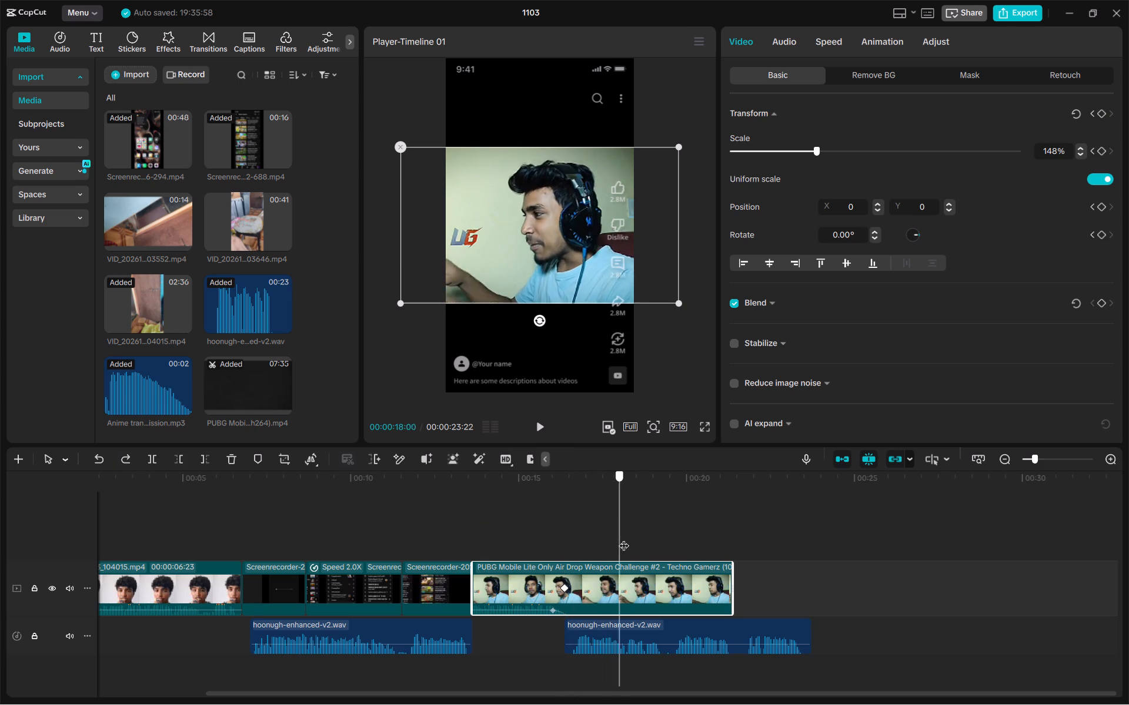
drag(624, 538, 642, 536)
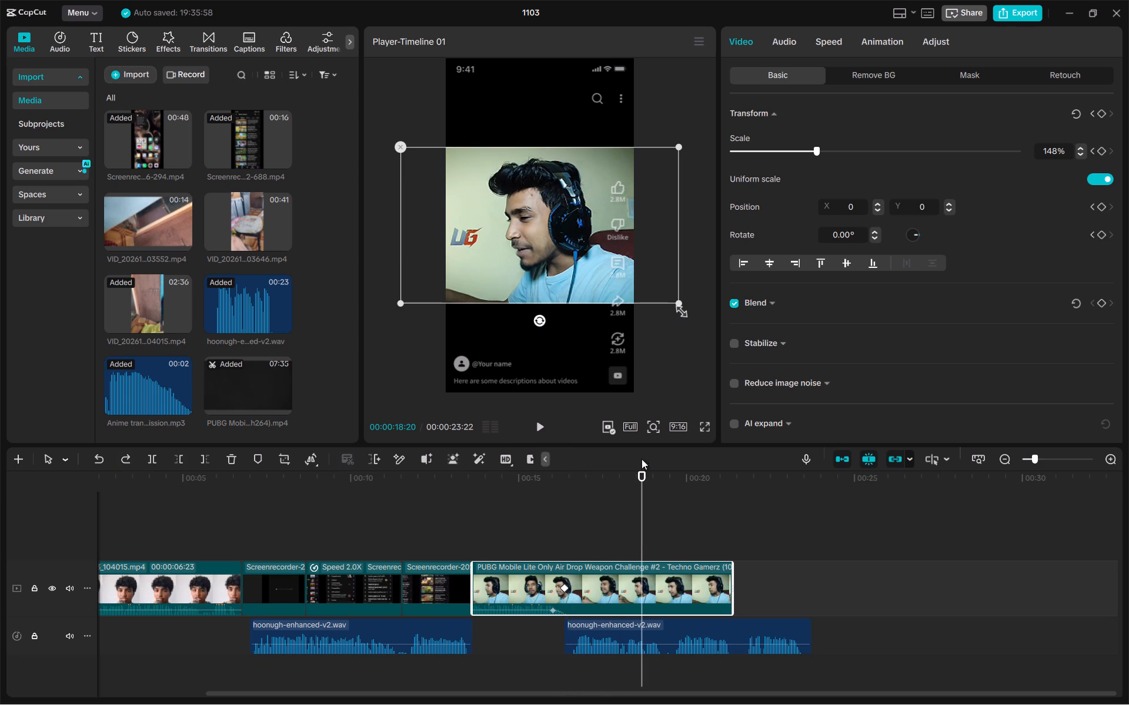
drag(645, 537, 730, 529)
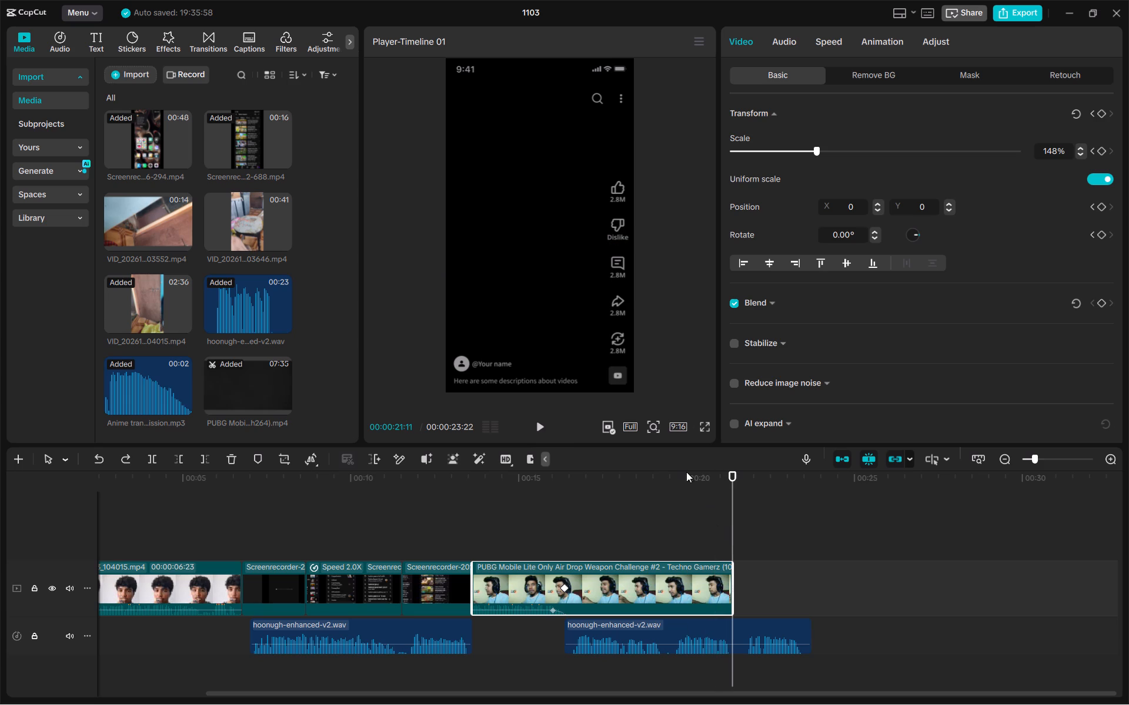
click(730, 528)
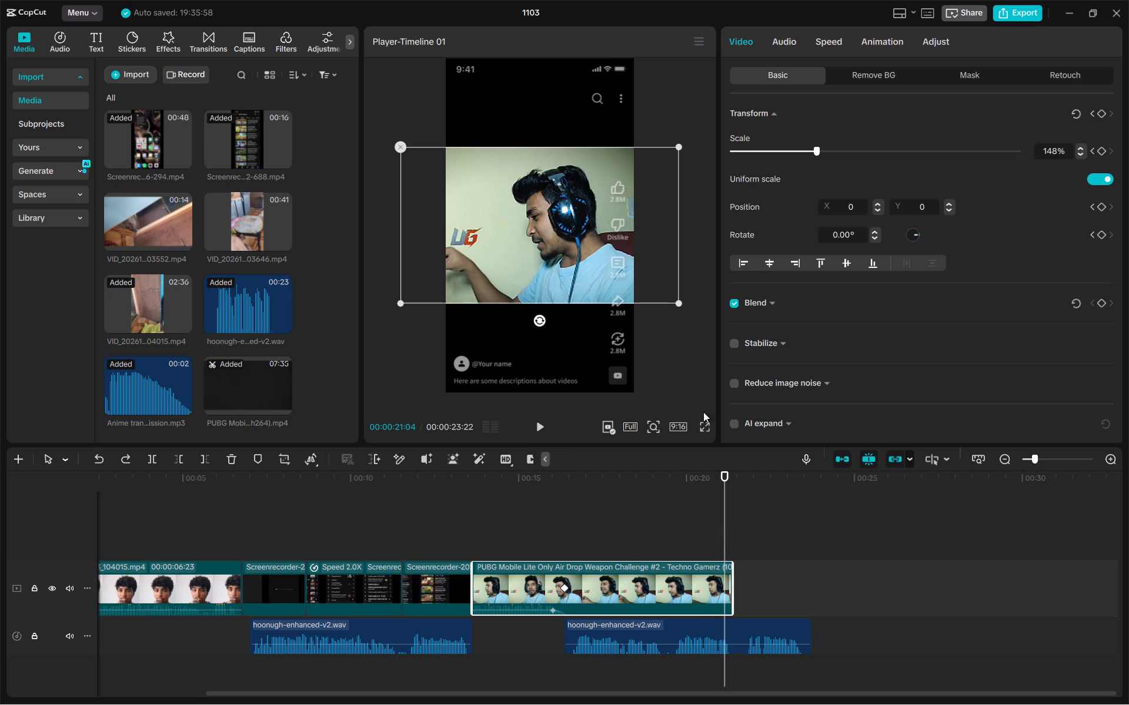
drag(682, 304, 649, 278)
Play the slow zoom-out and the voiceover past the PUBG clip's end.
click(575, 538)
key(space)
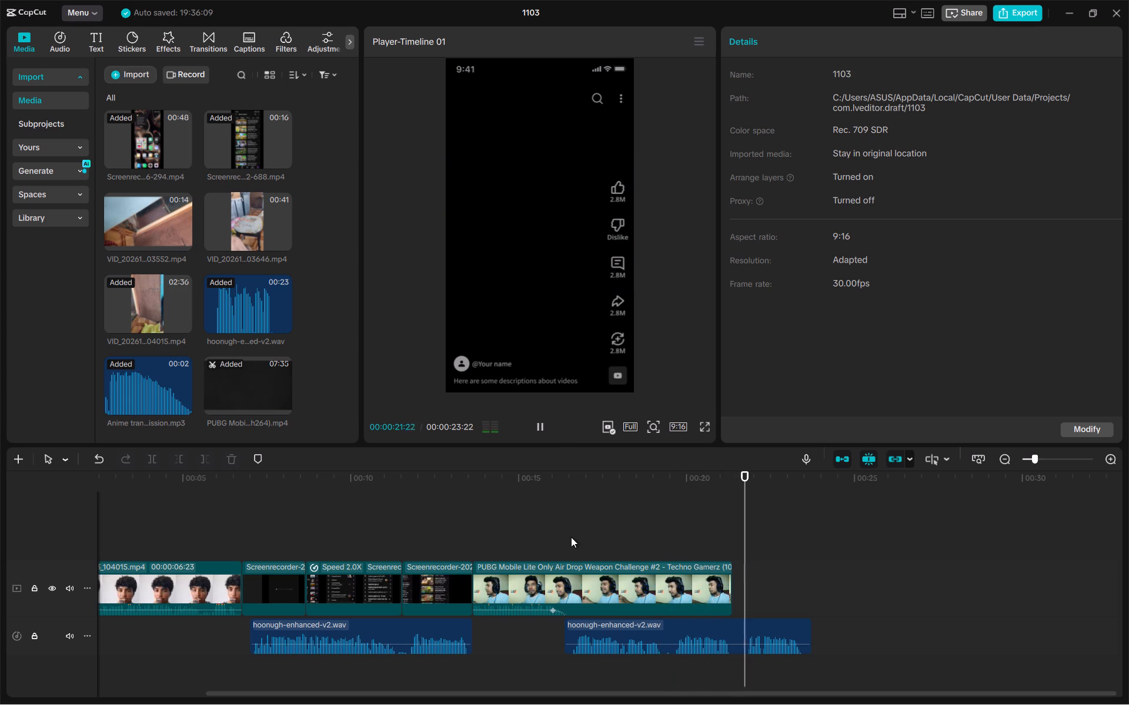
key(space)
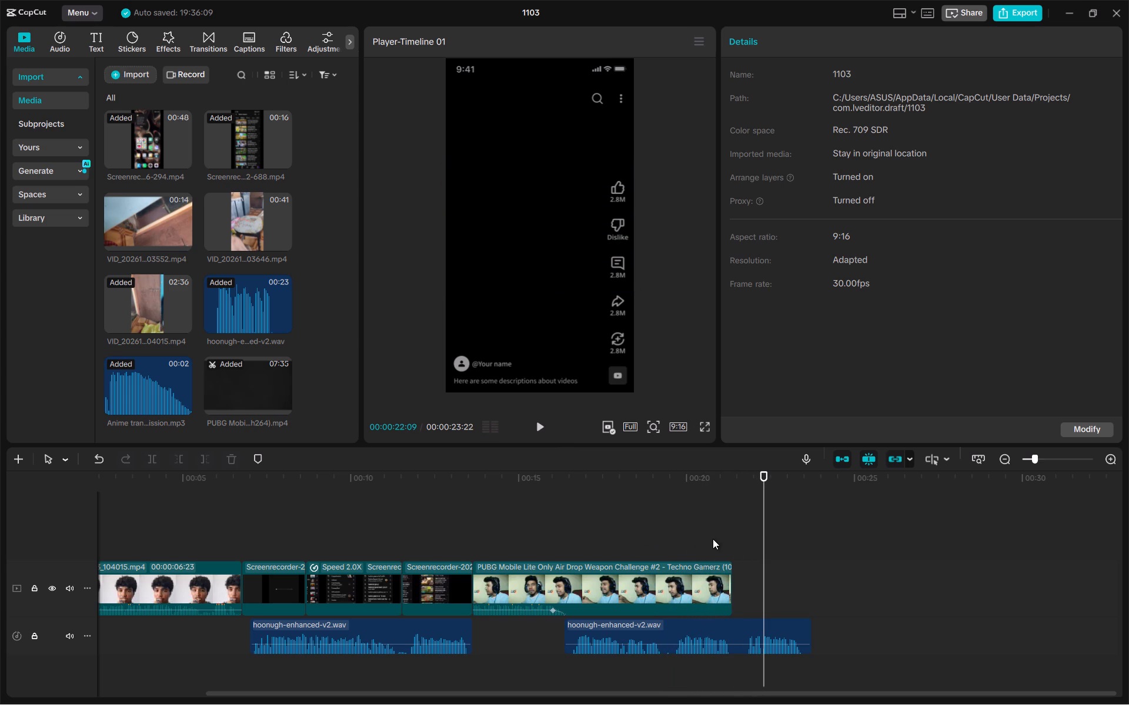
Import the WE FELL INTO THE VOLCANO video from the YTA folder into the project media.
scroll(215, 256, down, 3)
scroll(197, 278, up, 1)
click(125, 65)
click(126, 72)
click(164, 103)
click(838, 397)
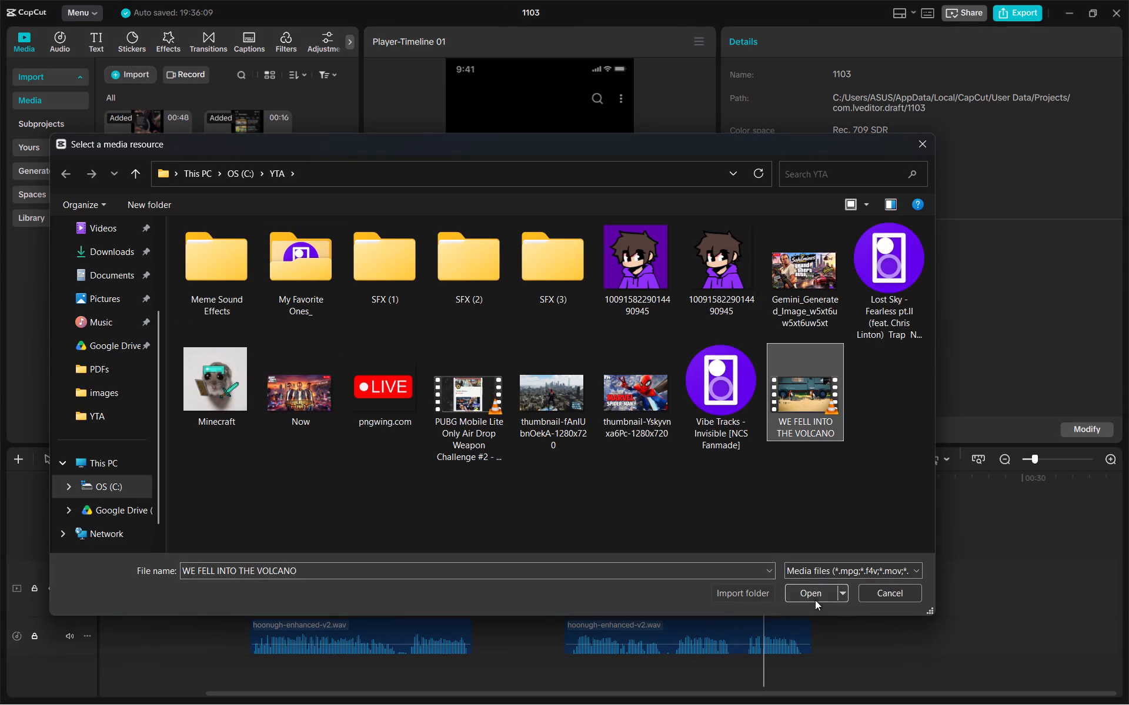
click(815, 597)
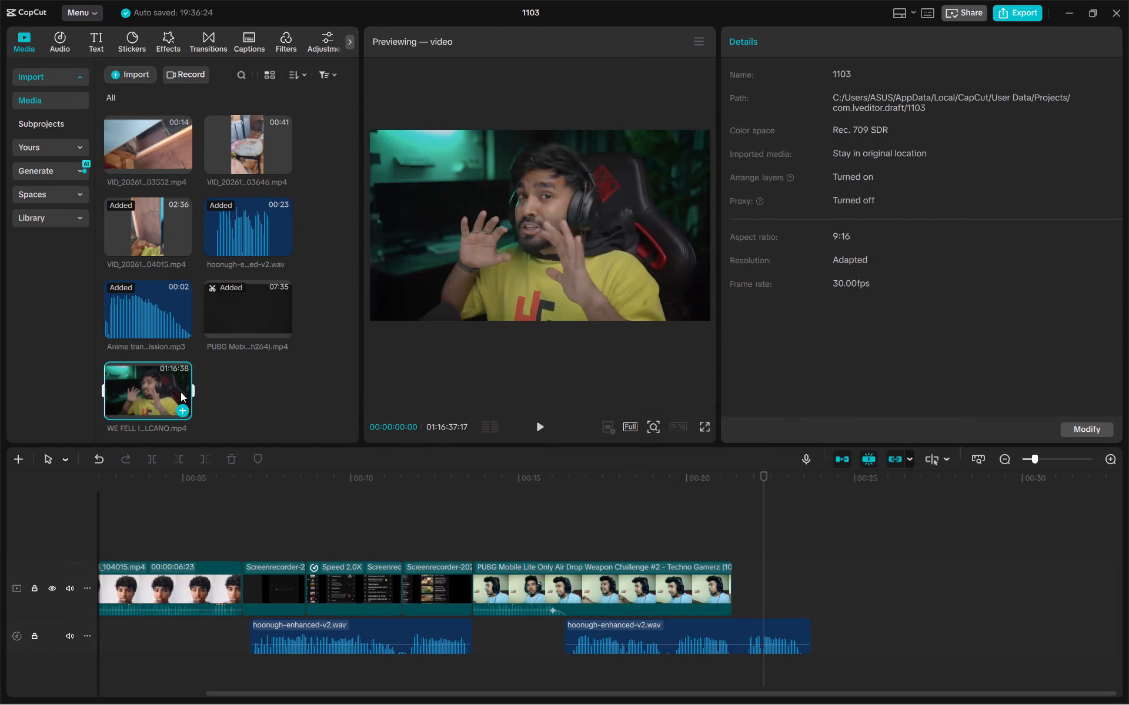
Shorten the WE FELL INTO THE VOLCANO source range to 00:10:13:01, and add it after the PUBG clip.
drag(191, 391, 119, 397)
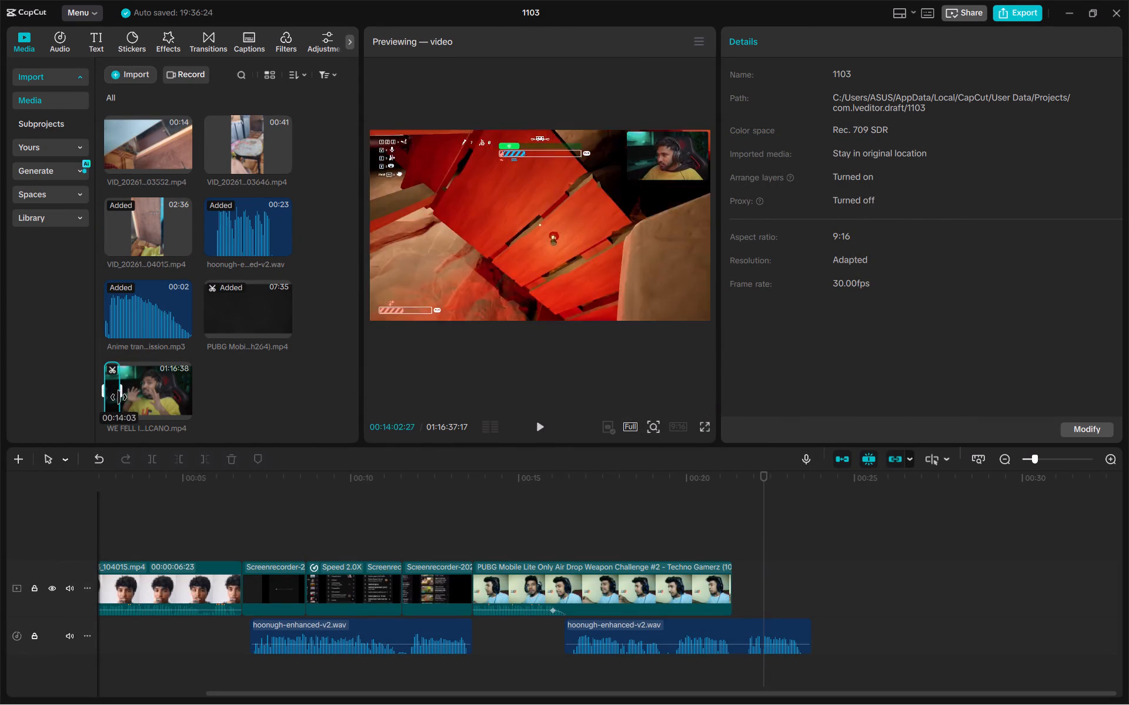
drag(119, 397, 115, 398)
click(123, 414)
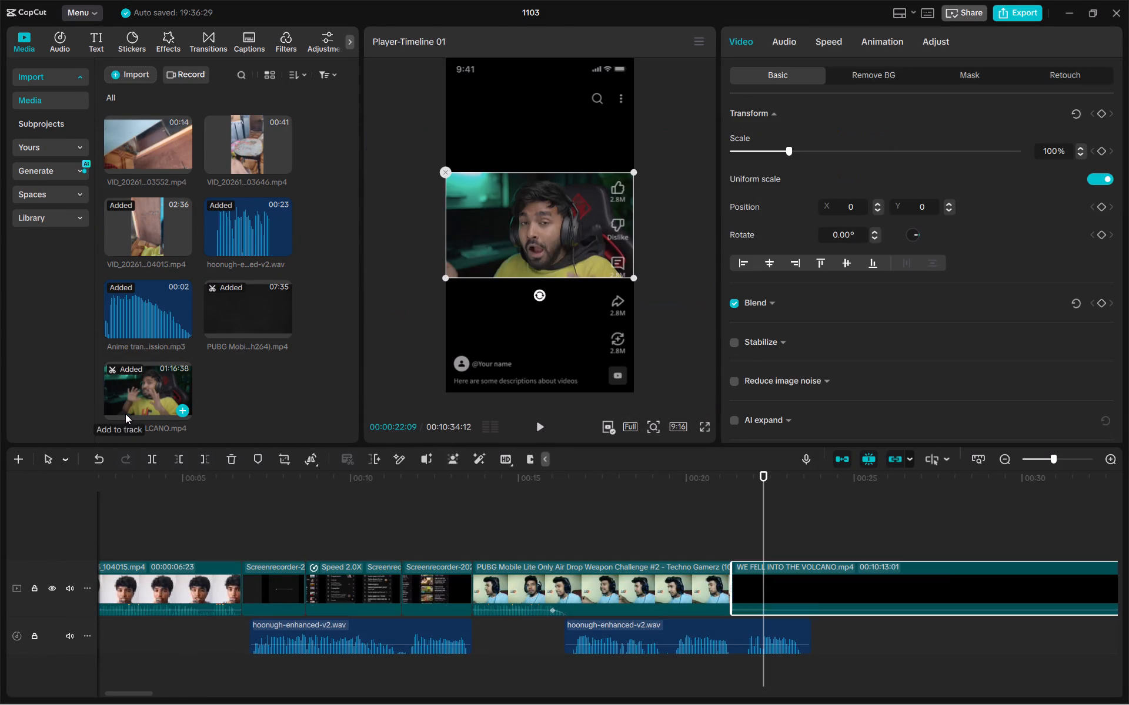
Play the WE FELL INTO THE VOLCANO clip against the voiceover, and return to its start near 00:00:21:16.
scroll(734, 522, left, 1)
key(space)
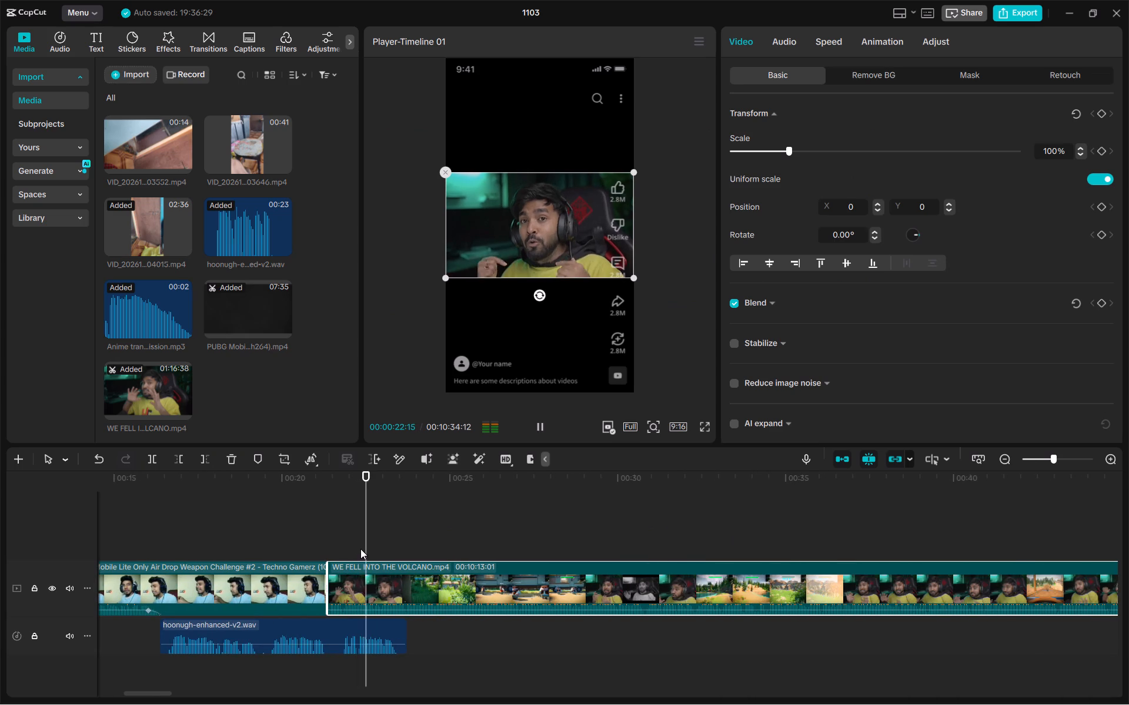
key(space)
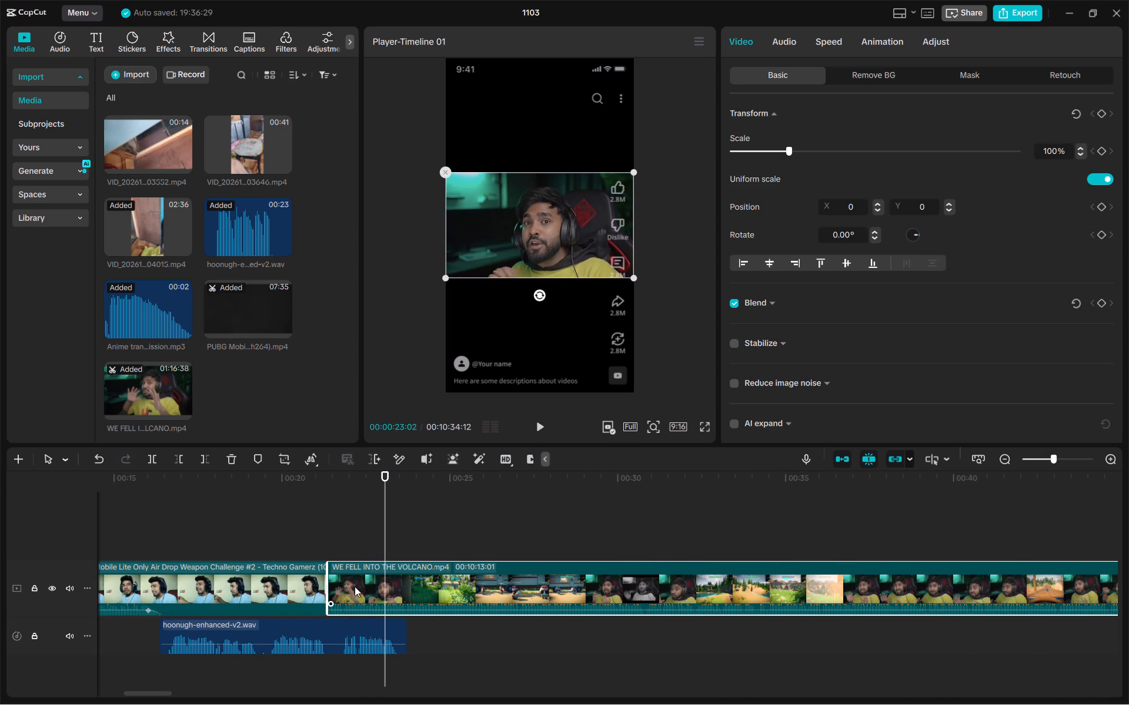
drag(388, 553, 333, 564)
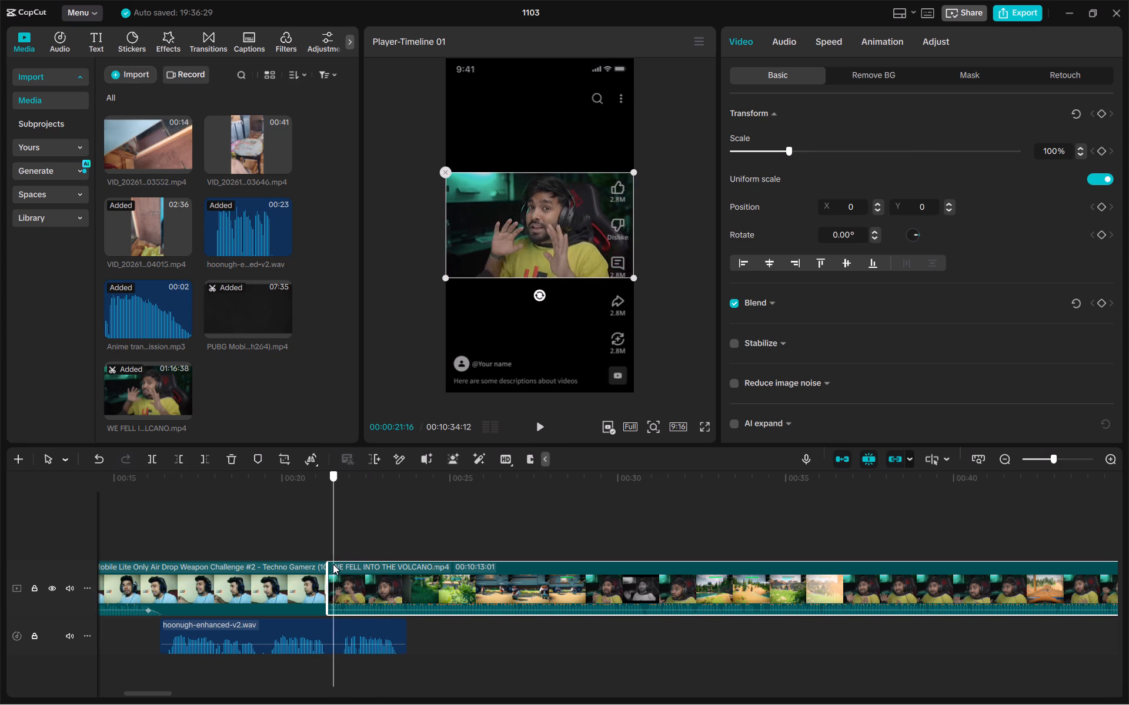
Set the player's social platform interface overlay to the TikTok layout.
drag(333, 564, 328, 566)
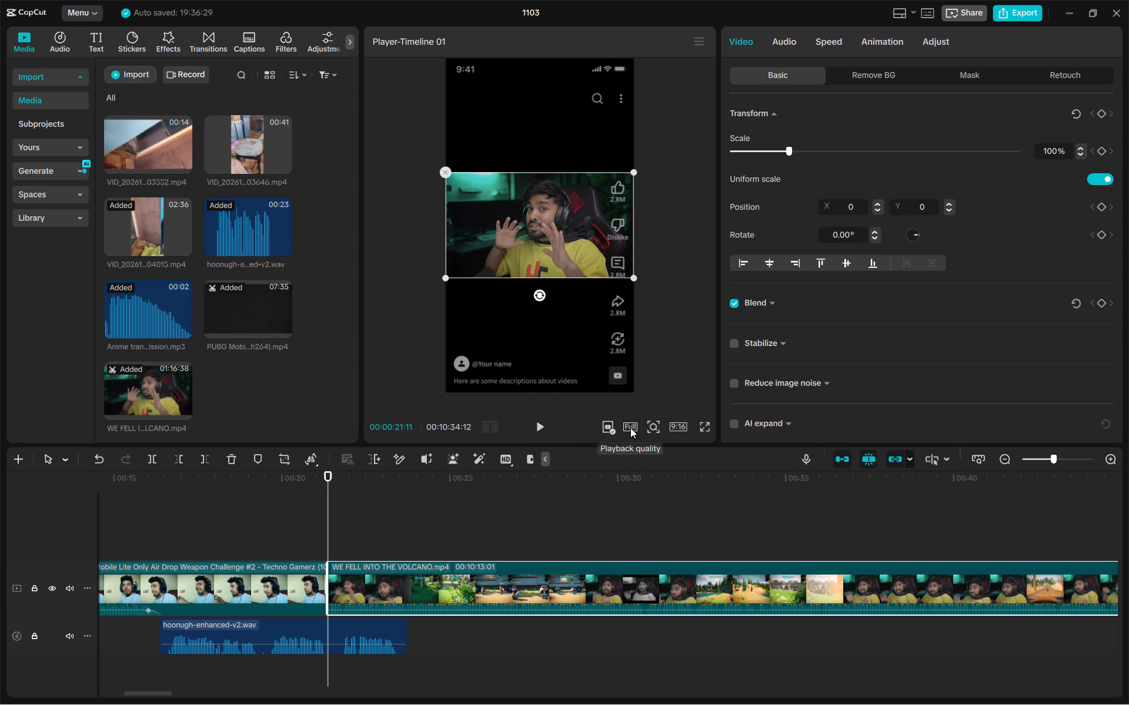
click(604, 431)
click(634, 474)
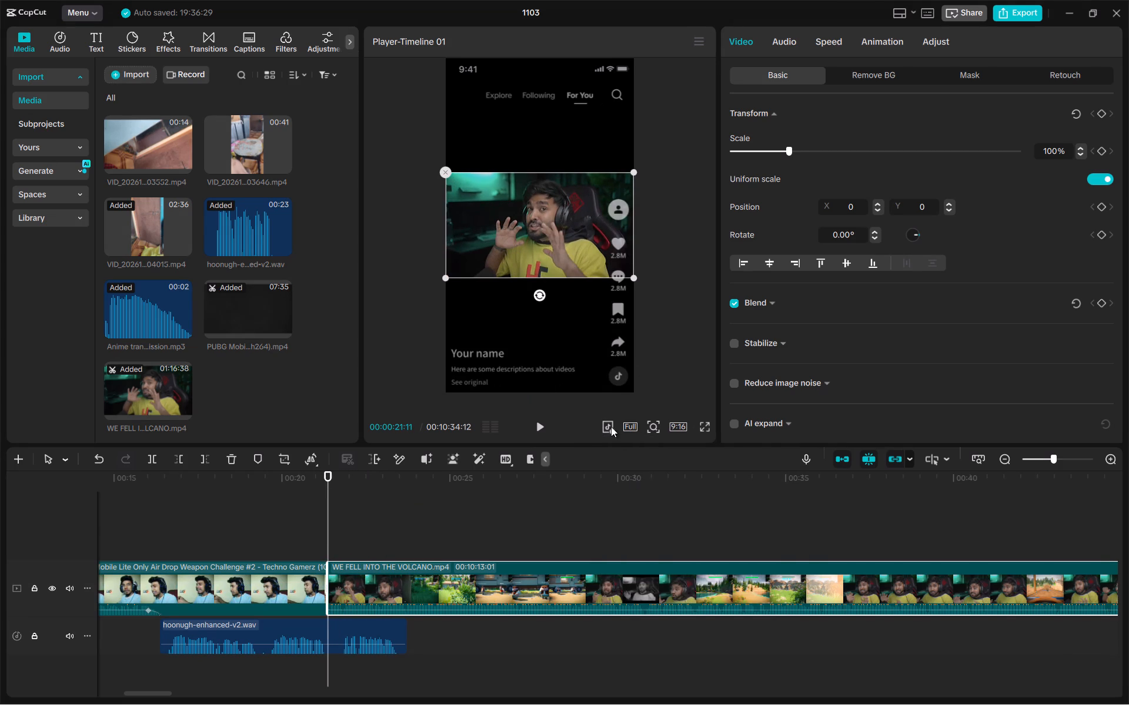
click(611, 427)
click(640, 482)
Extend the end of the PUBG clip to the voiceover's end near 00:00:23:22, shifting the WE FELL INTO THE VOLCANO clip after it.
drag(350, 579, 432, 580)
click(300, 586)
drag(331, 591, 409, 595)
drag(318, 589, 412, 589)
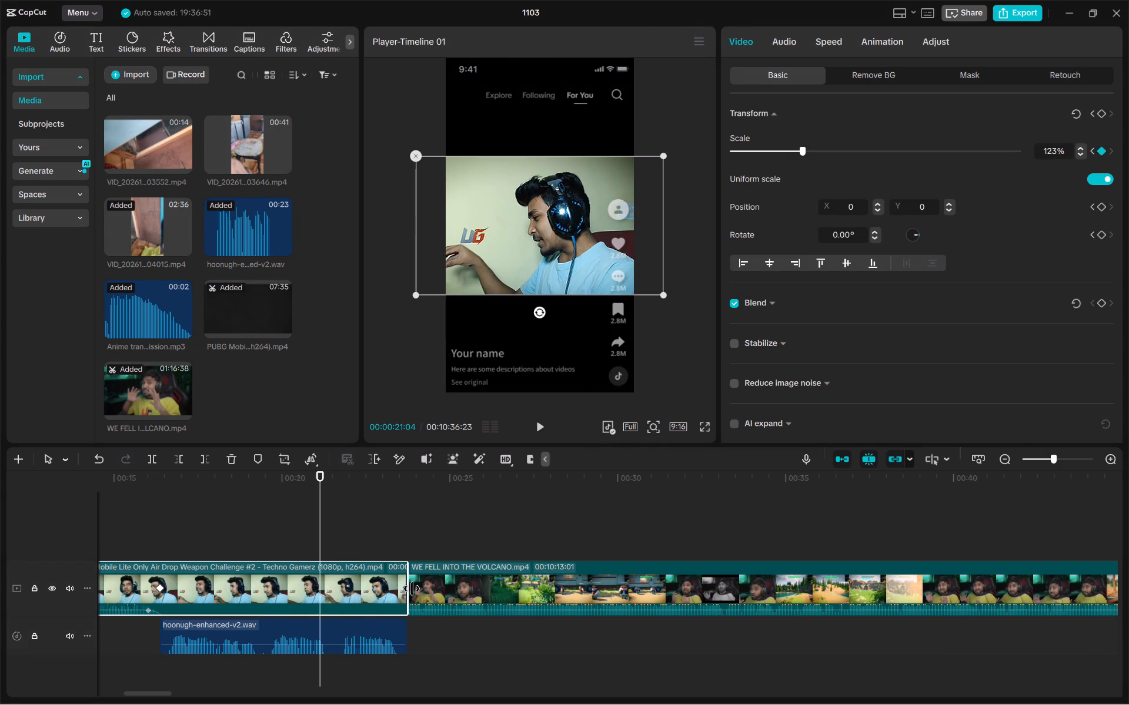
drag(412, 589, 407, 589)
Play the extended PUBG clip against the voiceover through its join with the WE FELL INTO THE VOLCANO clip.
key(space)
click(277, 553)
key(space)
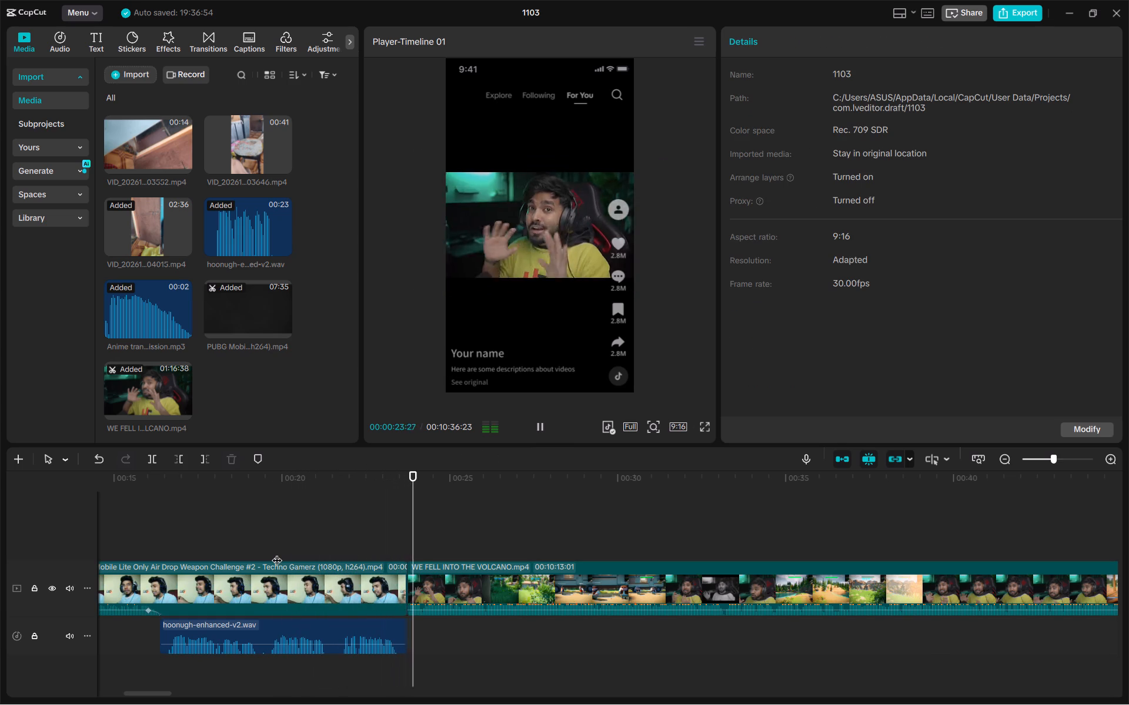
click(268, 563)
key(space)
click(267, 552)
key(space)
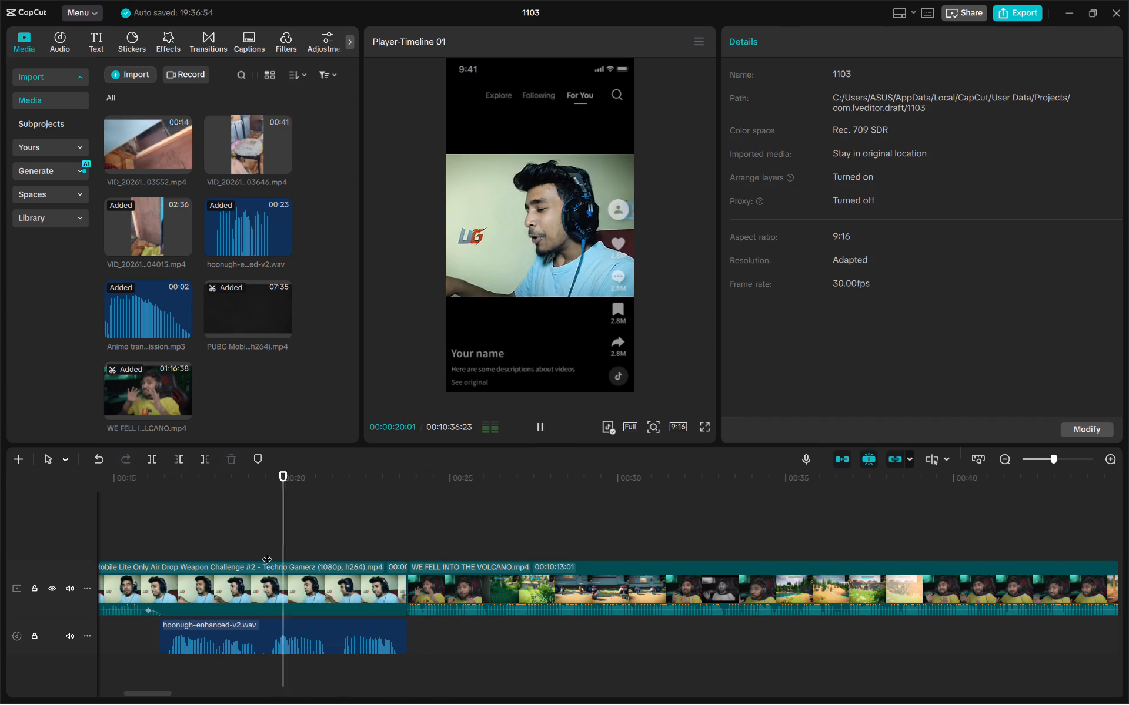
key(space)
Play the opening of the WE FELL INTO THE VOLCANO clip from the cut near 00:00:23:22, pausing near 00:00:24:13.
click(400, 555)
click(412, 555)
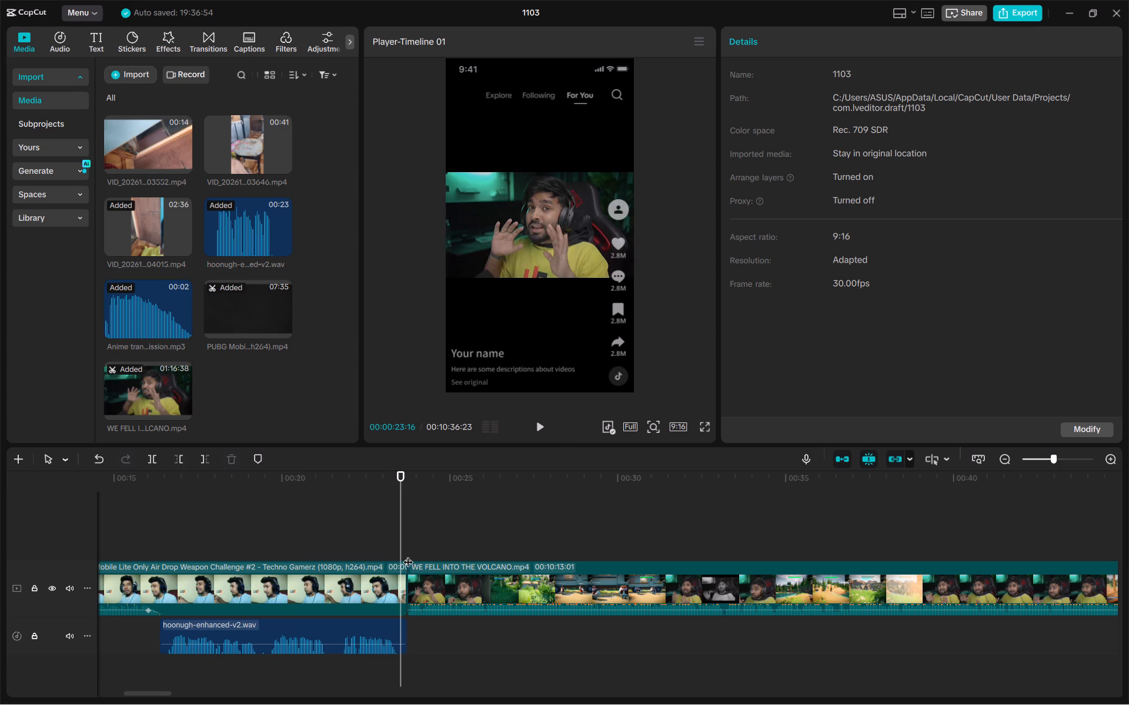
click(407, 553)
key(space)
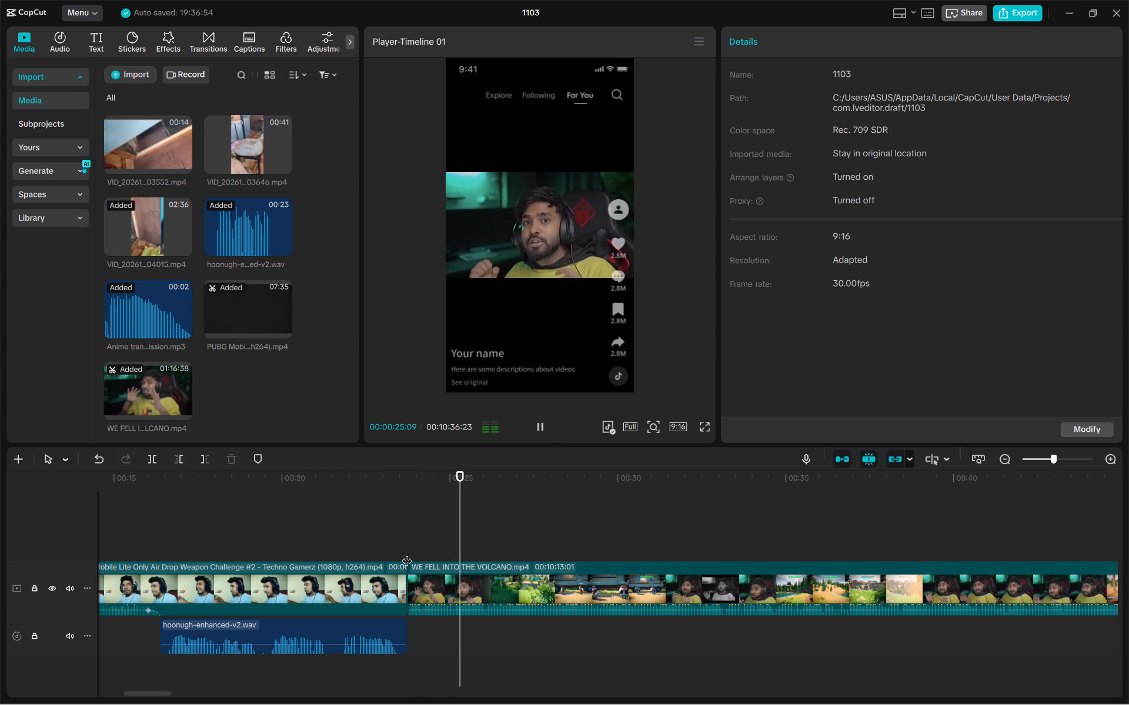
key(space)
click(427, 546)
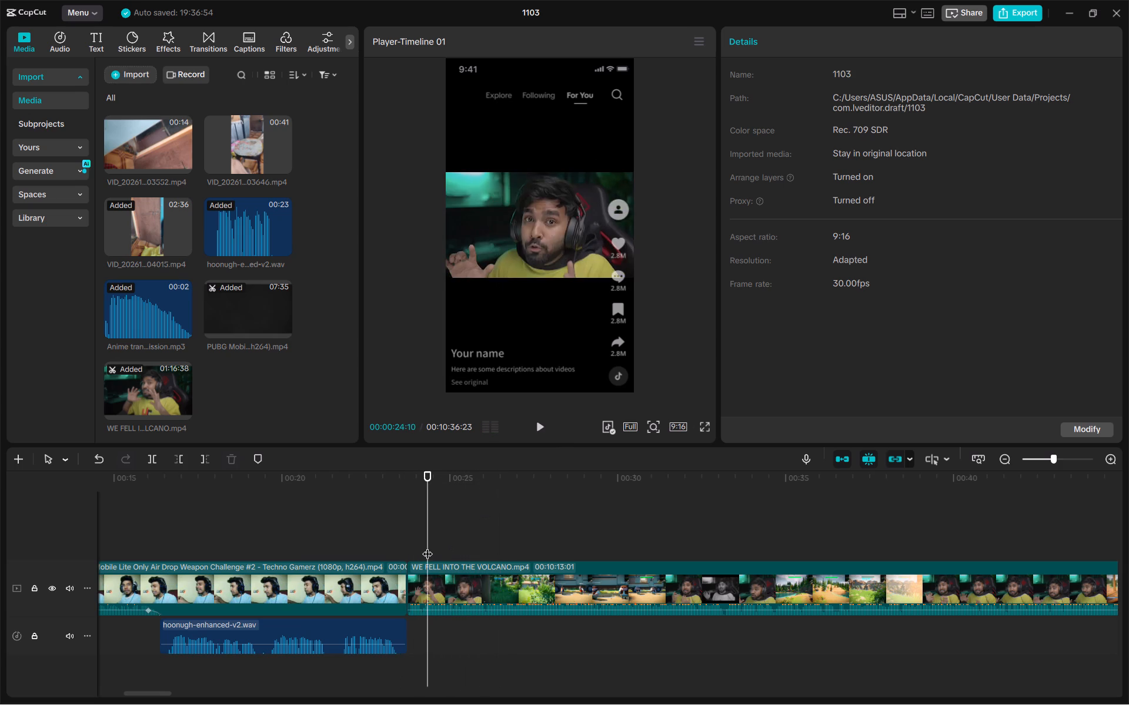
drag(427, 546, 403, 546)
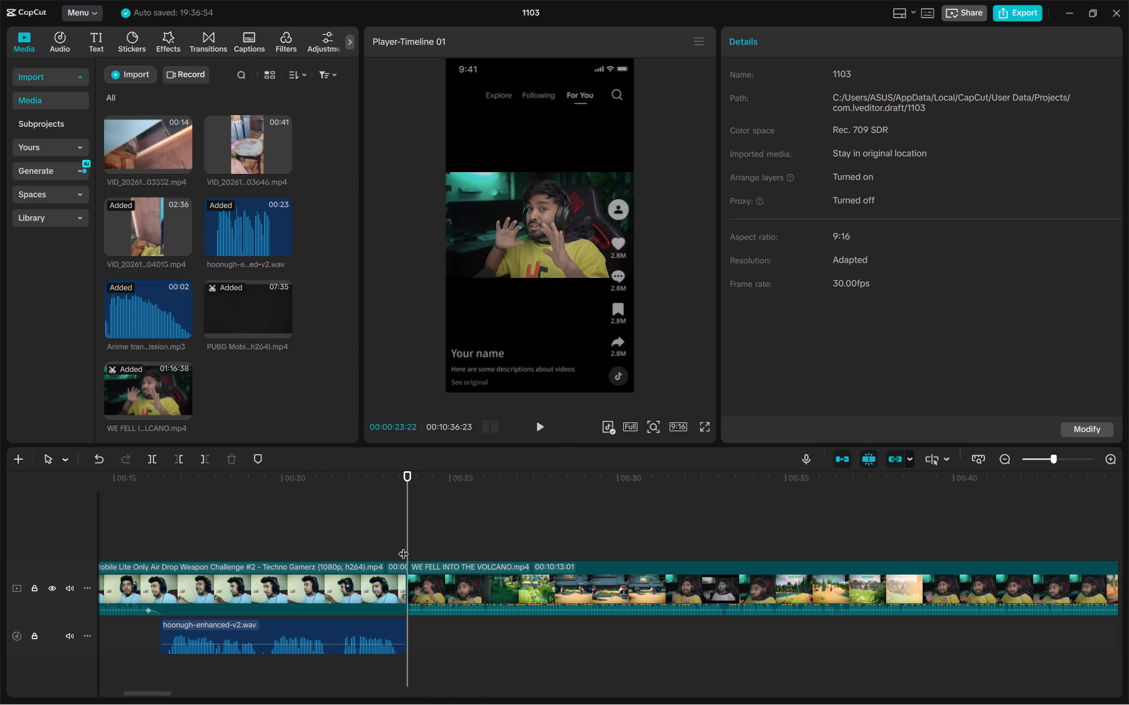
key(space)
key(space)
click(559, 535)
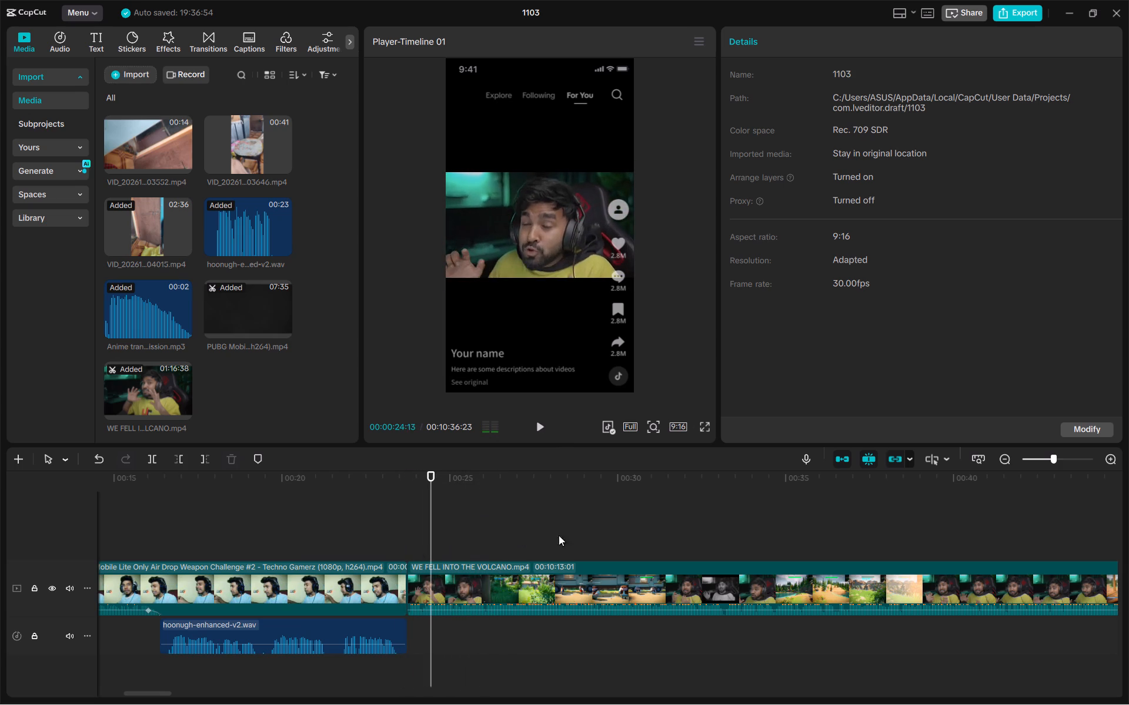
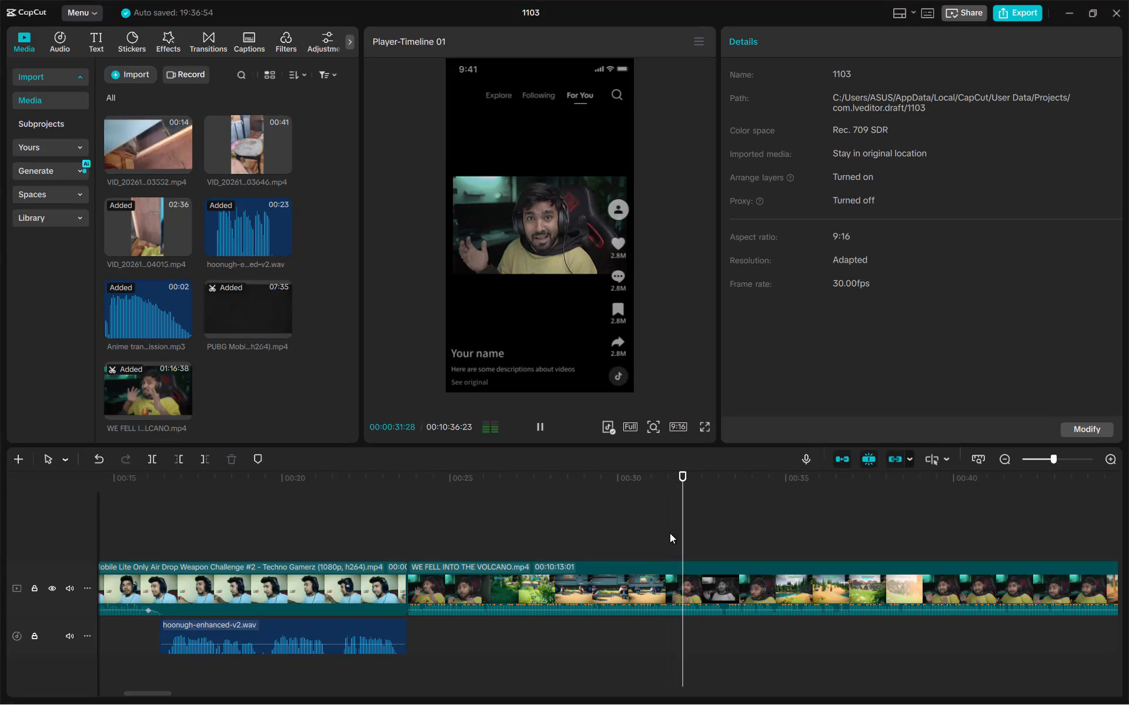
Split the WE FELL INTO THE VOLCANO clip at 00:00:33:06 and delete the part before the cut.
key(space)
click(674, 533)
drag(674, 533, 620, 542)
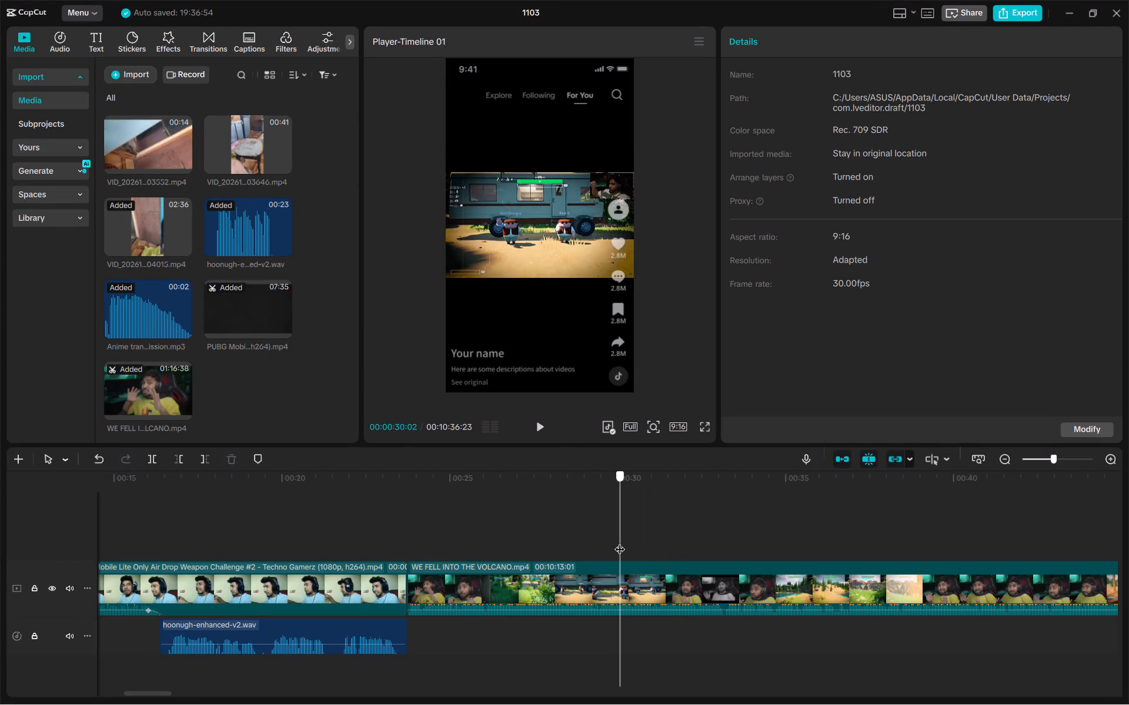
drag(620, 542, 637, 540)
key(space)
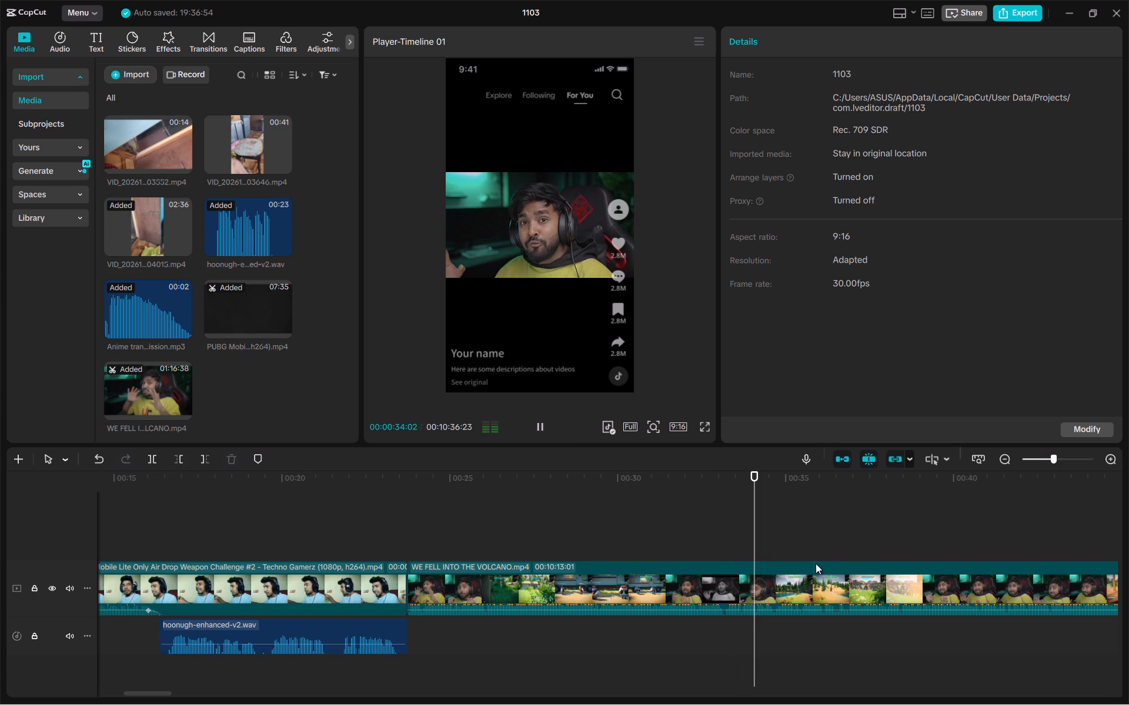
key(space)
drag(753, 547, 725, 550)
key(ctrl+b)
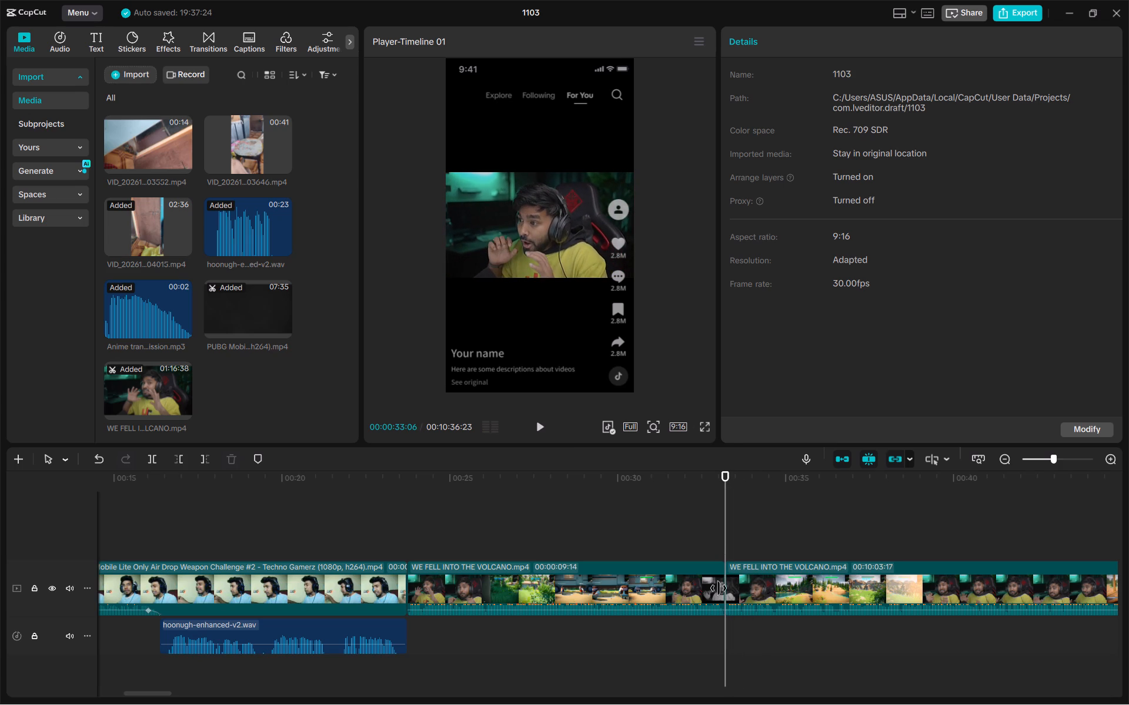
click(687, 590)
key(Delete)
Split the WE FELL INTO THE VOLCANO clip at 00:00:28:17, where the gameplay changes to the facecam, and delete the part before the cut.
click(407, 540)
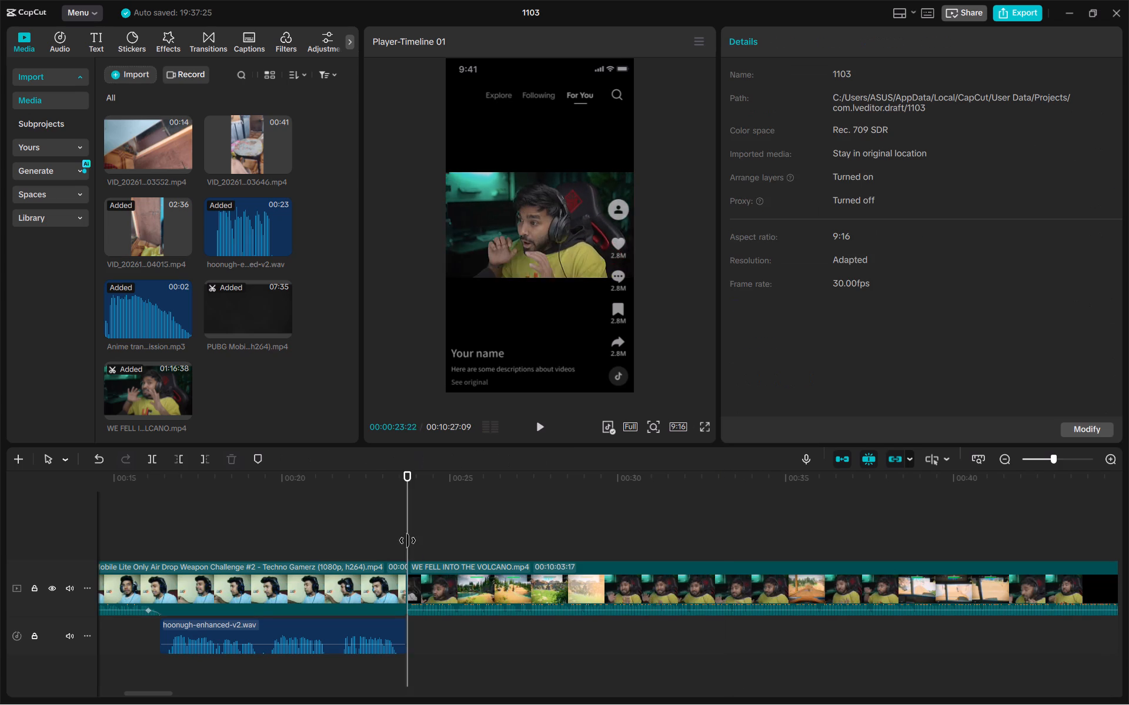
key(space)
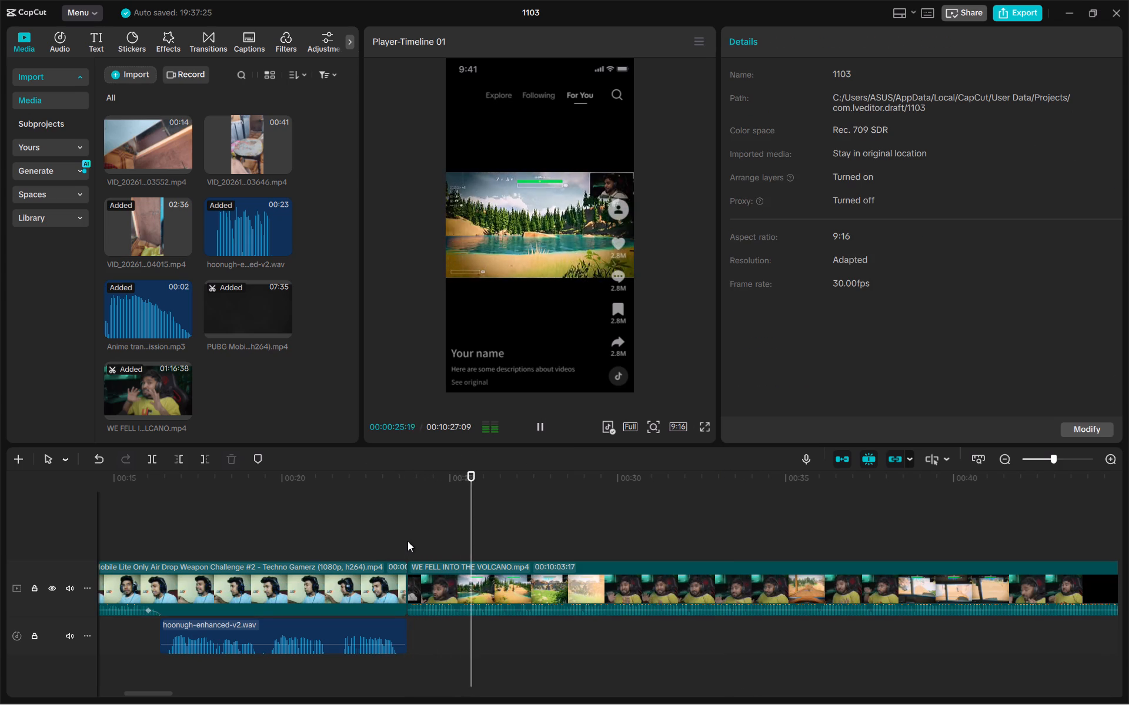
click(621, 558)
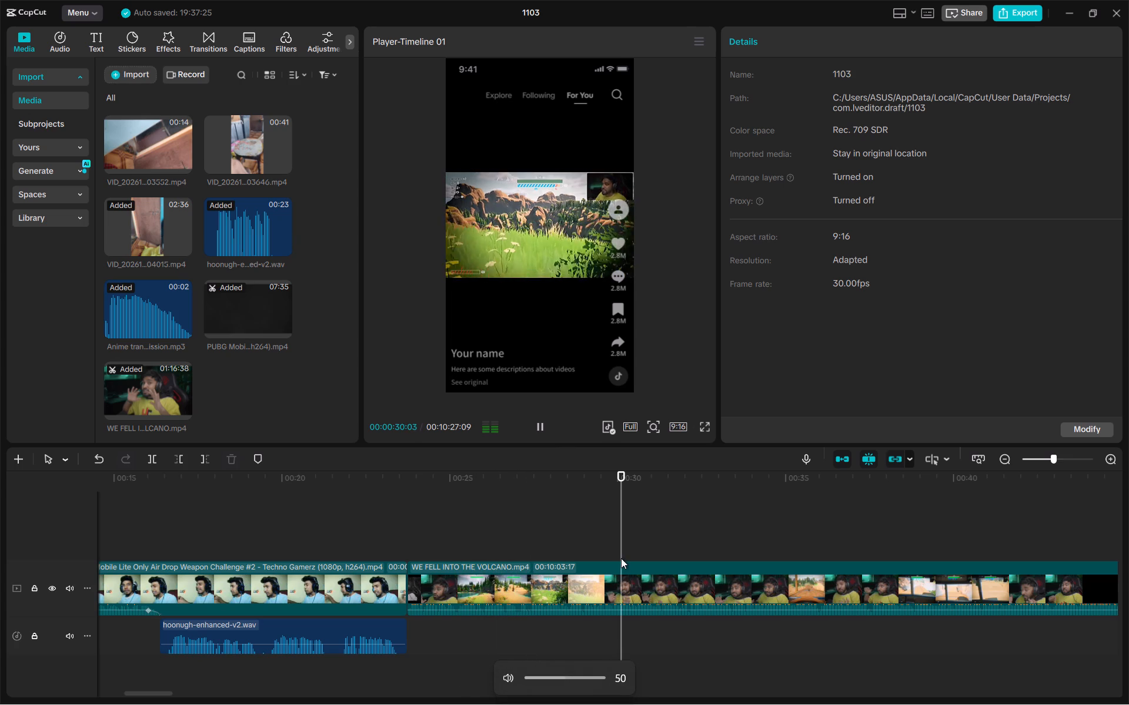
drag(621, 558, 647, 561)
click(630, 548)
drag(625, 544, 722, 555)
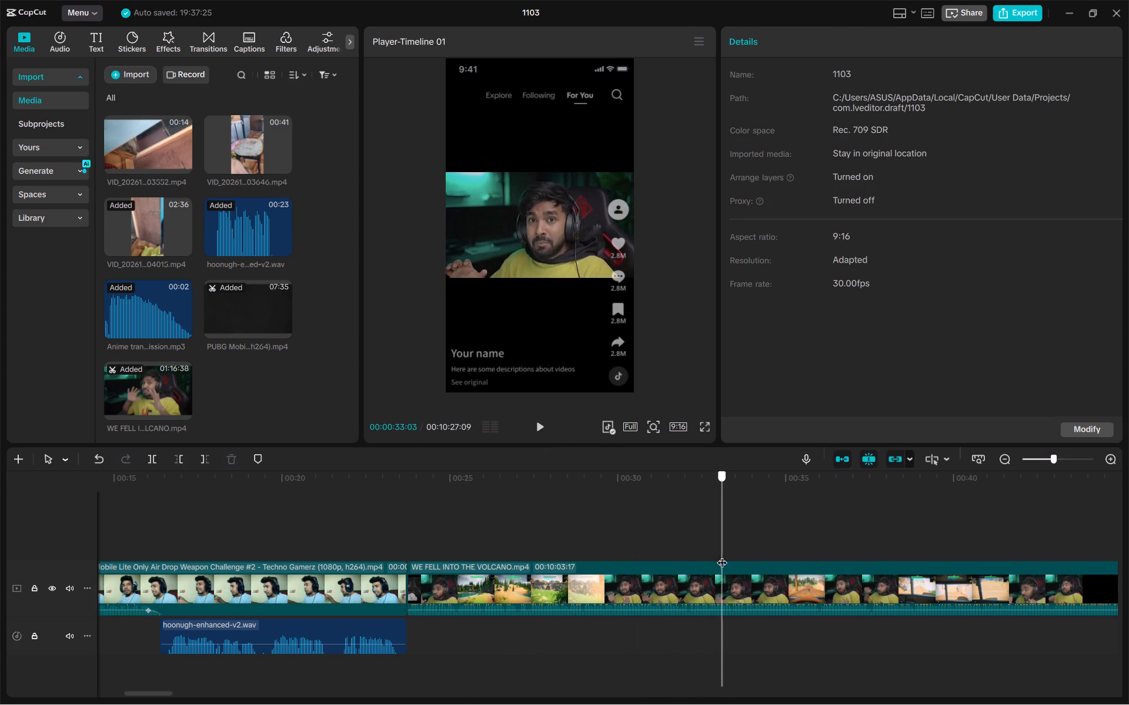
drag(722, 555, 602, 560)
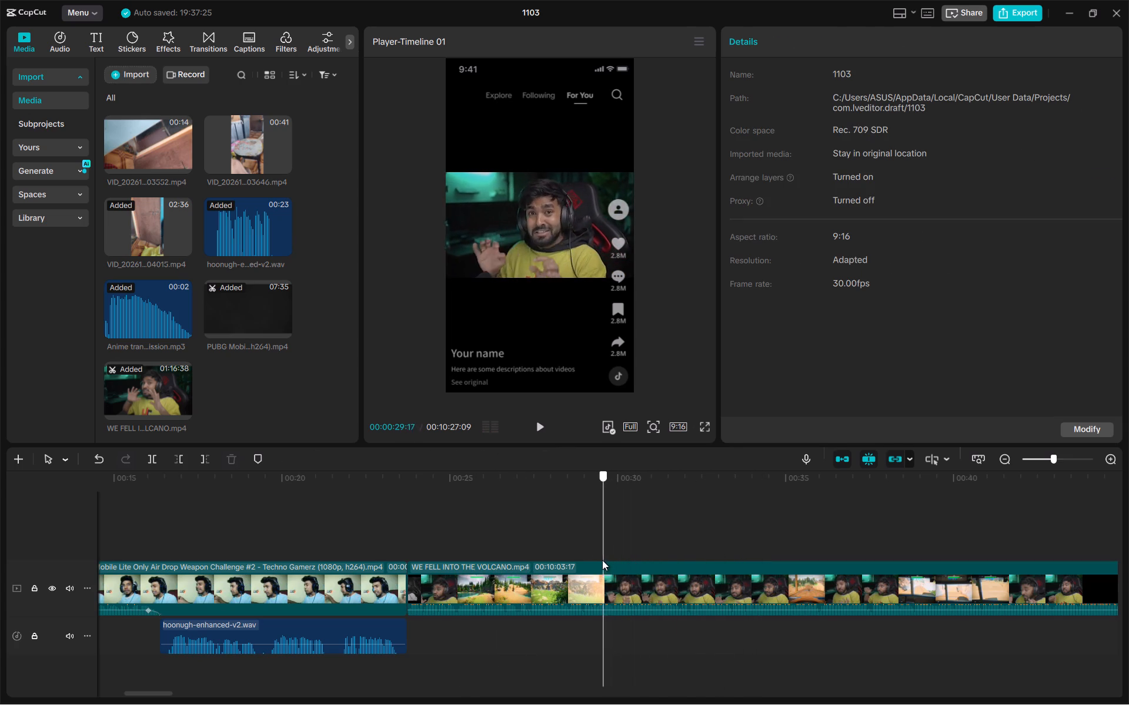
drag(602, 560, 572, 559)
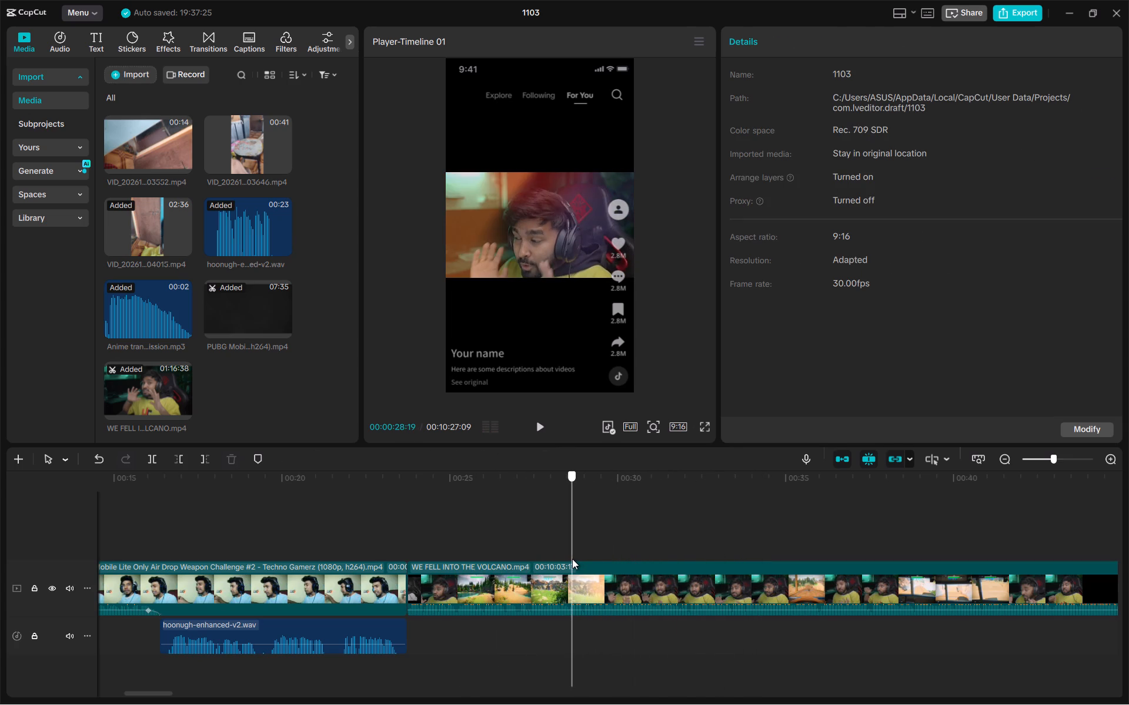
drag(572, 559, 579, 554)
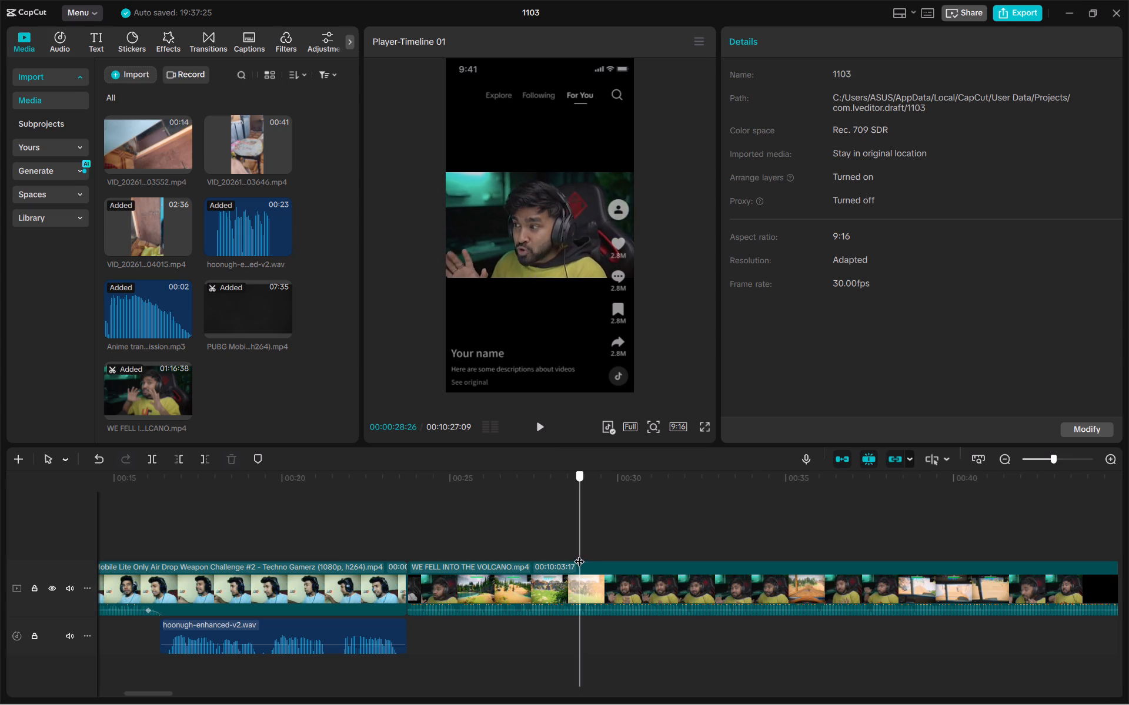
drag(579, 554, 564, 553)
right_drag(571, 553, 564, 553)
click(571, 528)
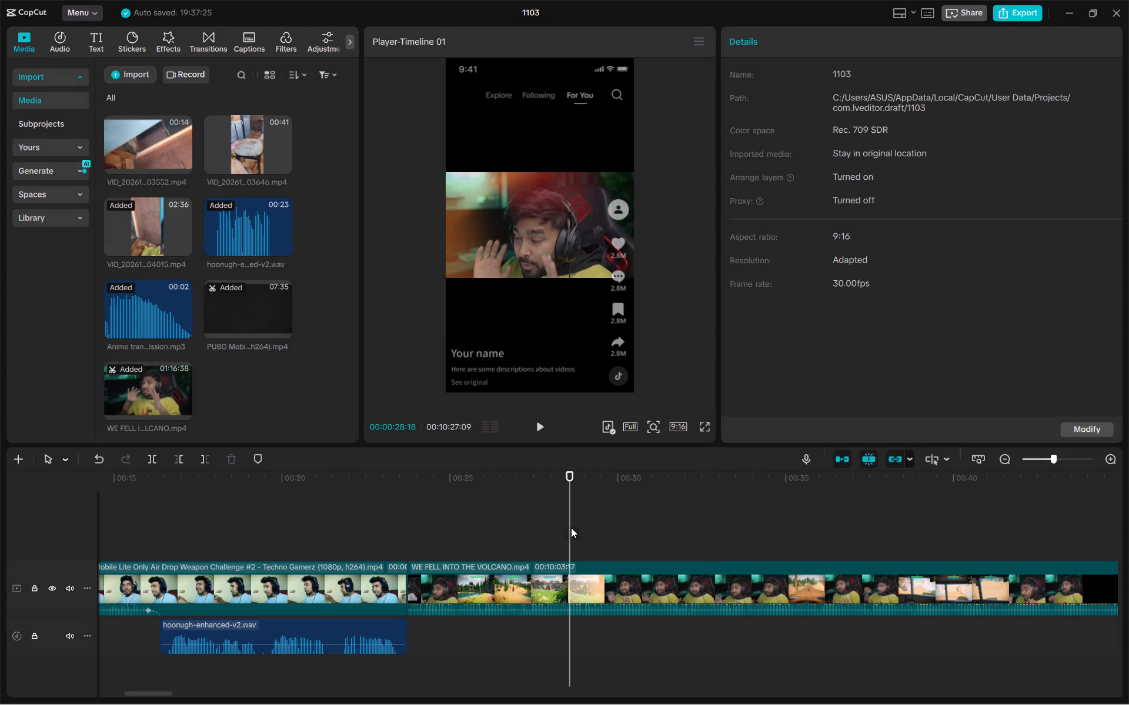
drag(571, 528, 564, 528)
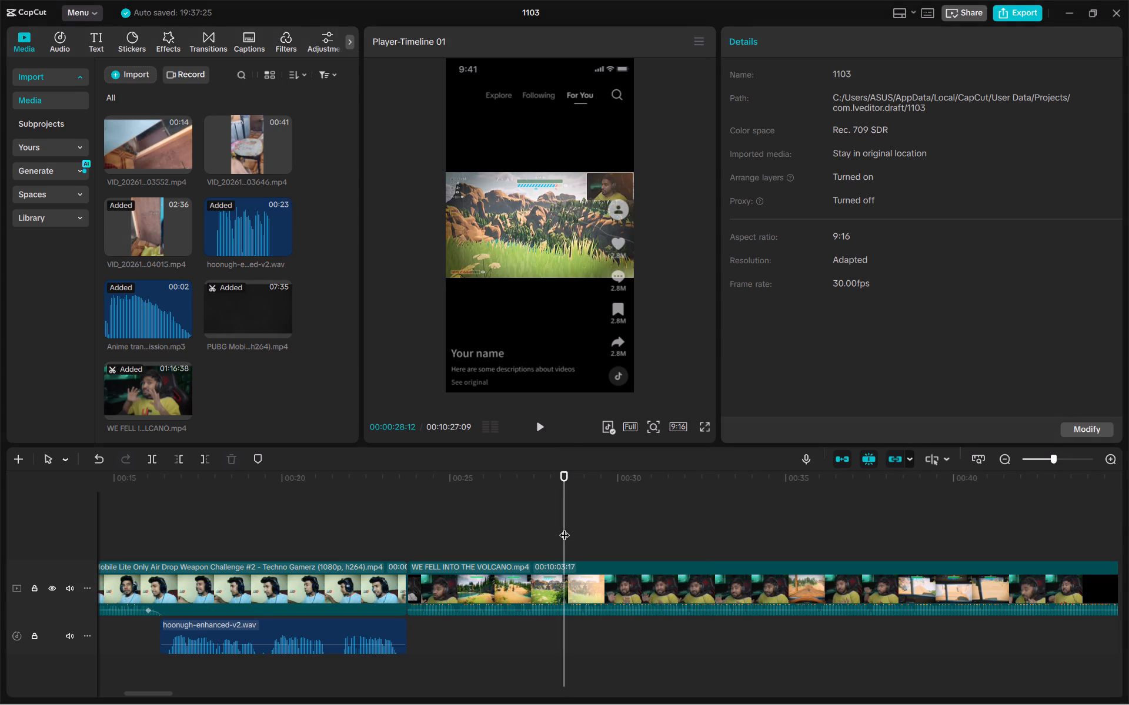
click(564, 528)
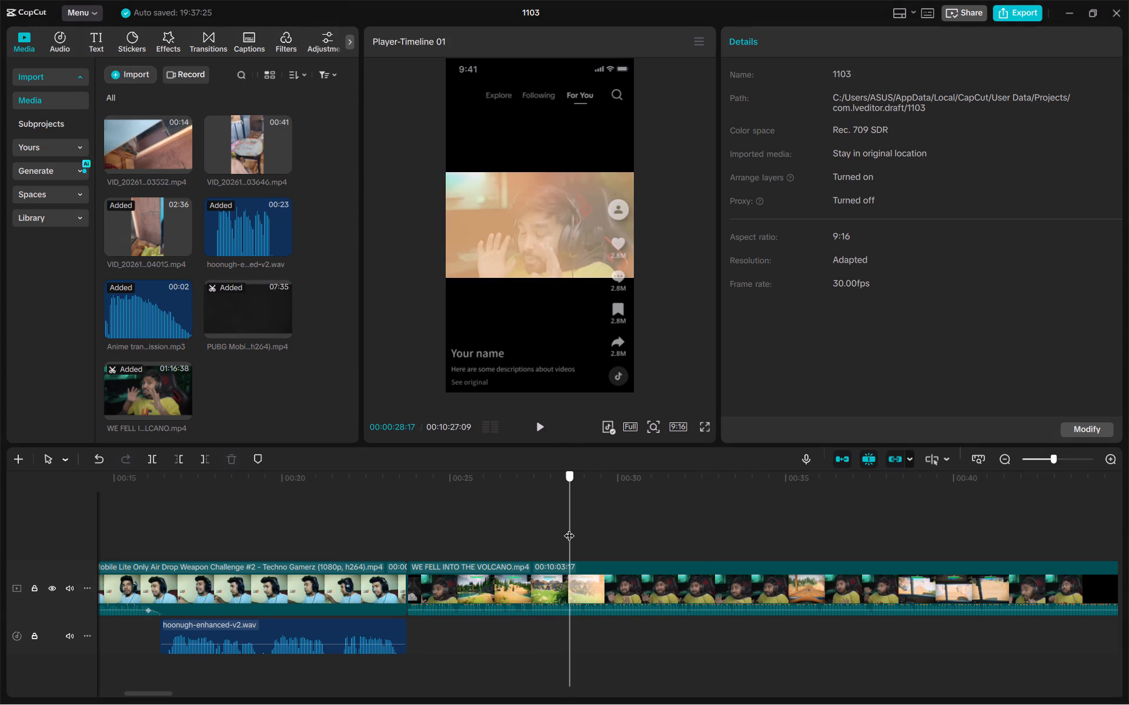
key(ctrl+b)
click(525, 569)
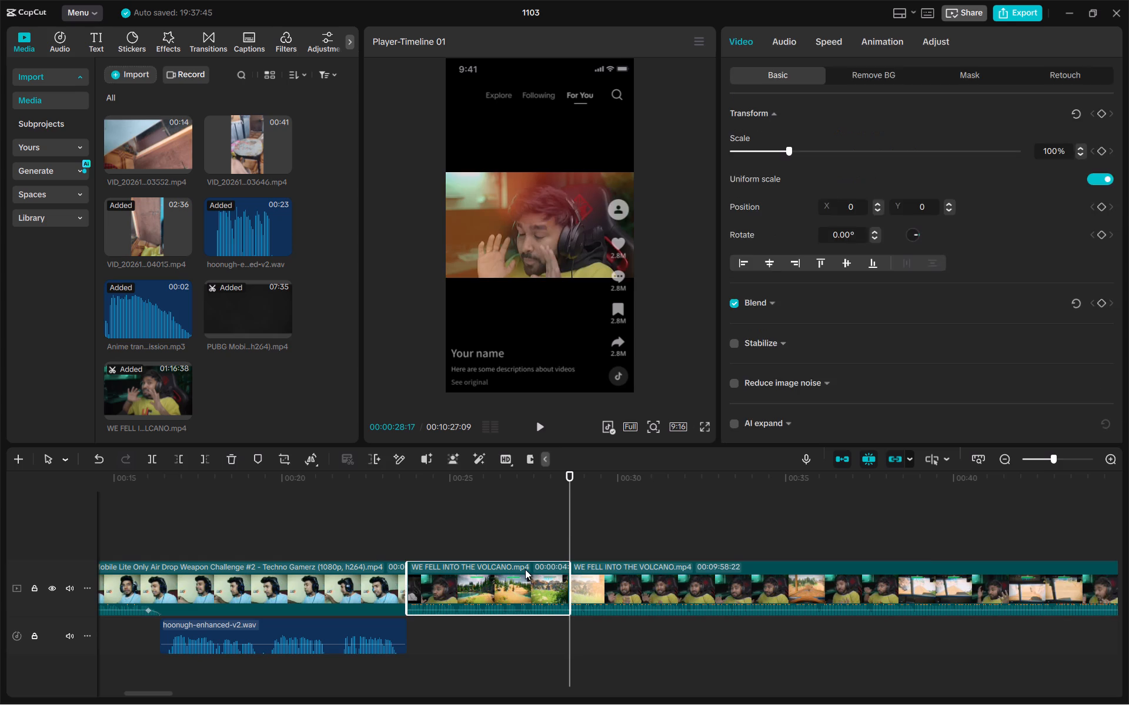
key(Delete)
Split the WE FELL INTO THE VOLCANO clip at 00:00:26:27 and delete everything after the cut.
click(407, 536)
key(space)
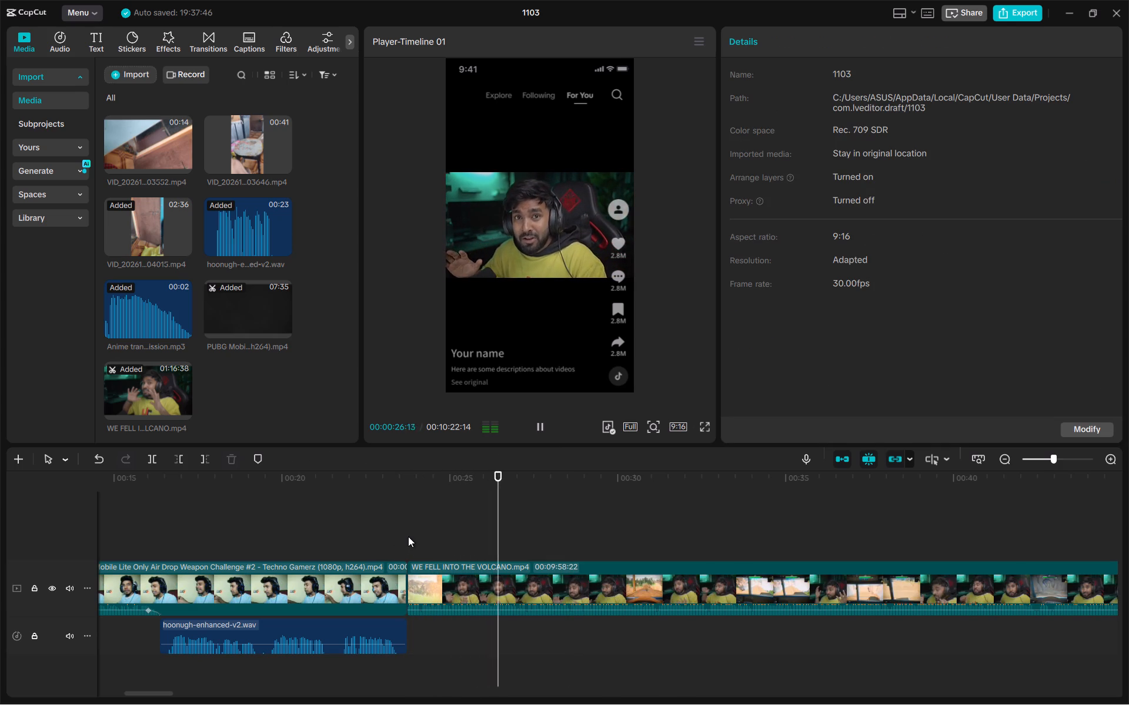
key(space)
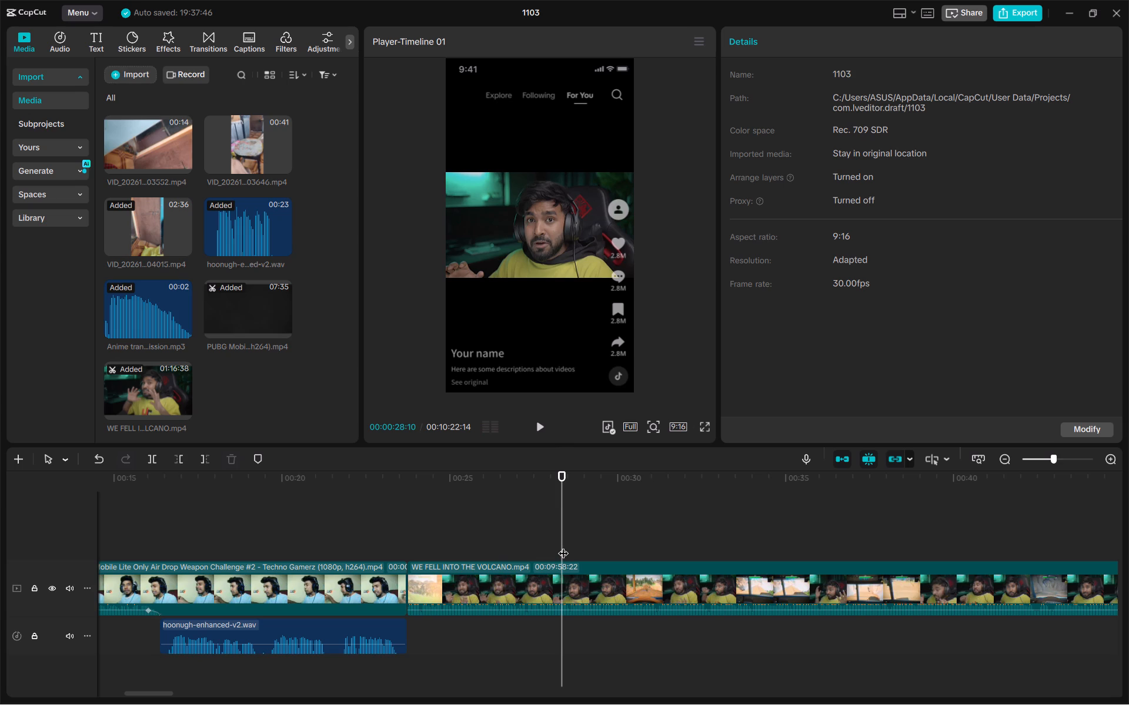
drag(563, 546, 481, 551)
key(space)
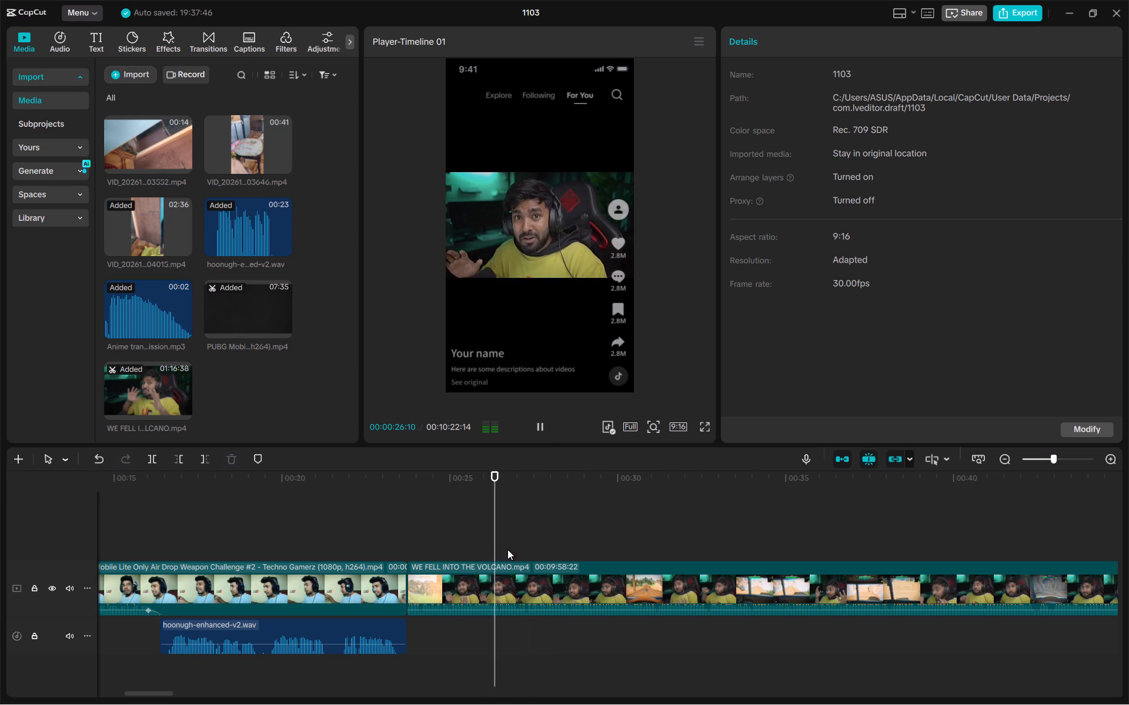
key(space)
drag(527, 542, 517, 542)
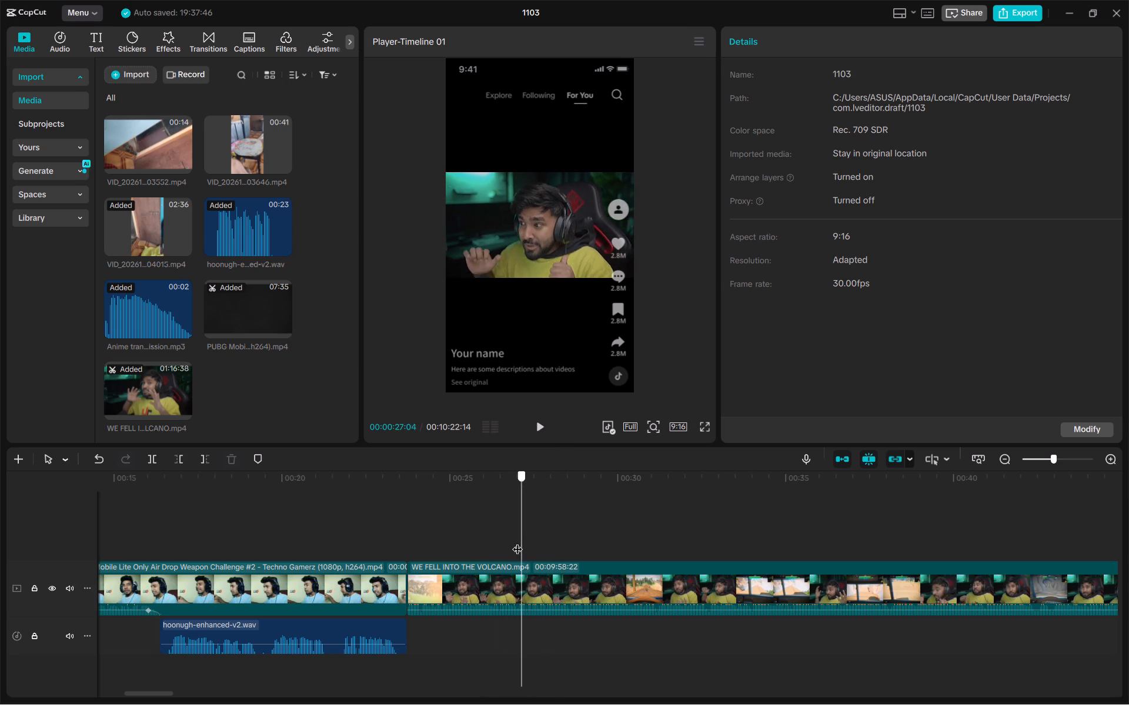
drag(517, 542, 513, 542)
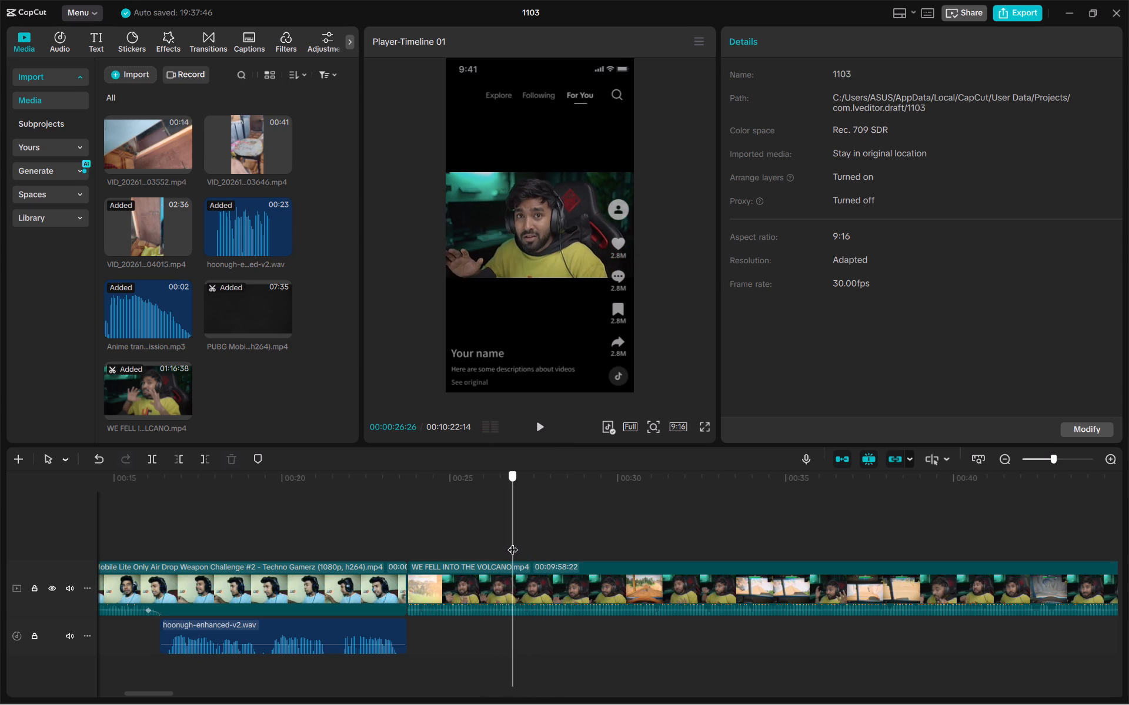
drag(513, 542, 513, 542)
key(ctrl+b)
click(543, 582)
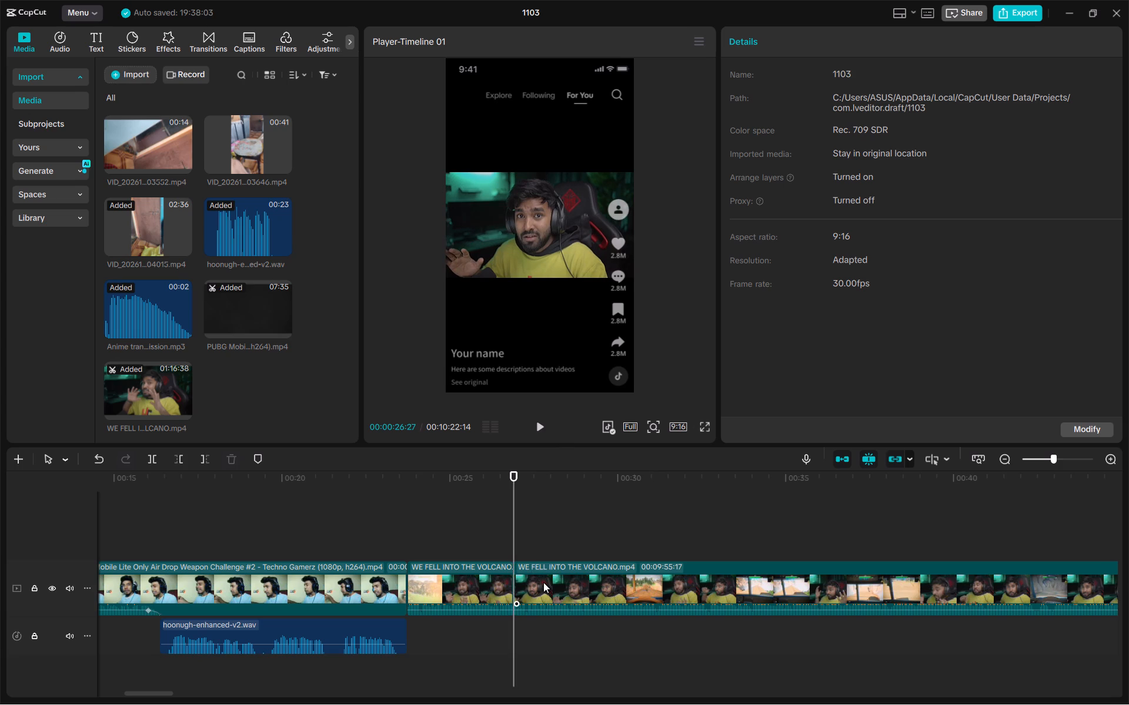
key(Delete)
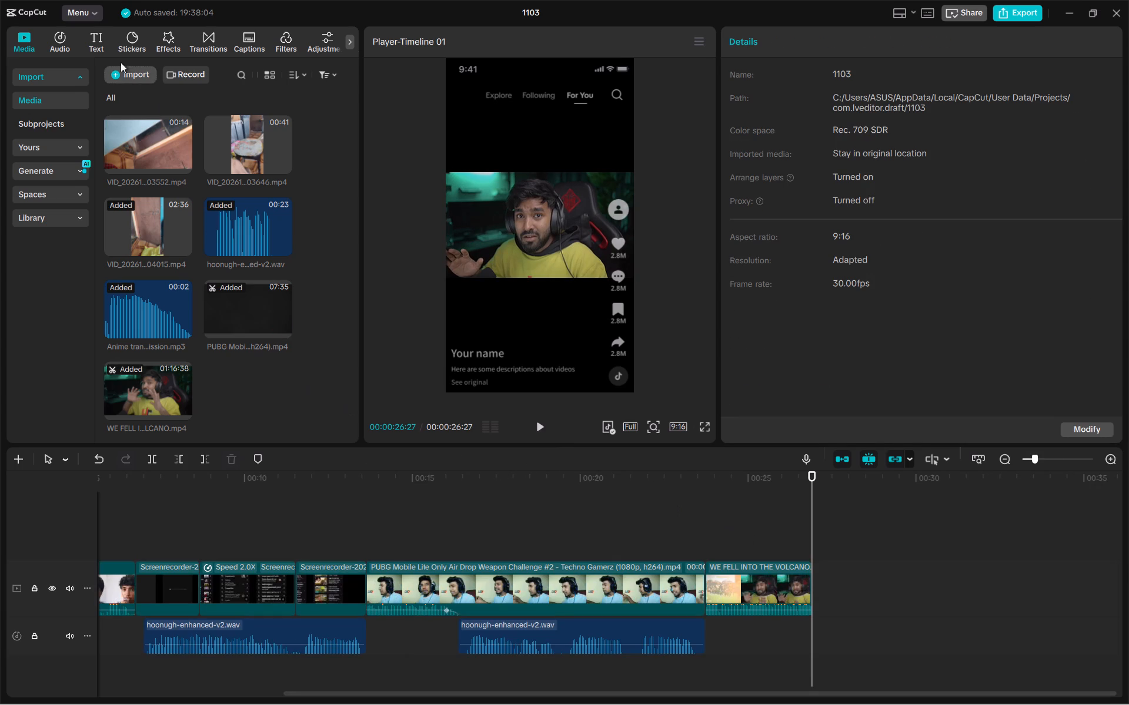
Play the edit from the very start through the opening talking-head clip, pausing near 00:00:04:05.
click(302, 525)
drag(302, 525, 0, 583)
key(space)
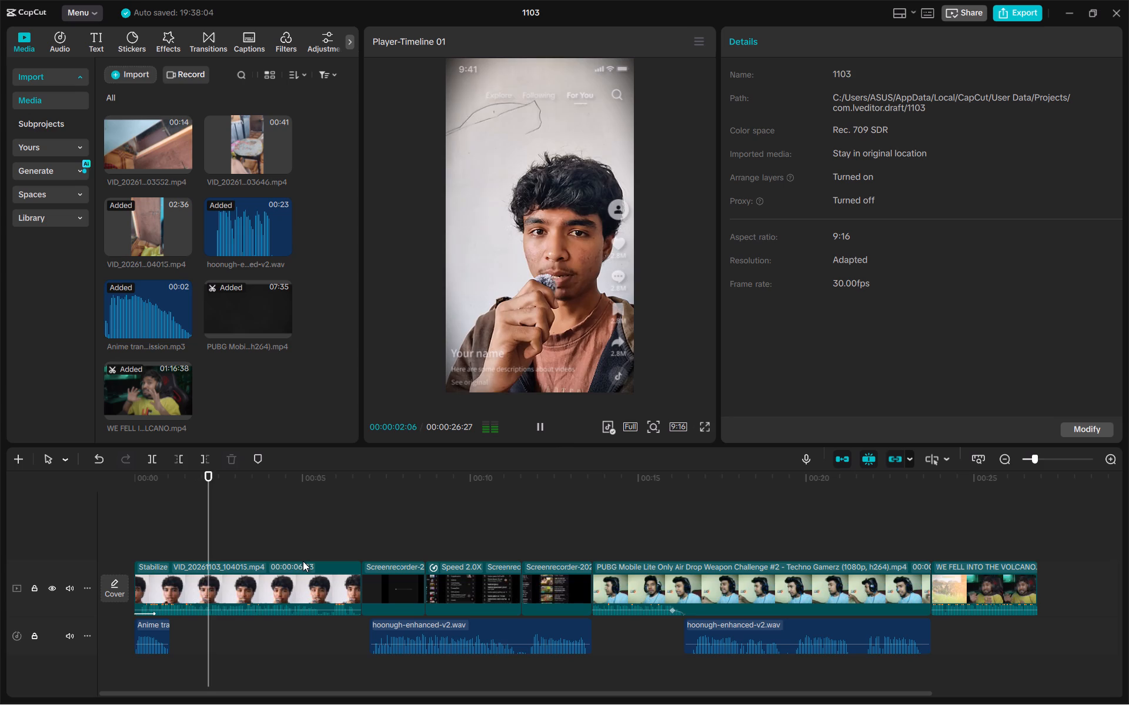
key(space)
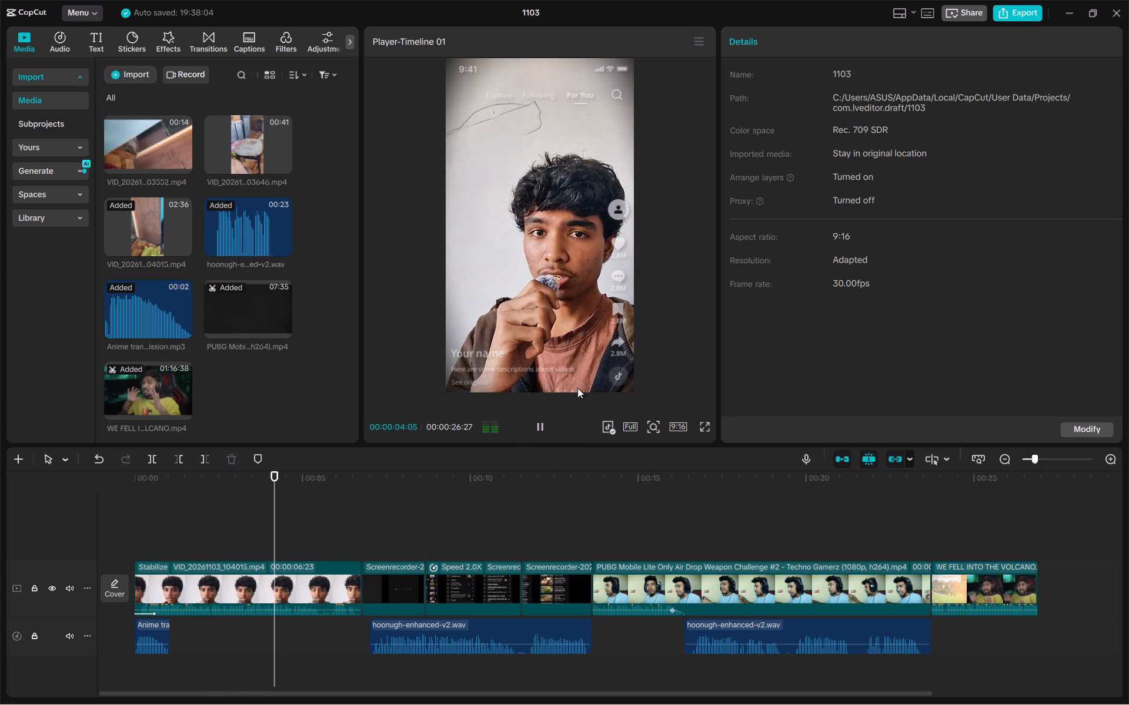
Set the player's social platform interface overlay to the YouTube Shorts layout.
click(615, 429)
click(656, 501)
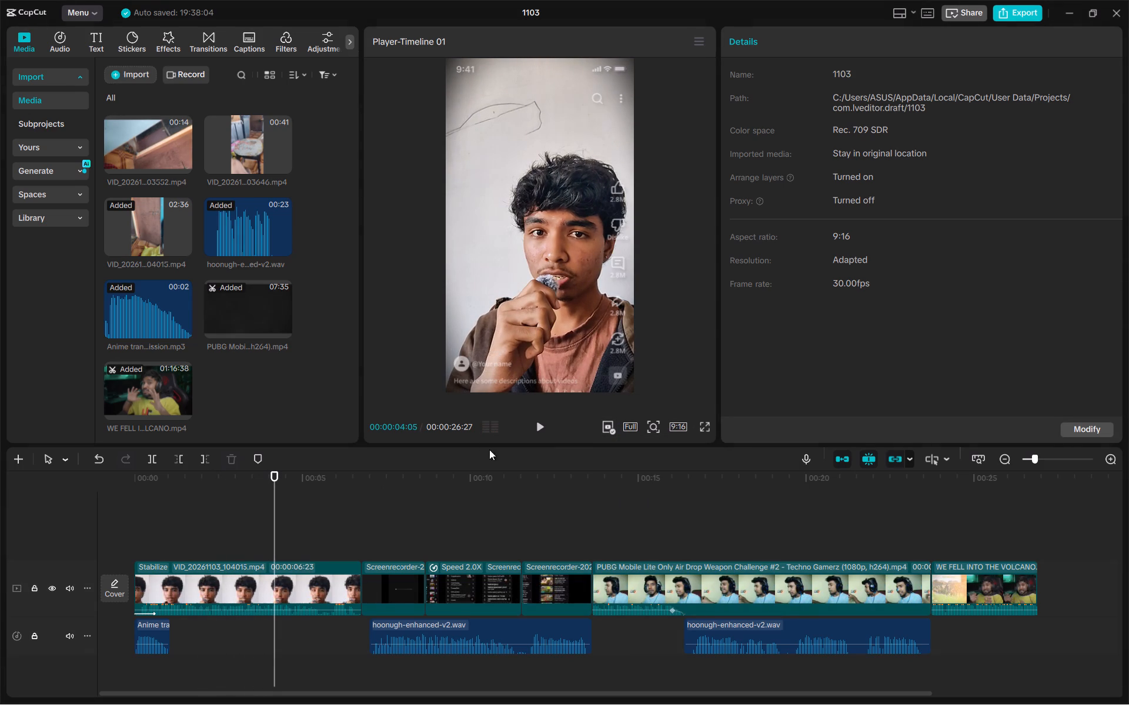
click(385, 355)
Continue playback to the end of the opening talking-head clip at 00:00:06:23.
key(space)
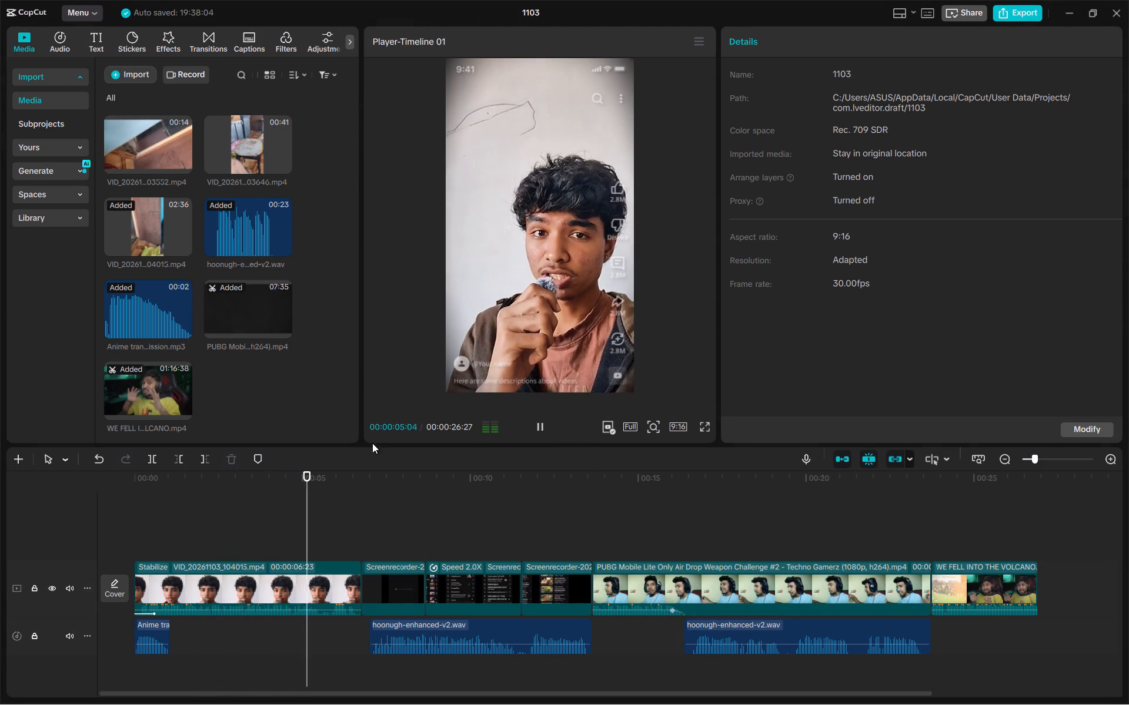
key(space)
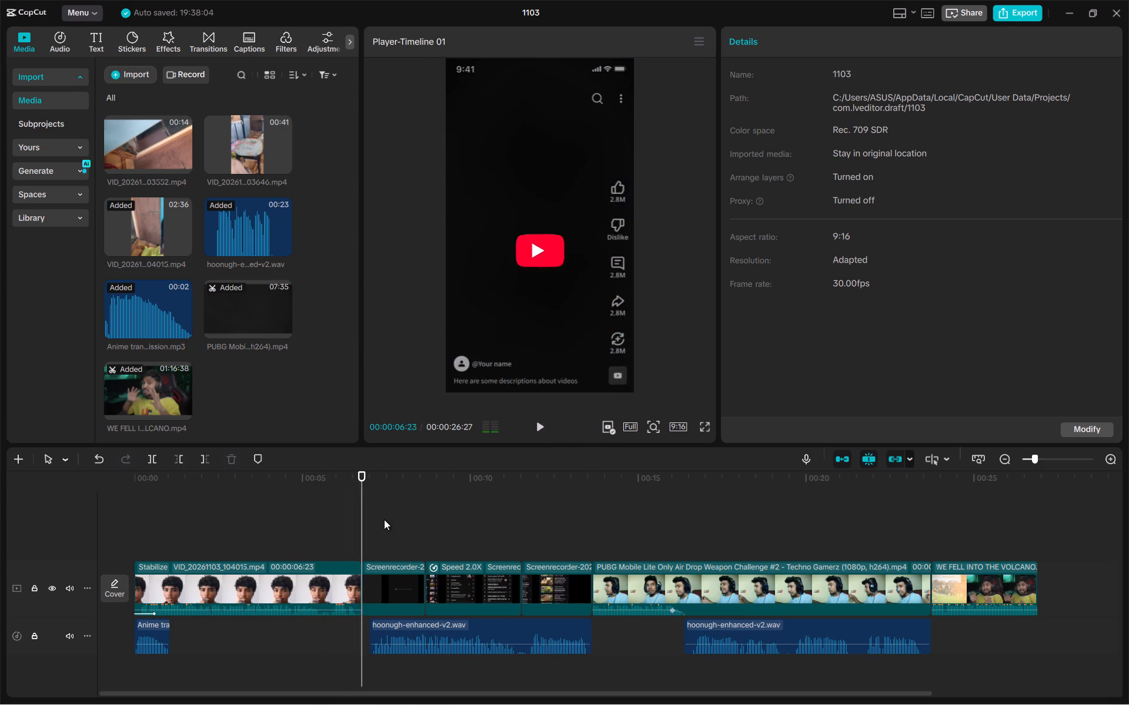
Switch to Google Chrome and search Google for "techno gamerz png".
double_click(78, 256)
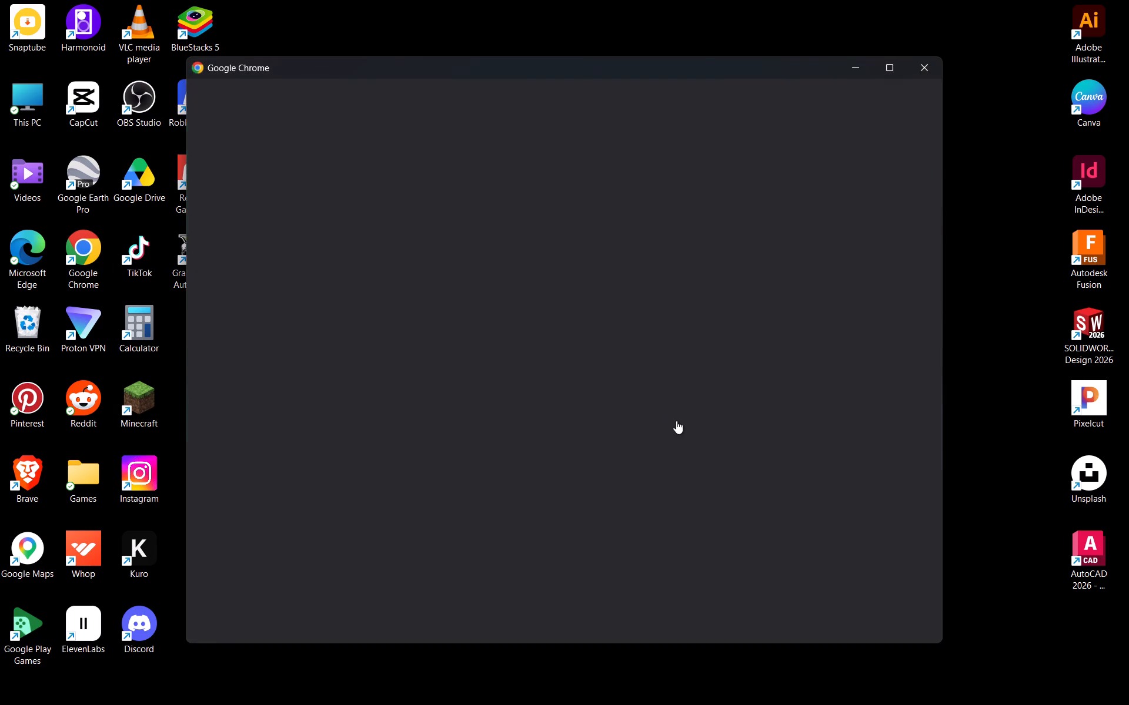
click(640, 423)
text(technon gam)
key(BackSpace)
key(BackSpace)
key(BackSpace)
key(BackSpace)
key(BackSpace)
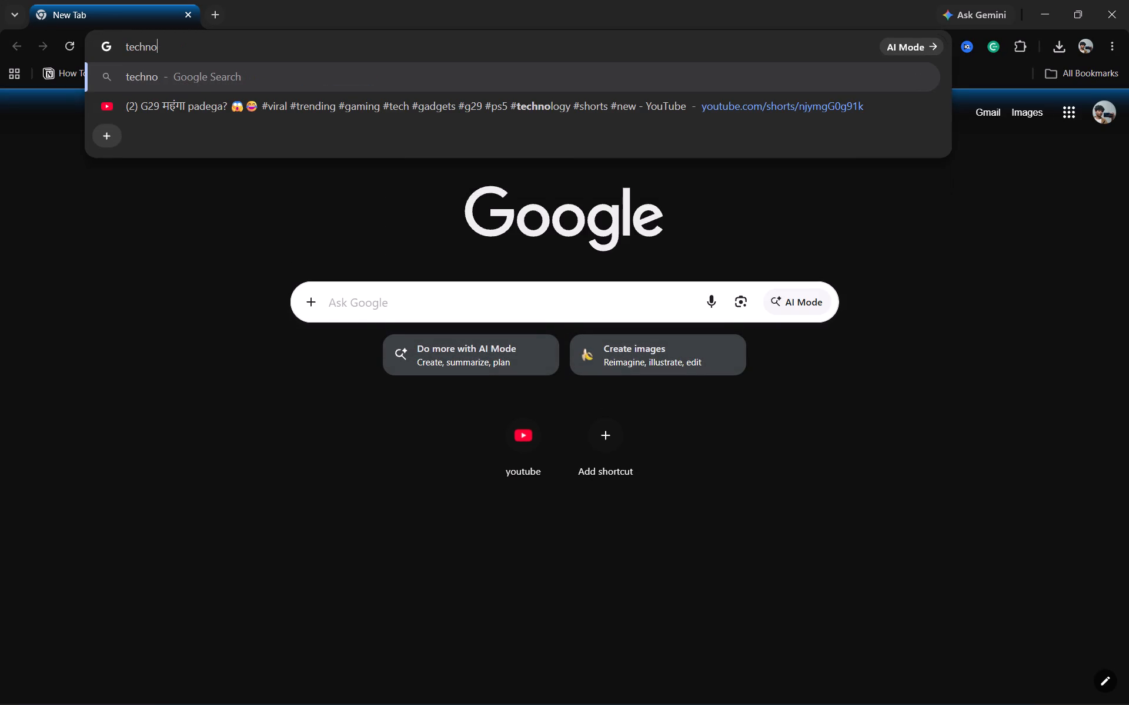
key(space)
text(gamerz png)
key(Return)
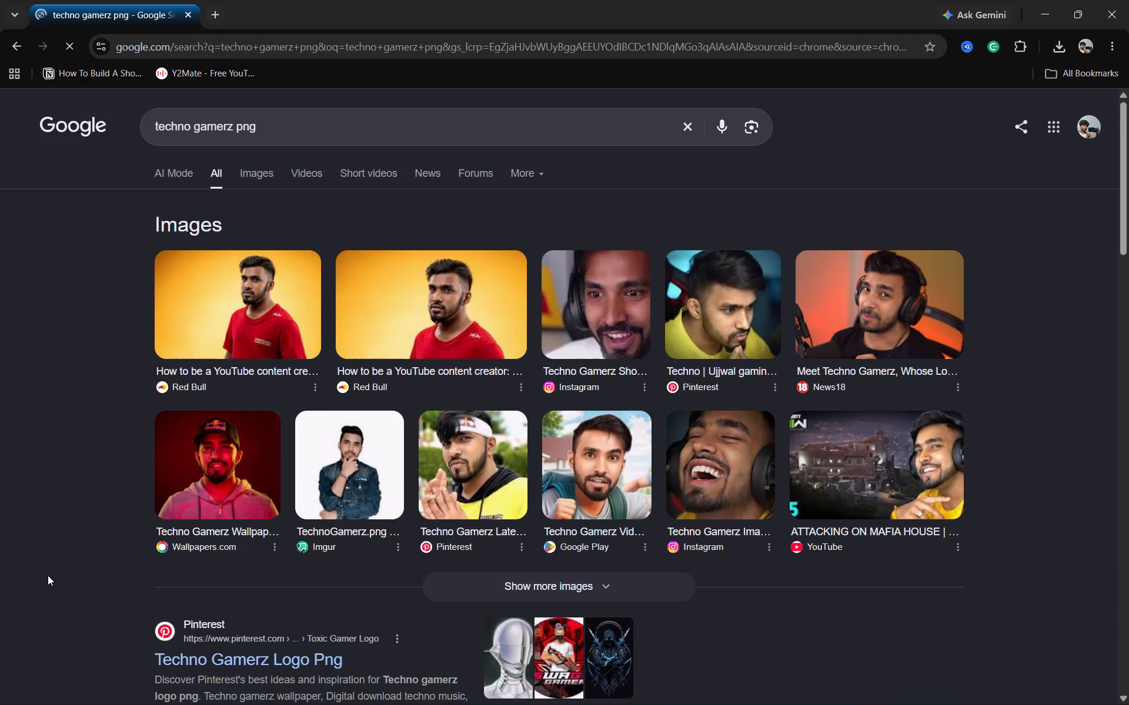
Look through the search results for a suitable Techno Gamerz image.
scroll(334, 505, down, 3)
scroll(294, 445, down, 2)
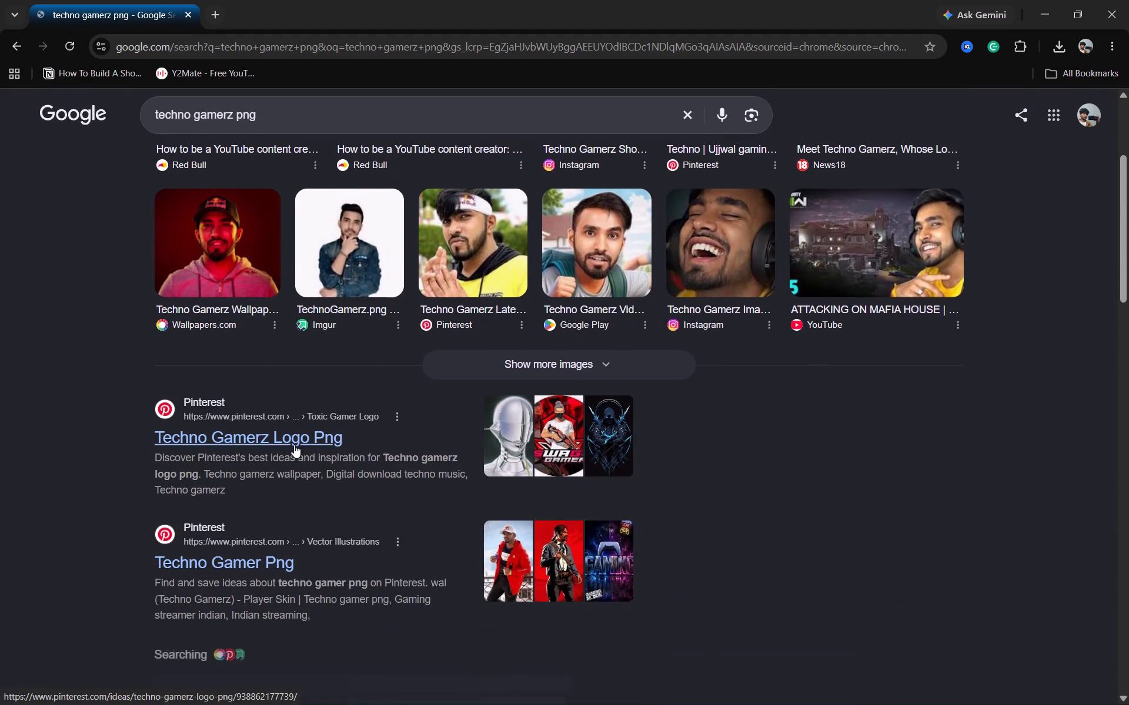
scroll(294, 445, down, 4)
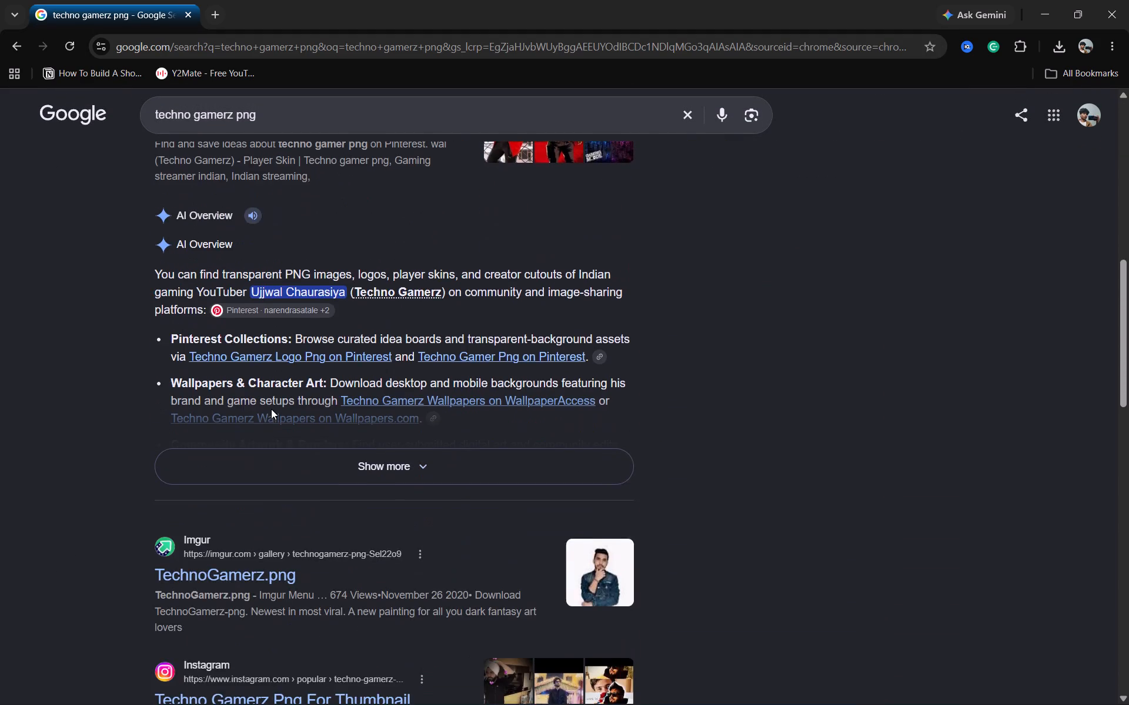
scroll(272, 407, down, 3)
scroll(273, 409, up, 17)
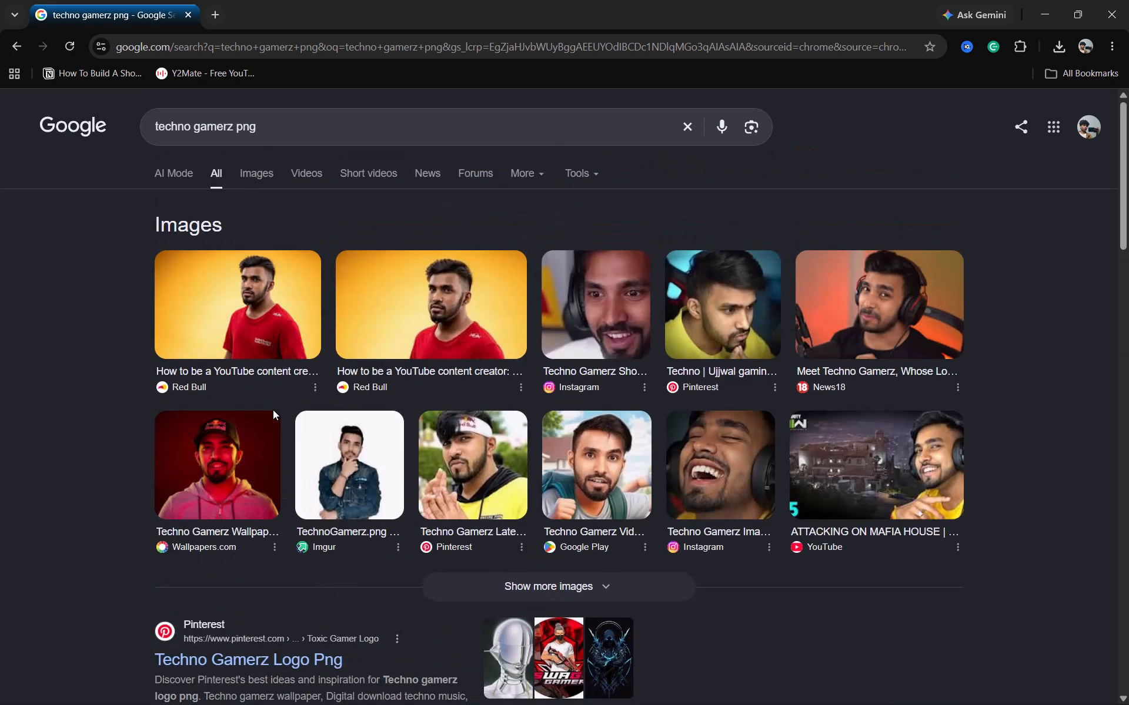
Change the Google search to "techno gamerz face".
drag(275, 131, 235, 132)
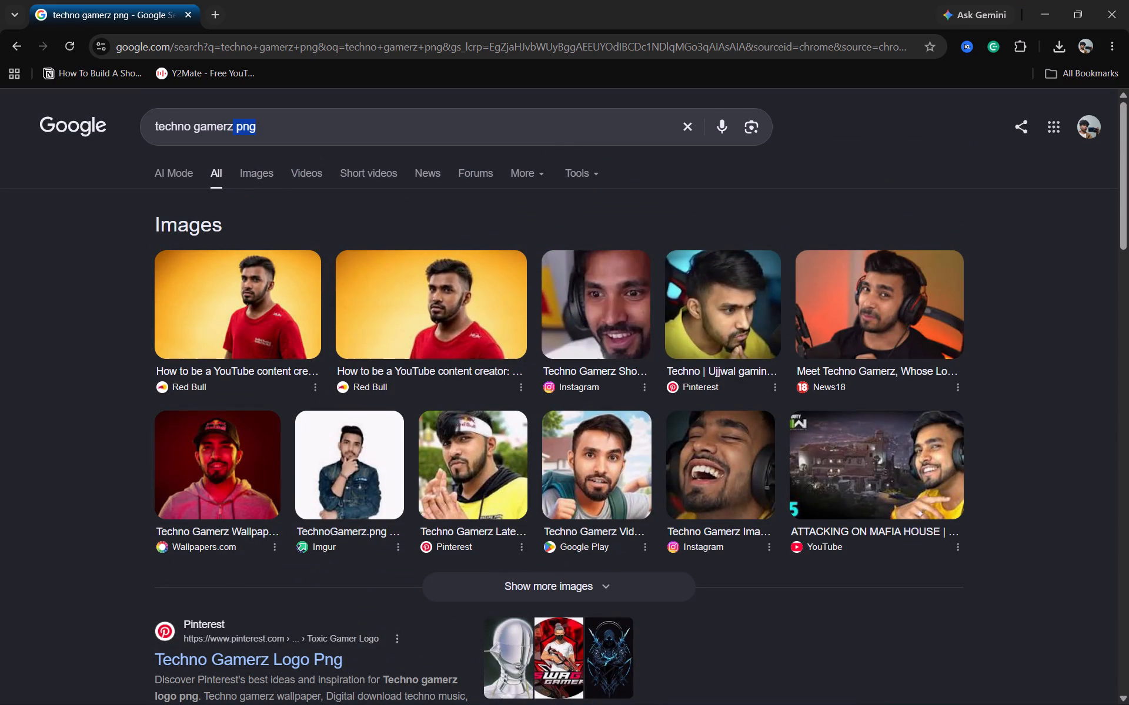
drag(235, 132, 235, 132)
text(face)
key(Return)
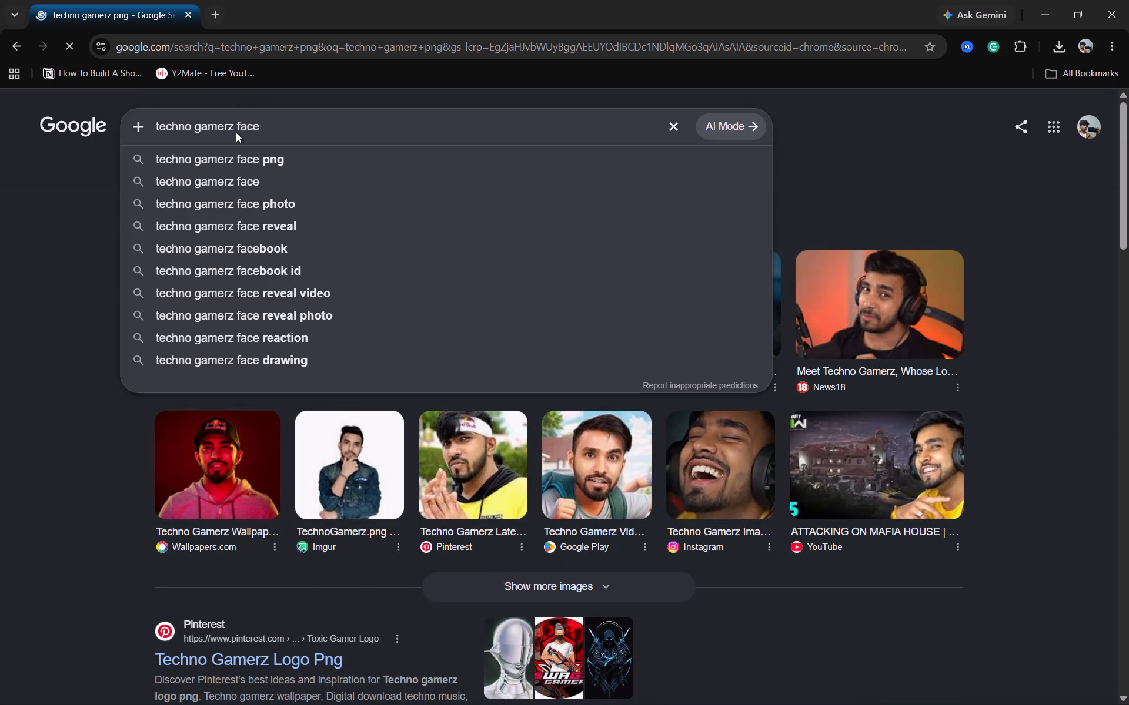
Show the image results for "techno gamerz face" and look through them for a suitable face photo.
click(276, 166)
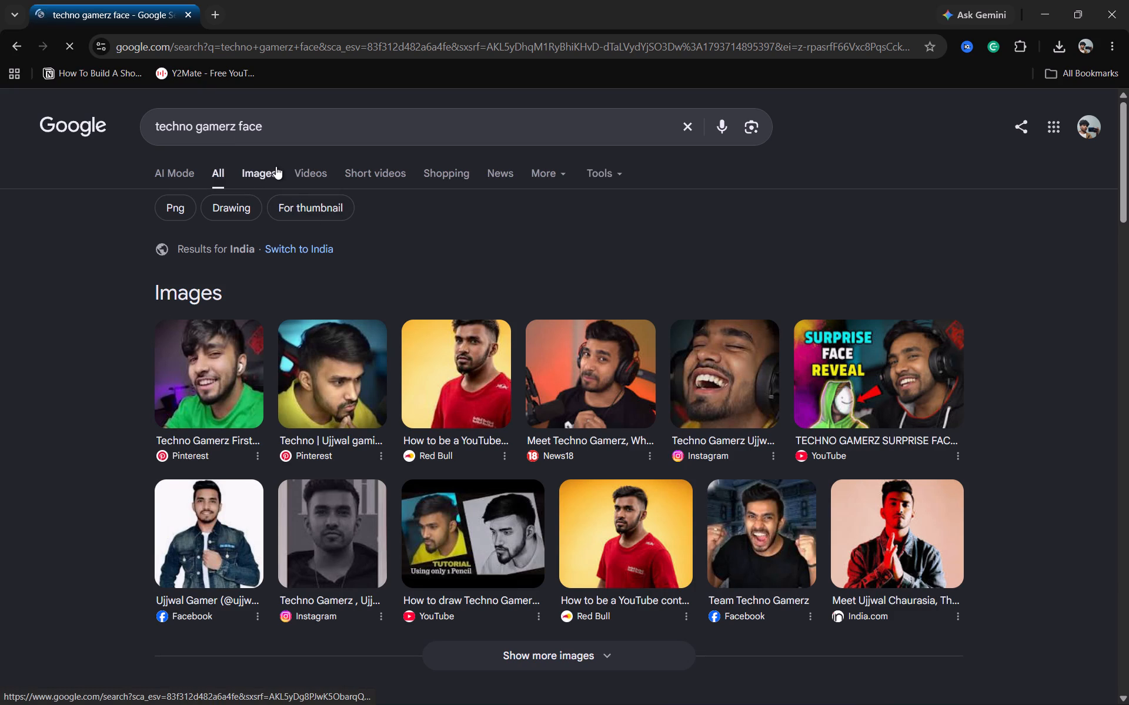
scroll(410, 324, down, 3)
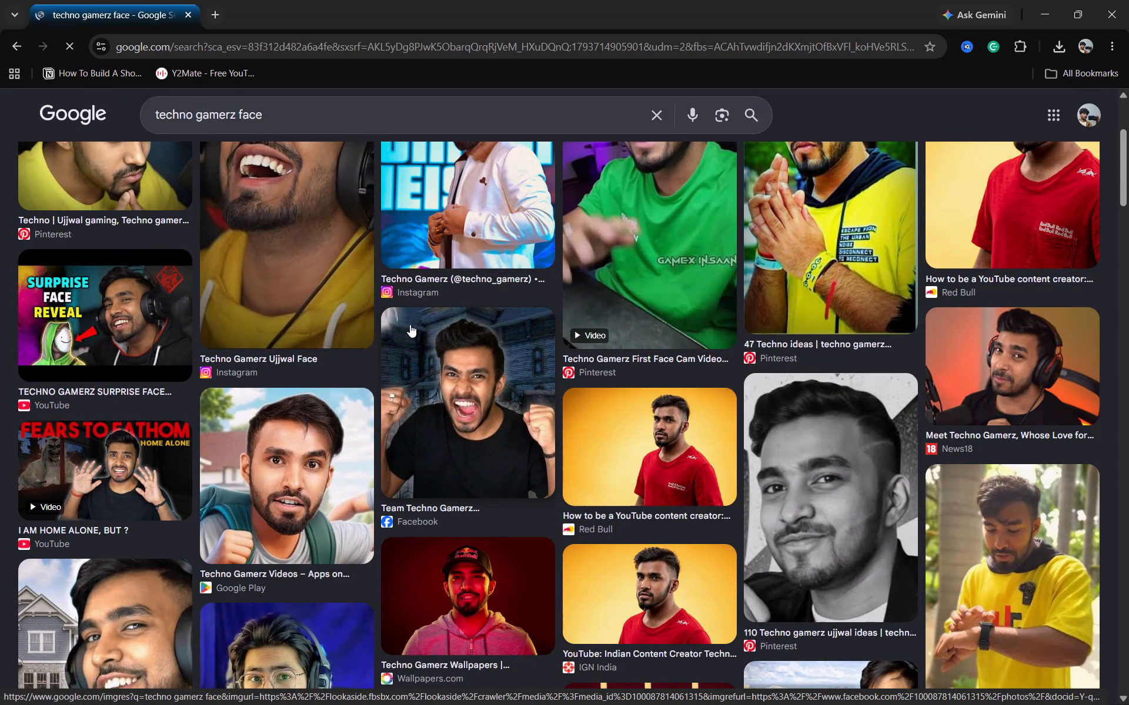
scroll(410, 324, down, 1)
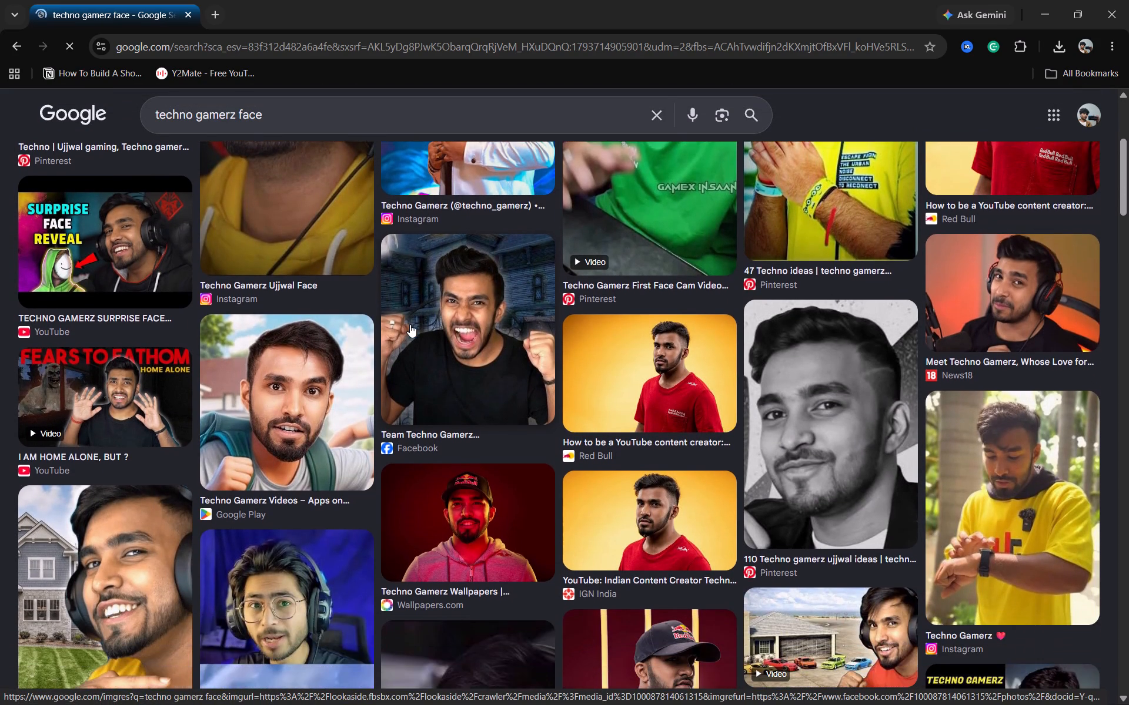
scroll(410, 324, down, 4)
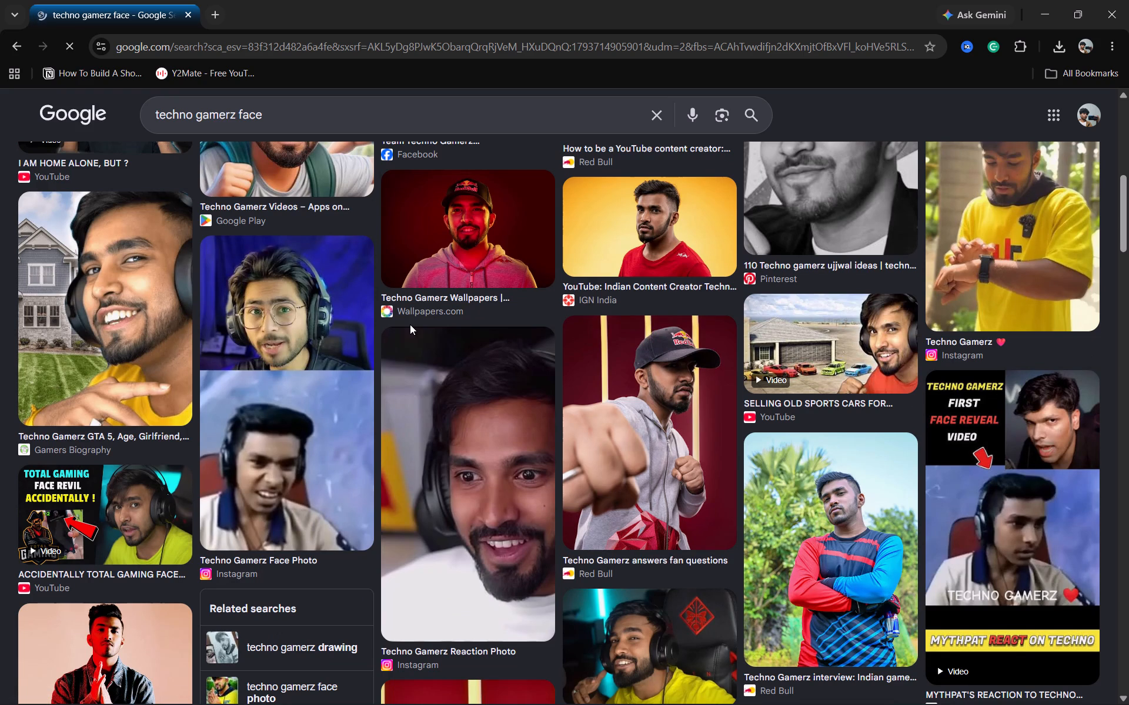
scroll(410, 324, down, 5)
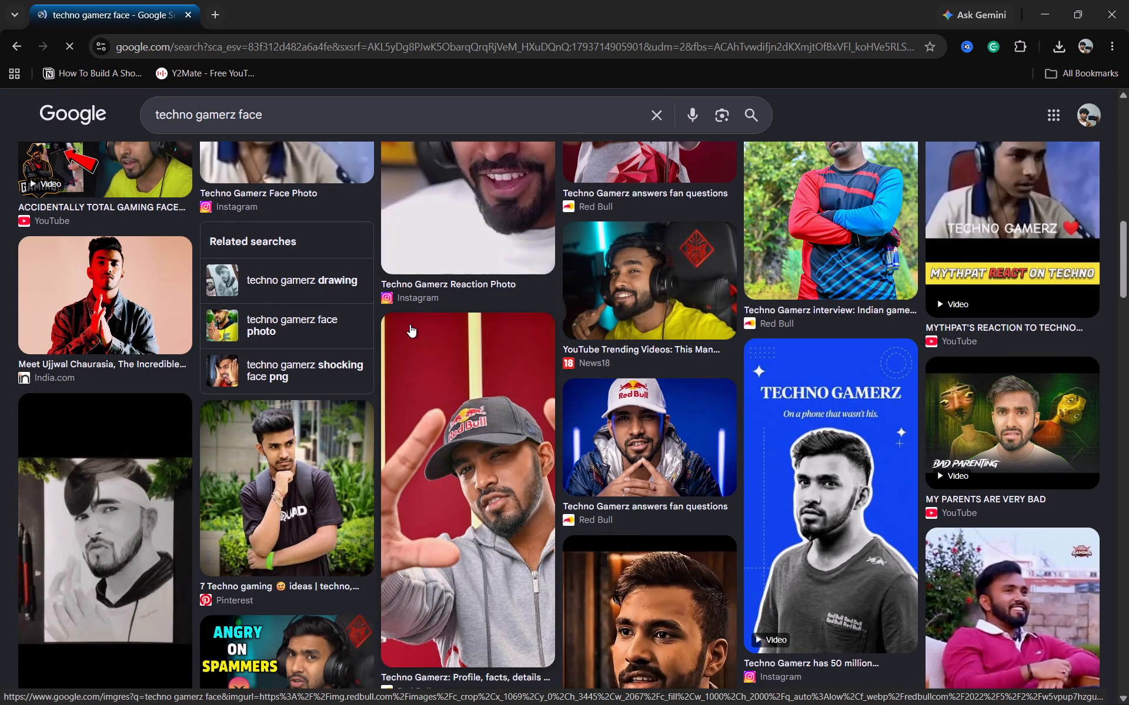
scroll(410, 324, up, 7)
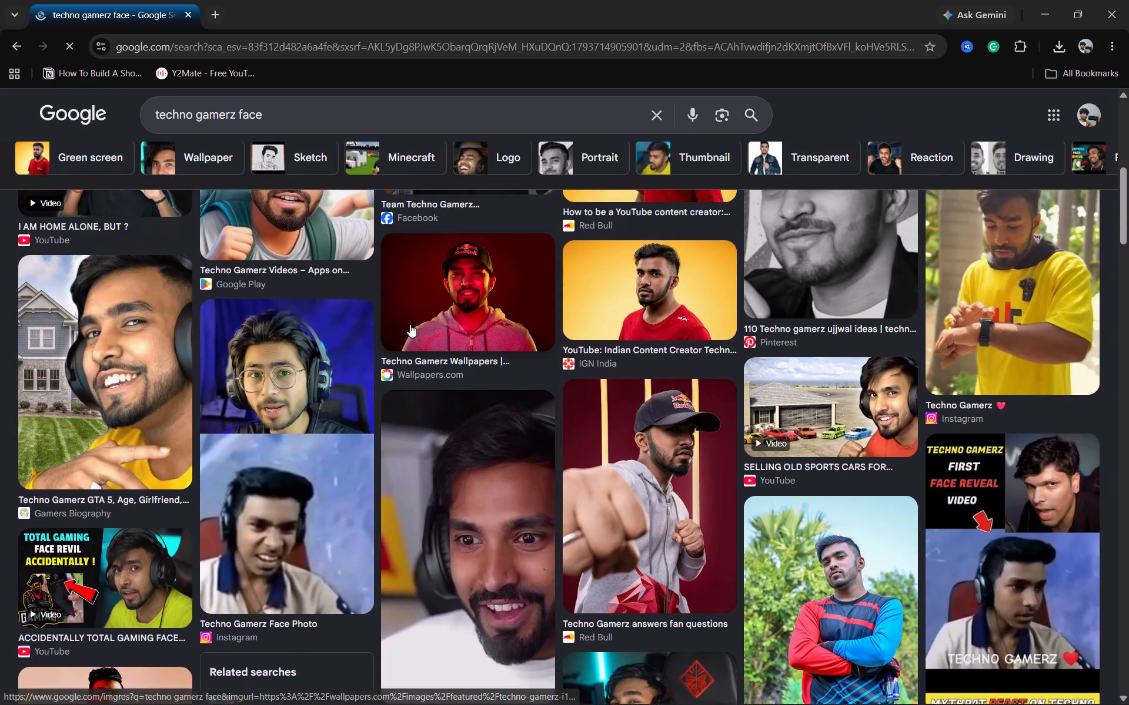
scroll(410, 324, up, 6)
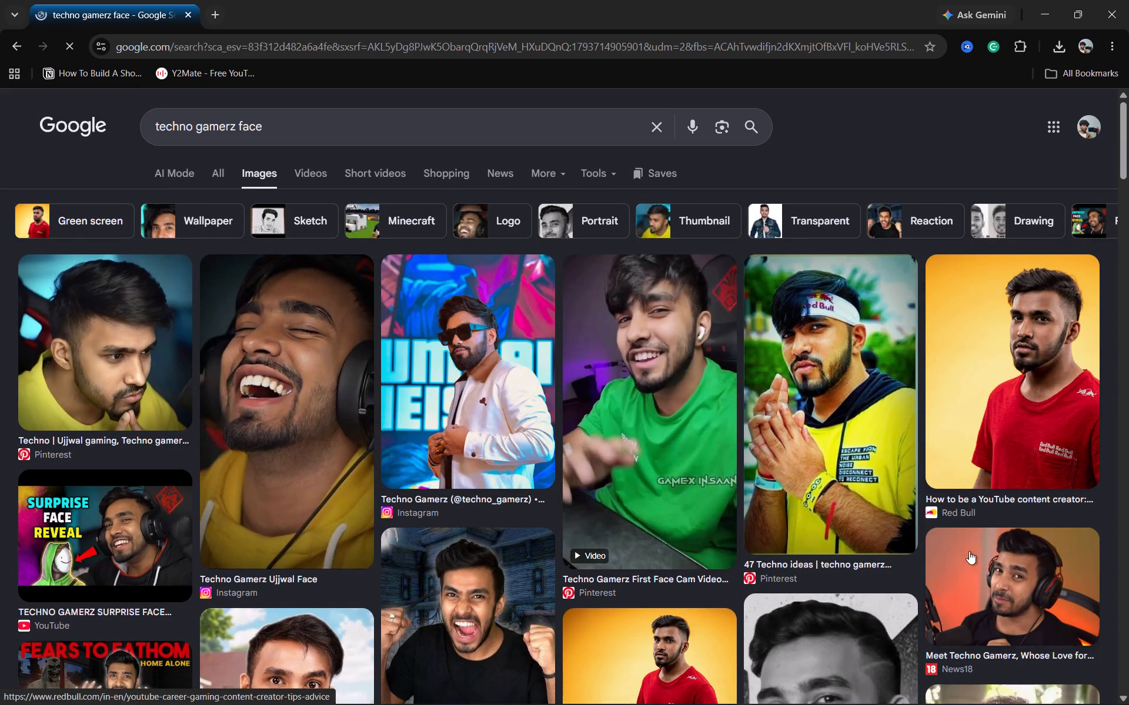
Preview the News18 photo of Techno Gamerz wearing headphones on an orange background and examine its related images.
click(1027, 583)
scroll(972, 291, down, 3)
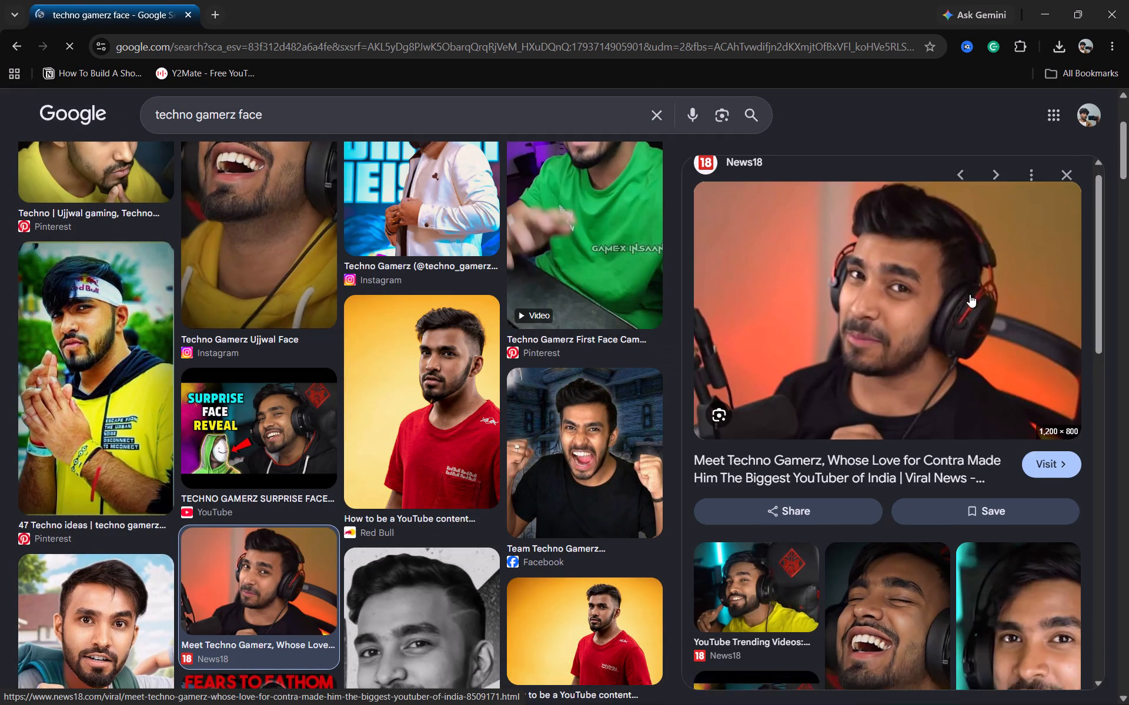
scroll(970, 294, down, 6)
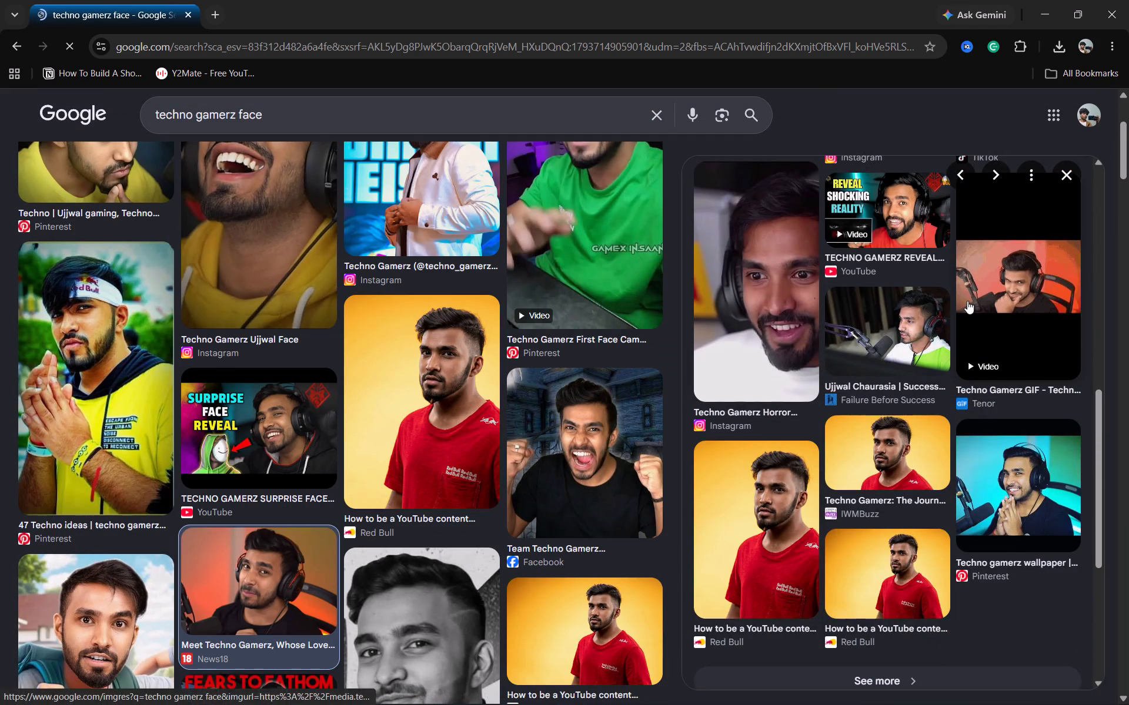
scroll(967, 301, up, 5)
scroll(182, 347, up, 5)
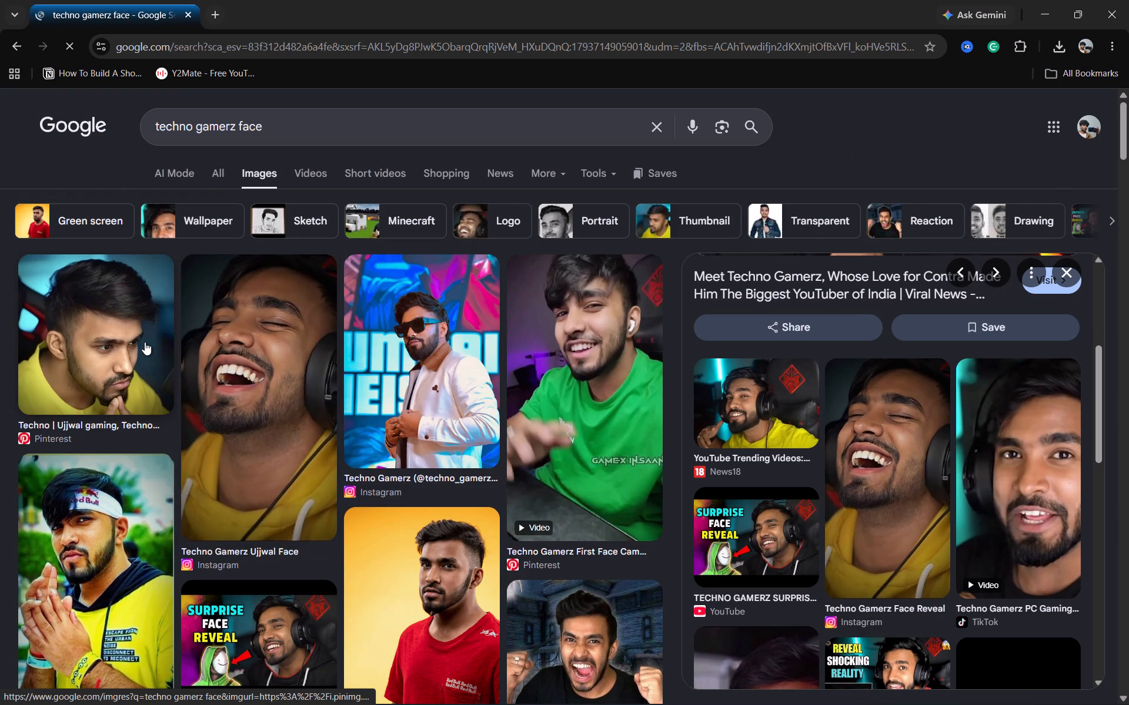
Preview the Pinterest photo of Techno Gamerz in yellow with his hand on his chin, and compare it with the remaining image results.
click(145, 342)
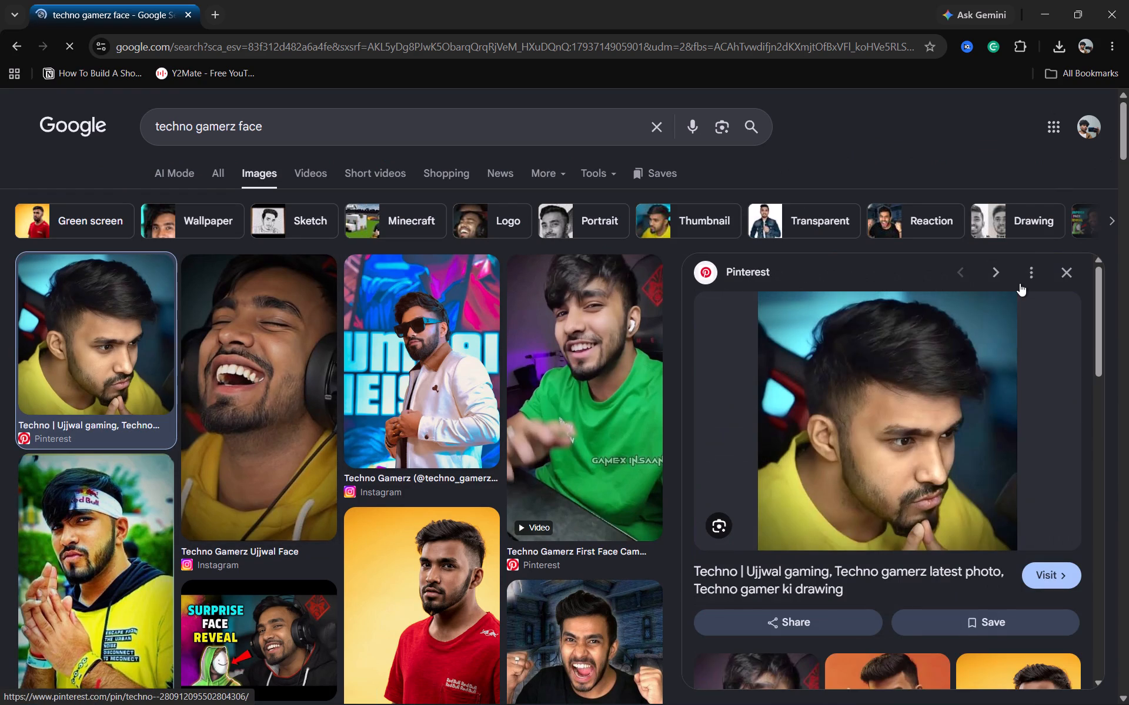
scroll(958, 397, down, 4)
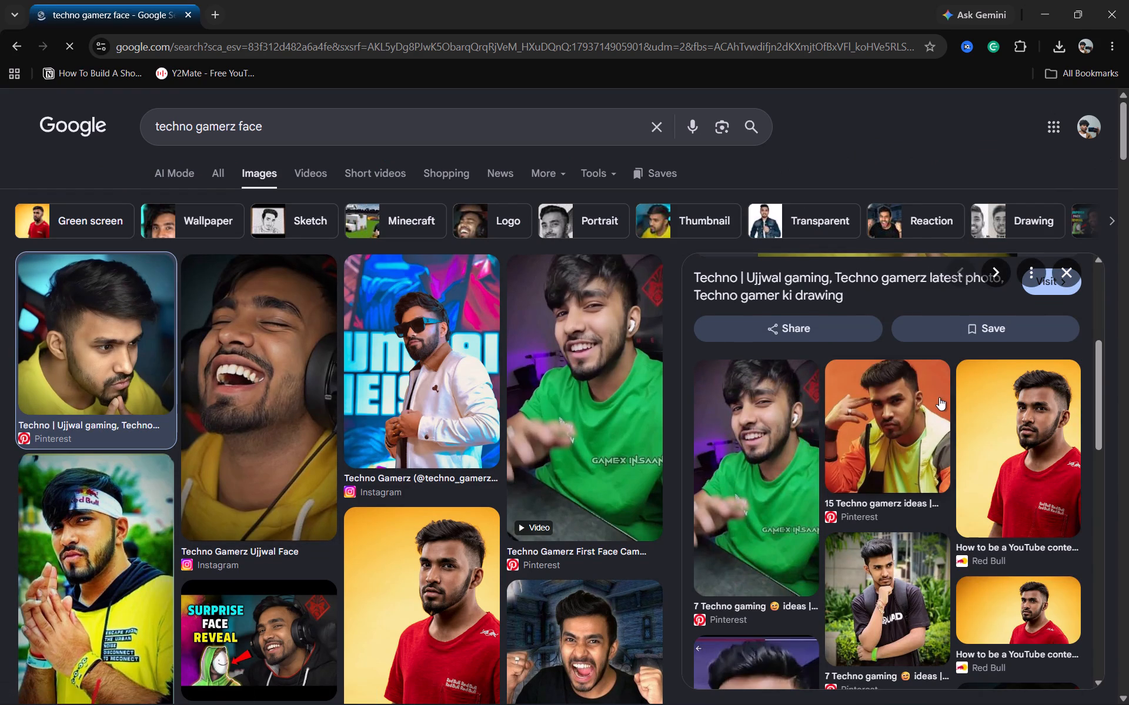
scroll(594, 419, down, 5)
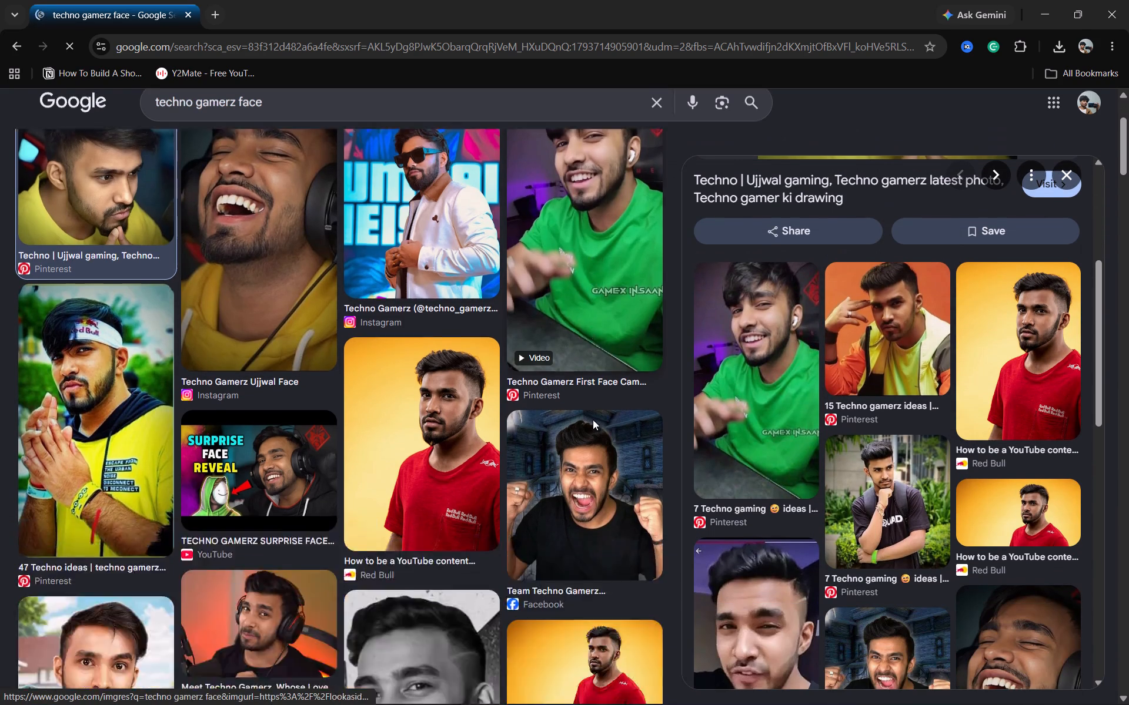
scroll(591, 418, down, 11)
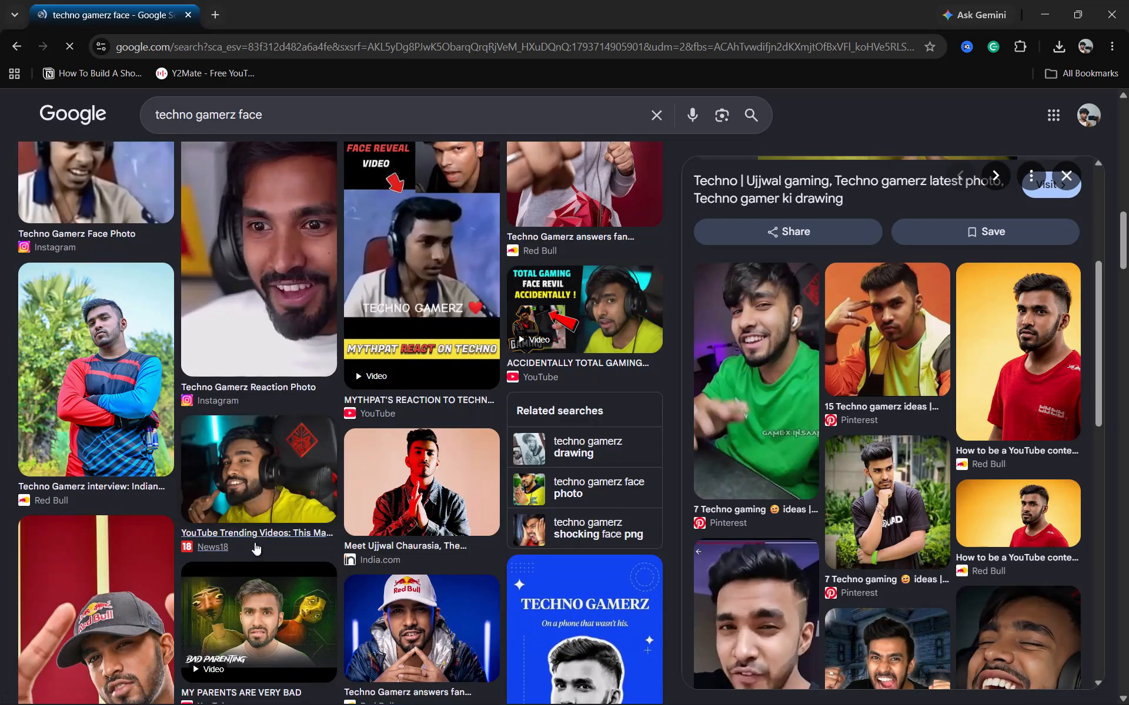
scroll(264, 526, down, 11)
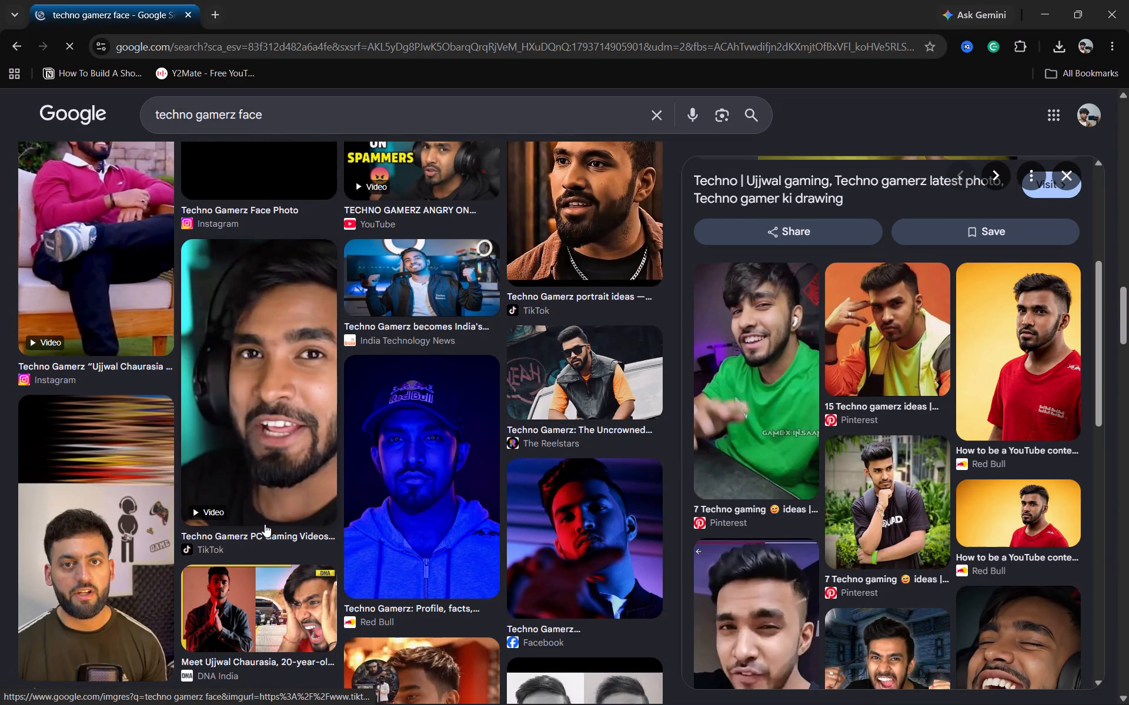
scroll(265, 524, down, 13)
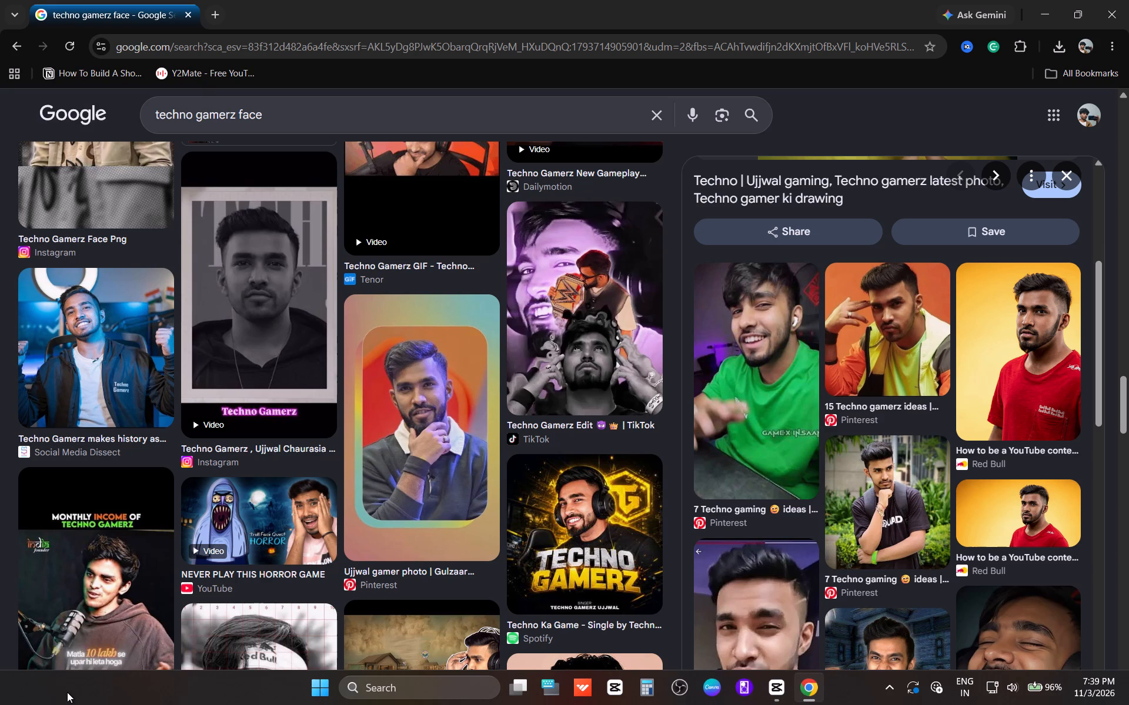
scroll(138, 612, down, 4)
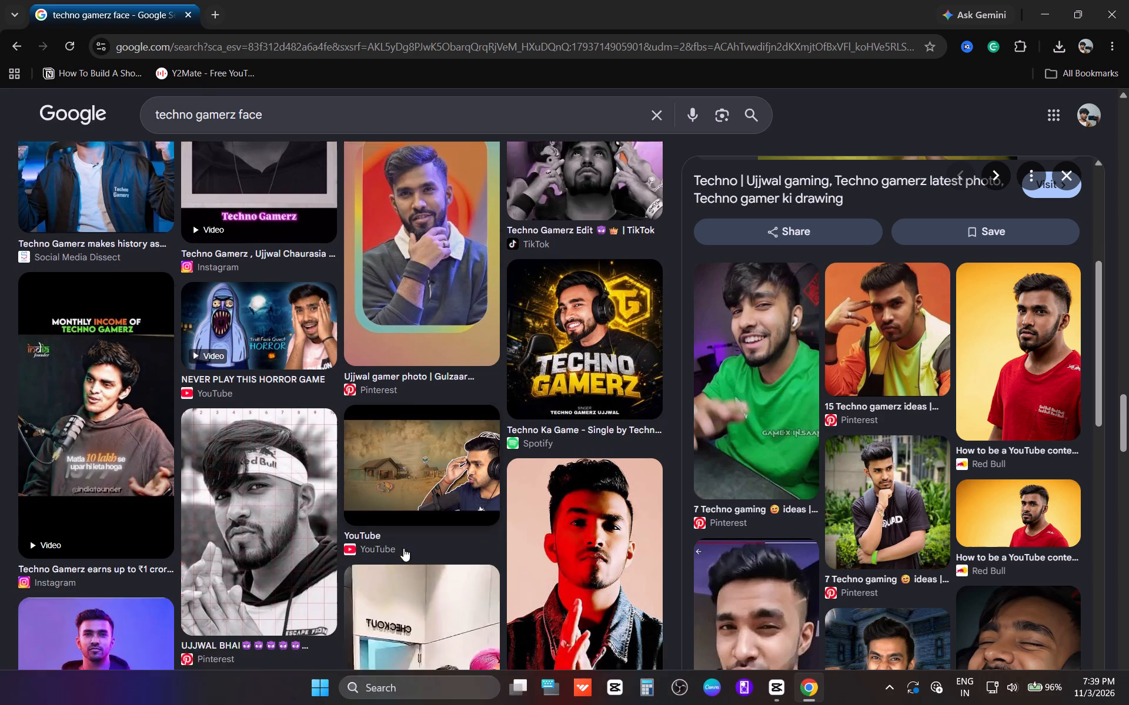
scroll(403, 548, down, 1)
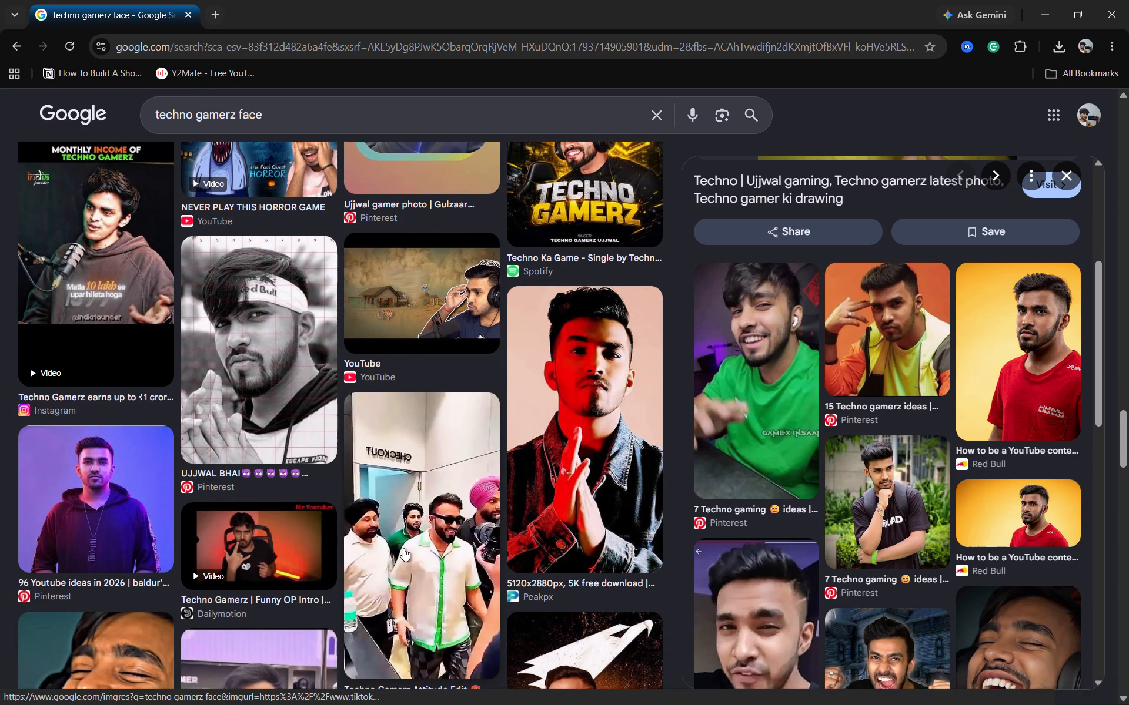
scroll(403, 548, down, 8)
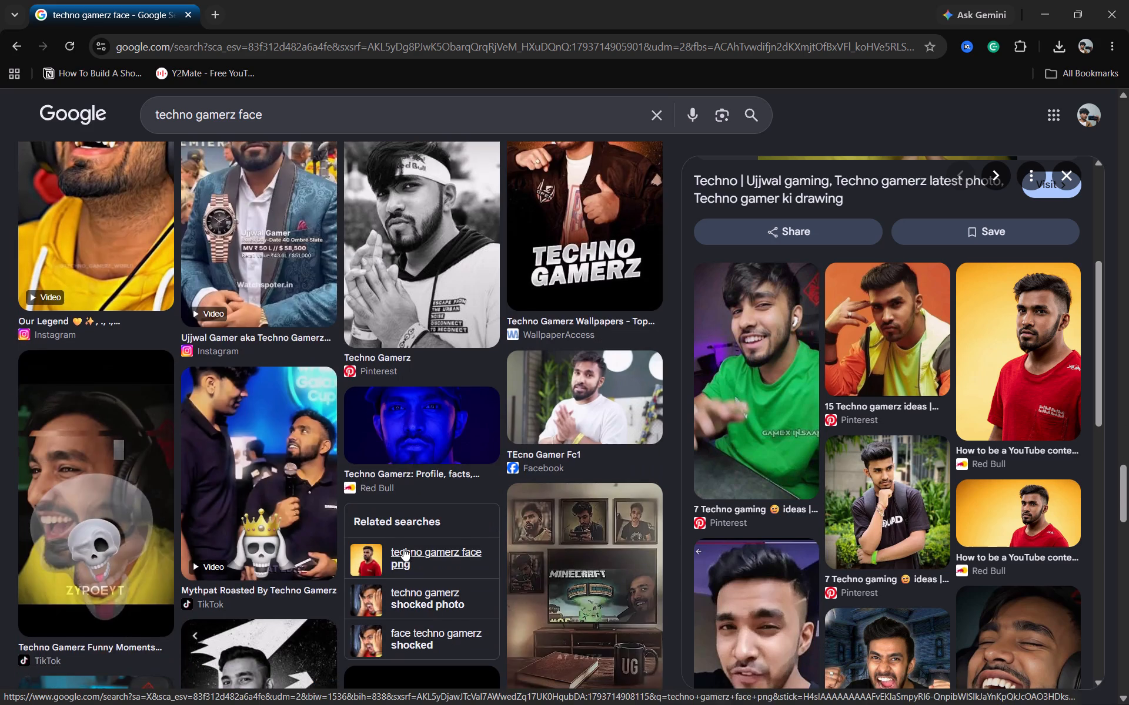
scroll(403, 548, down, 12)
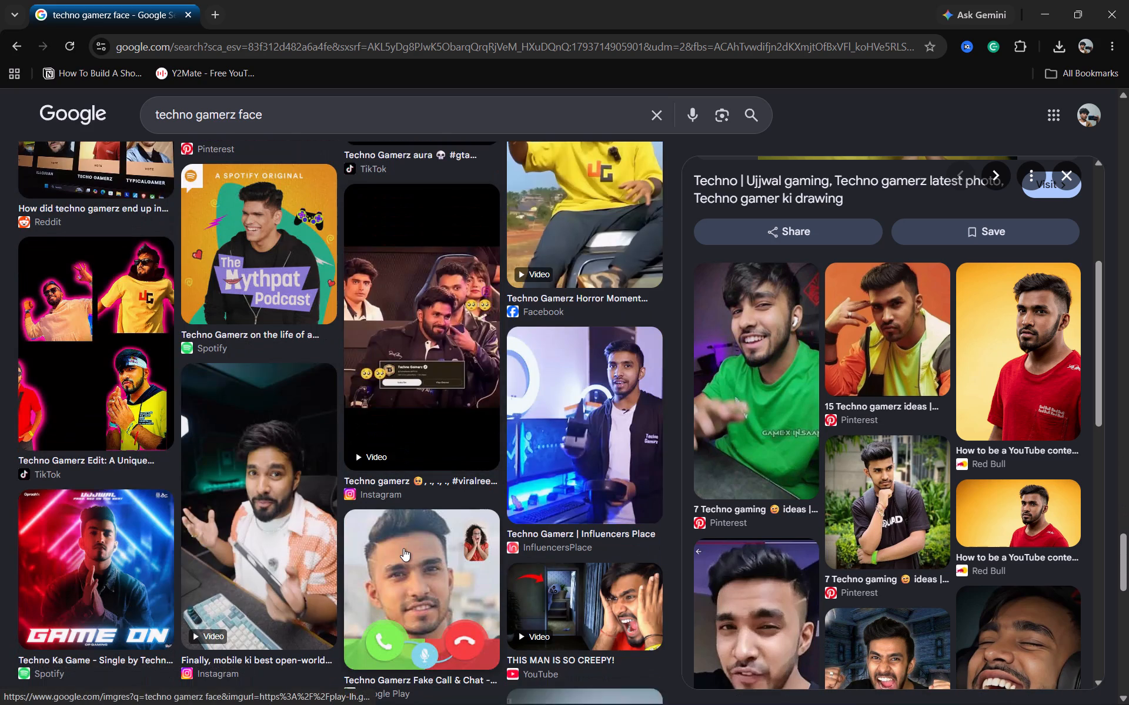
scroll(403, 548, down, 3)
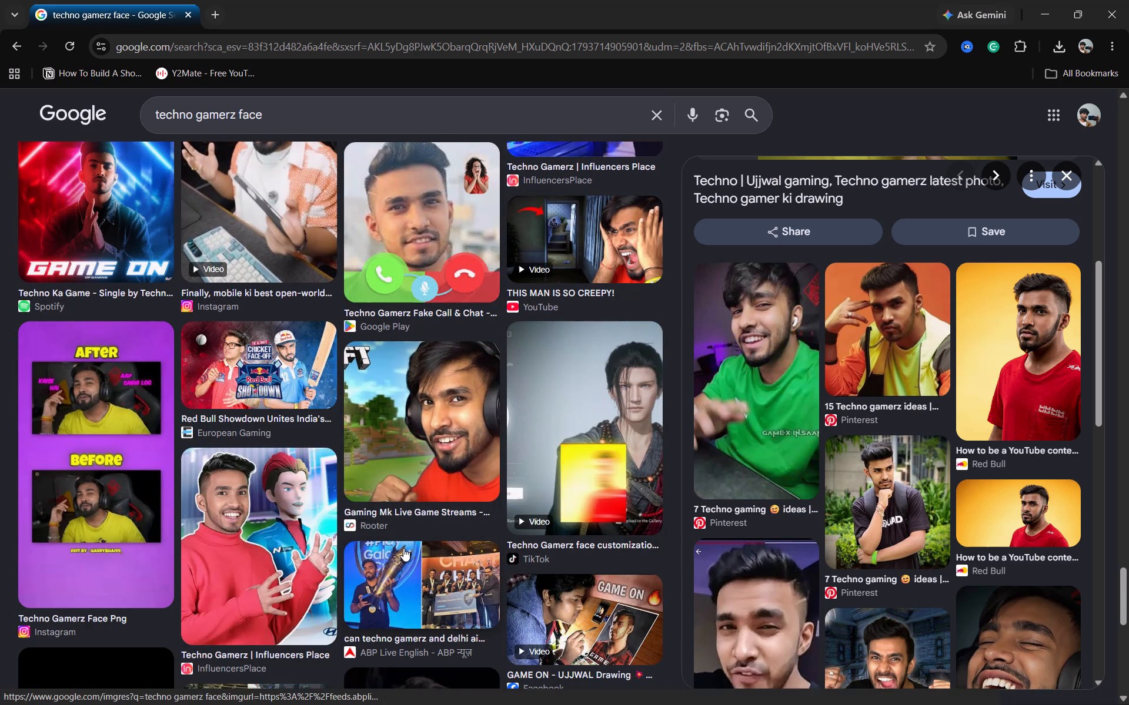
scroll(727, 552, up, 7)
Save the Pinterest photo of Techno Gamerz in yellow as a JPG in the YTA folder.
right_click(834, 373)
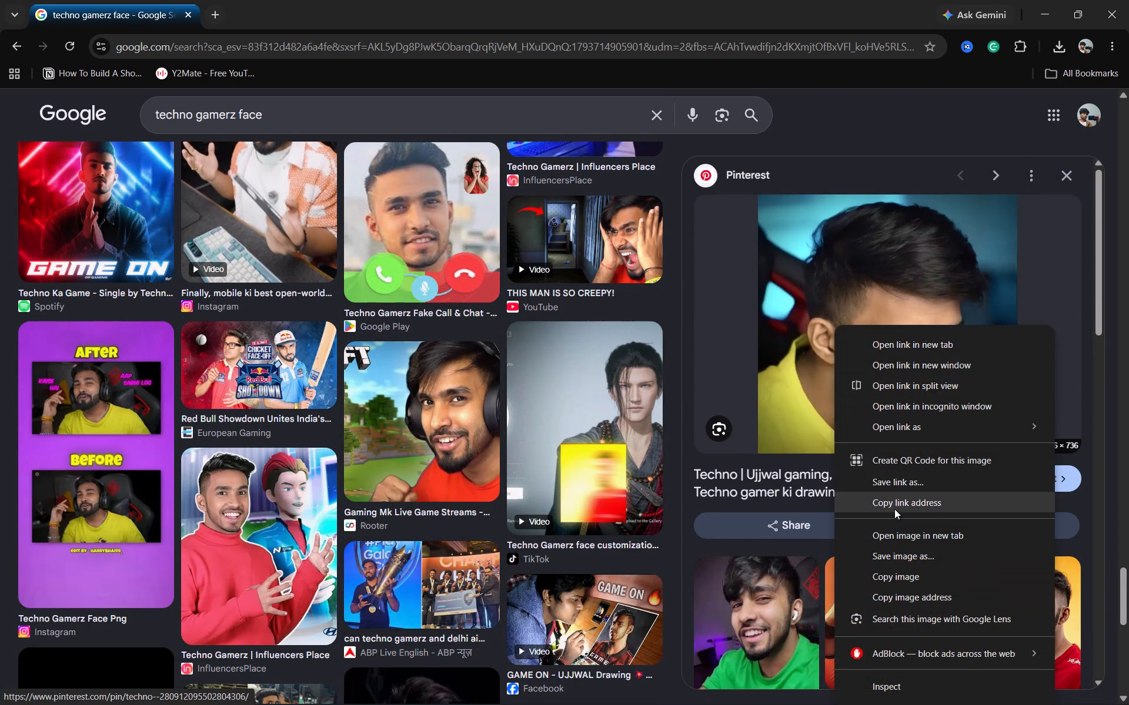
click(906, 550)
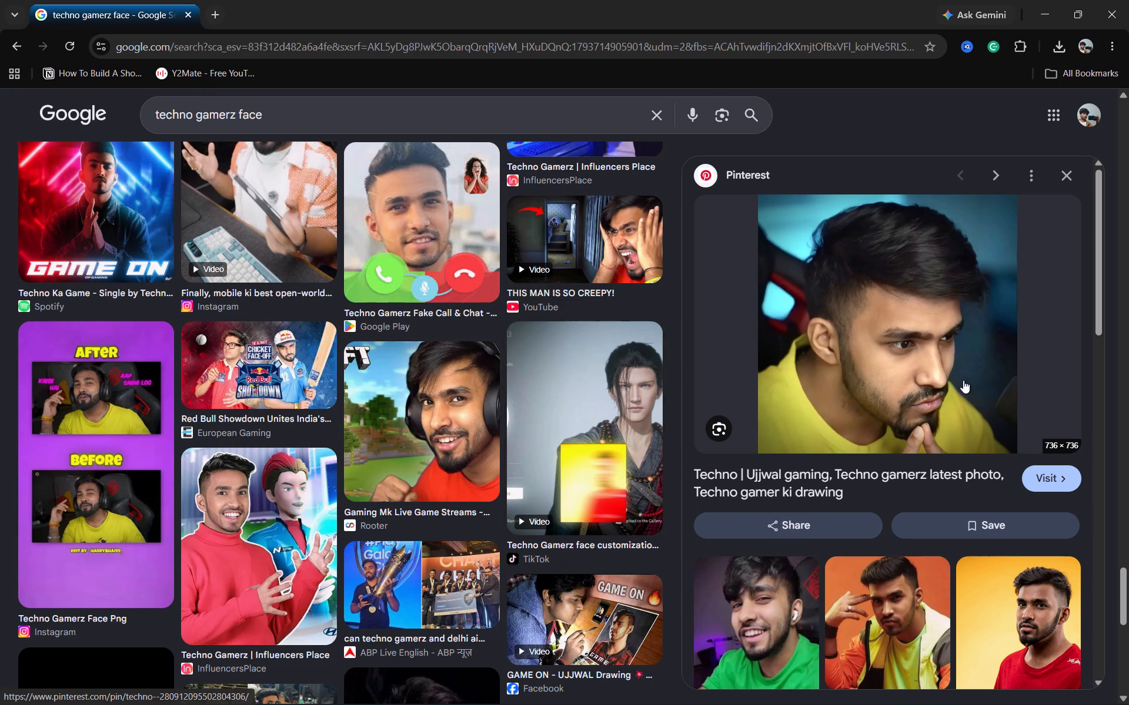
right_click(934, 382)
click(811, 236)
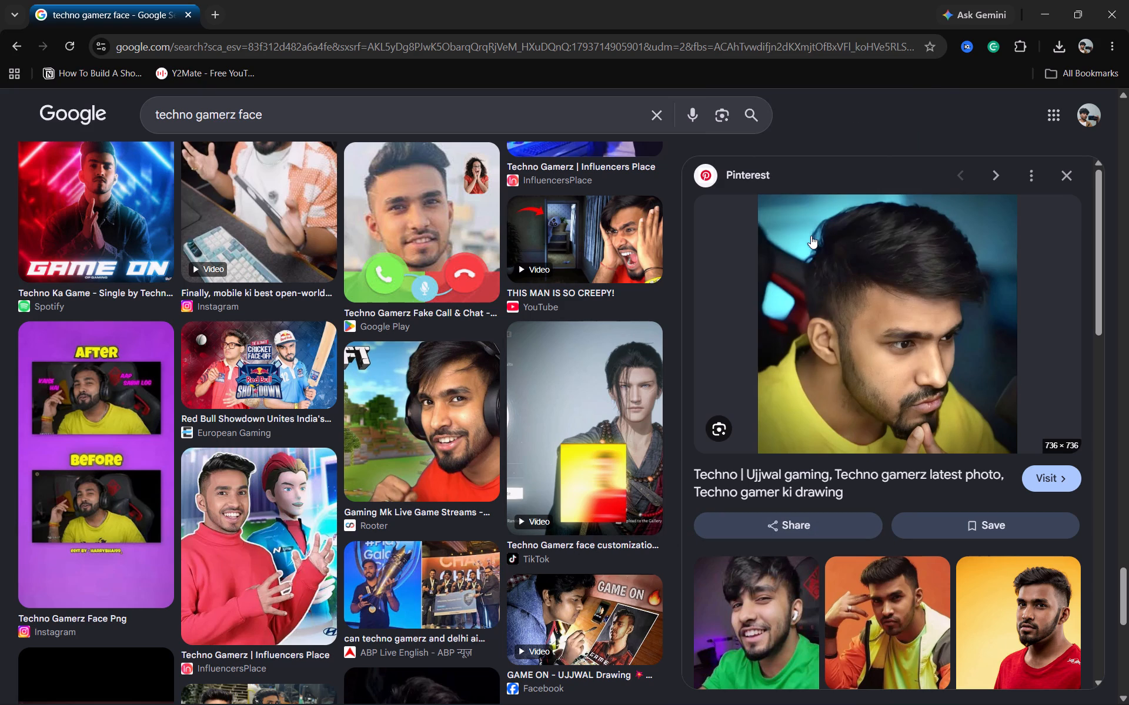
click(851, 608)
right_click(847, 348)
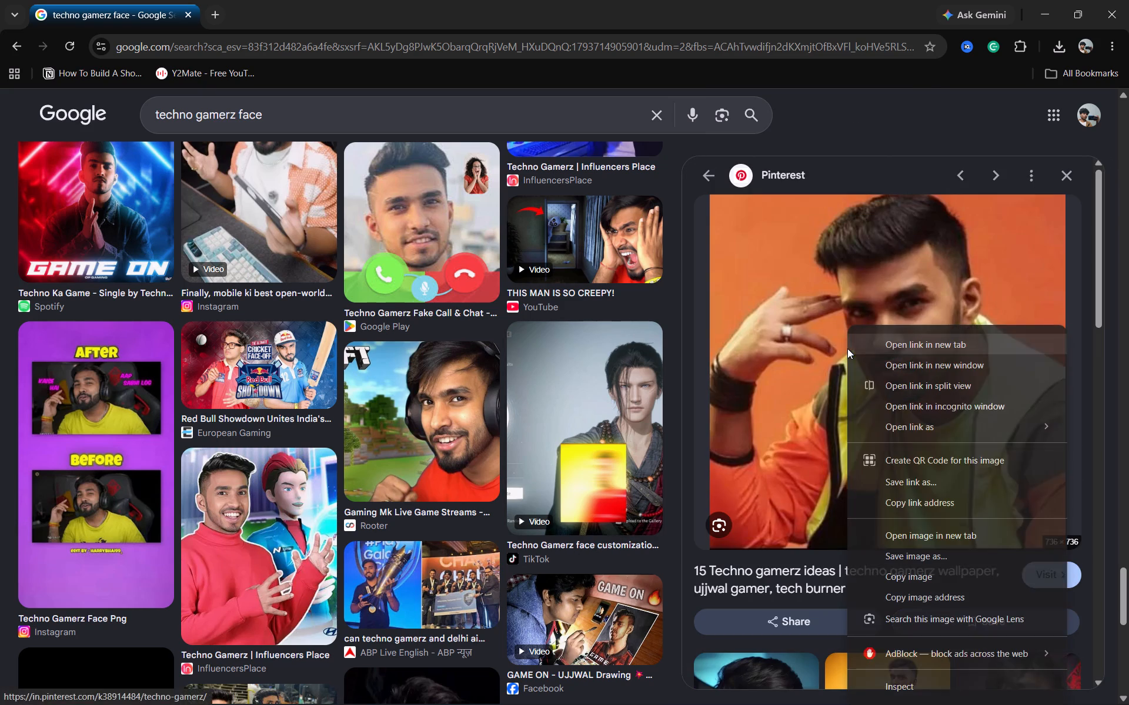
click(972, 180)
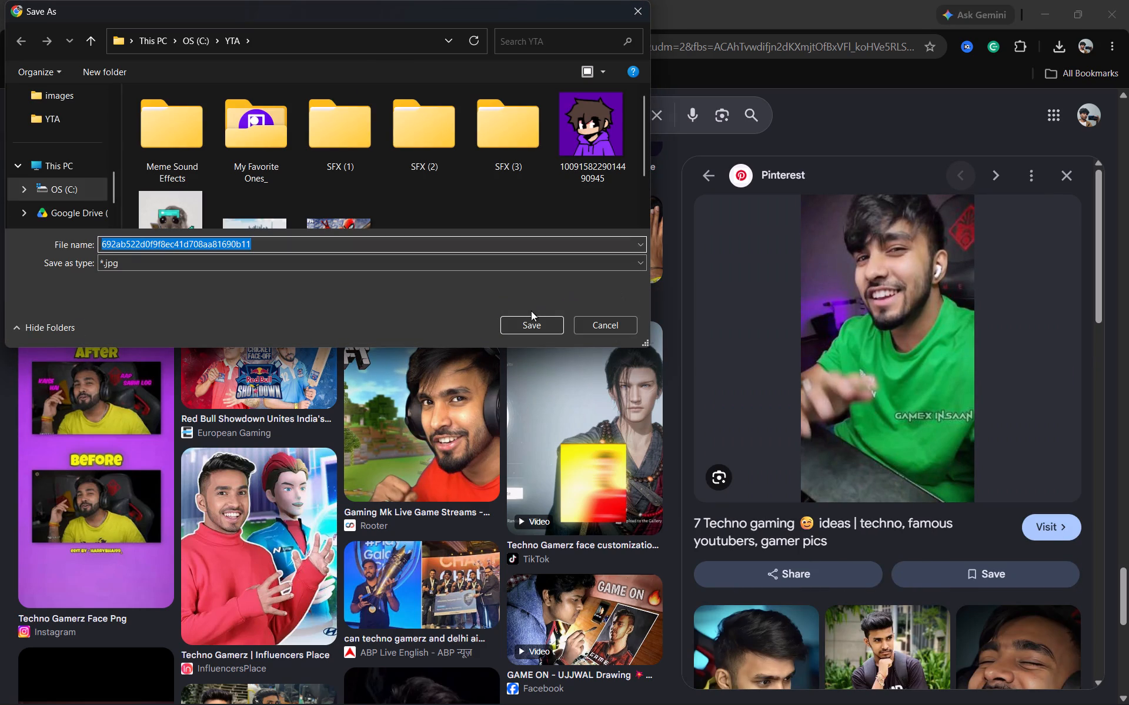
click(530, 324)
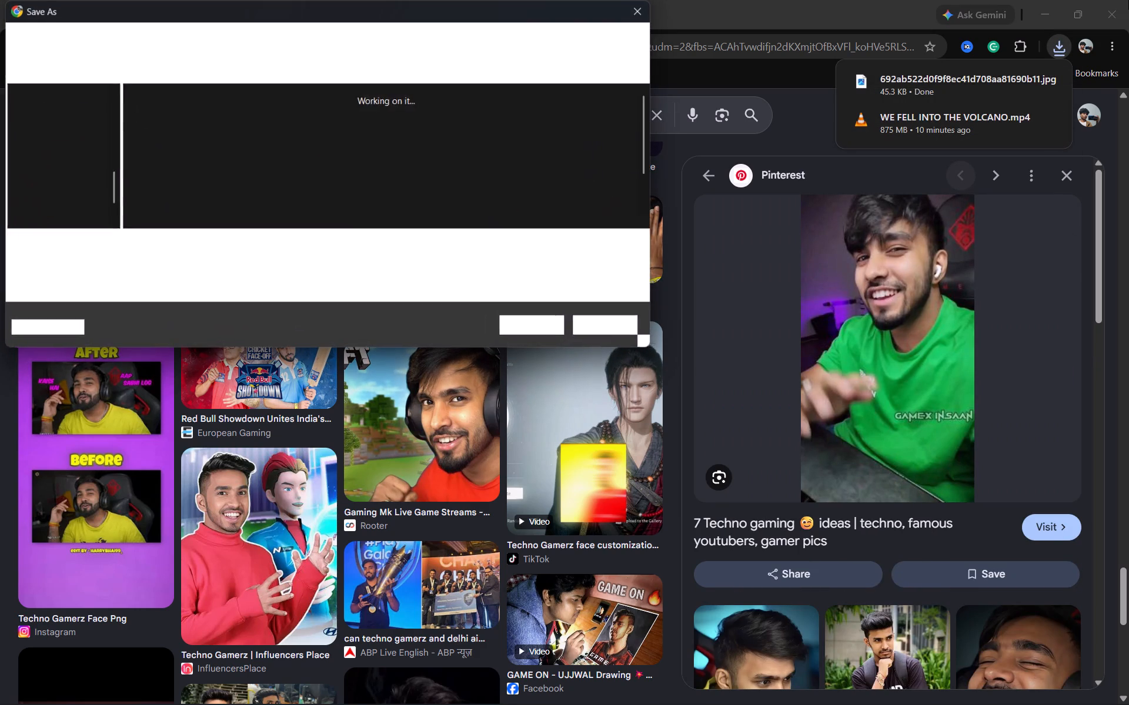
click(642, 23)
click(642, 19)
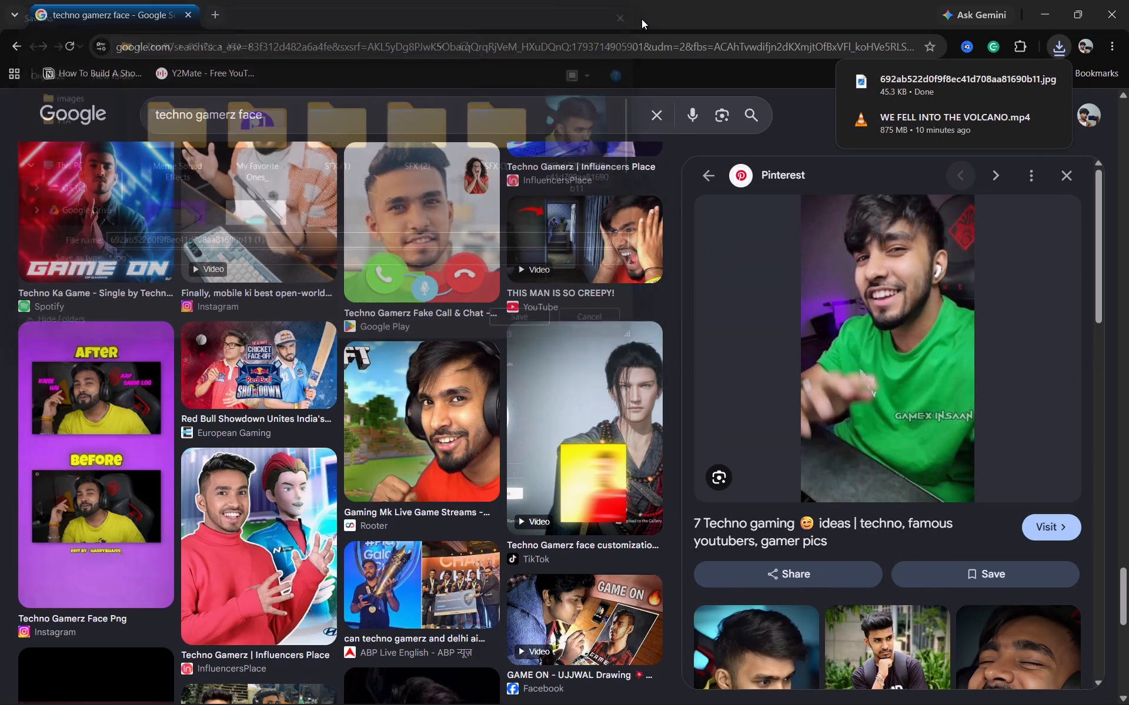
Close Chrome, switch to CapCut and import the saved Techno Gamerz face photo from the YTA folder.
click(1128, 0)
click(797, 693)
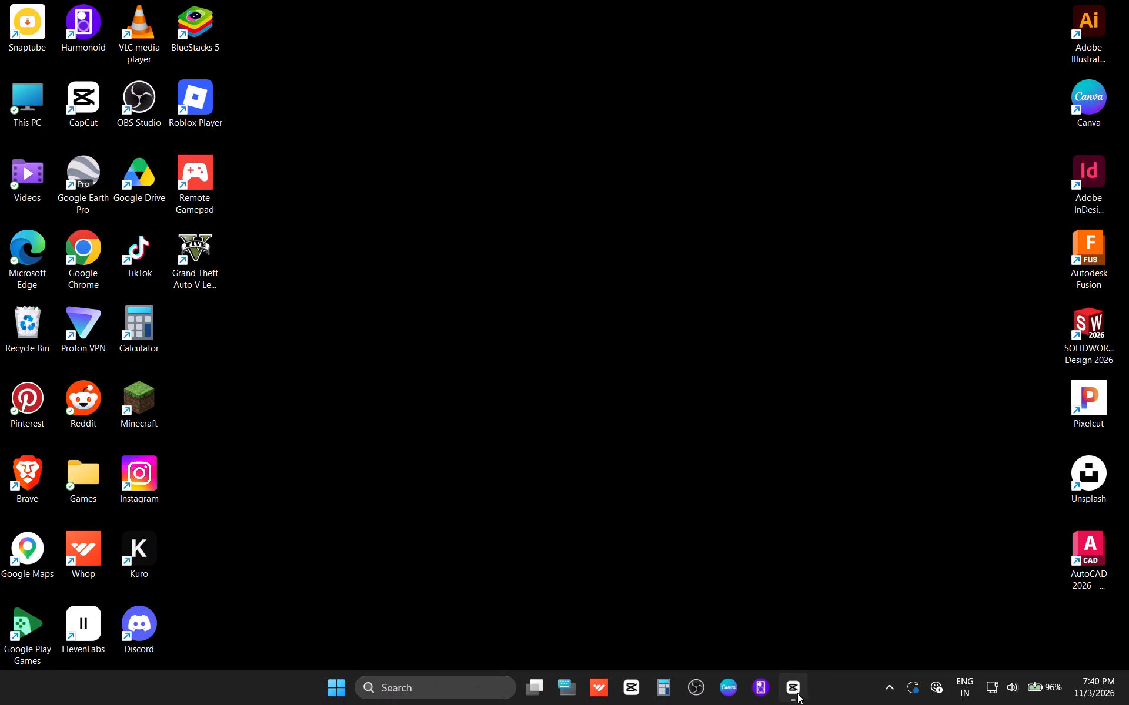
click(142, 79)
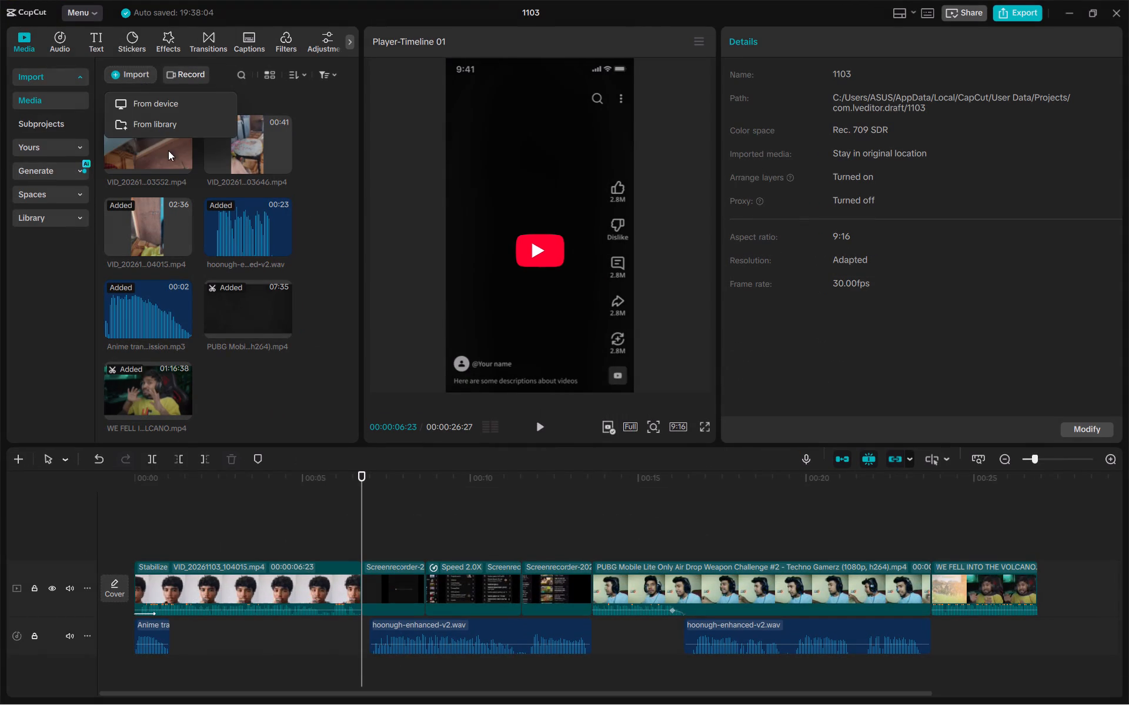
click(149, 95)
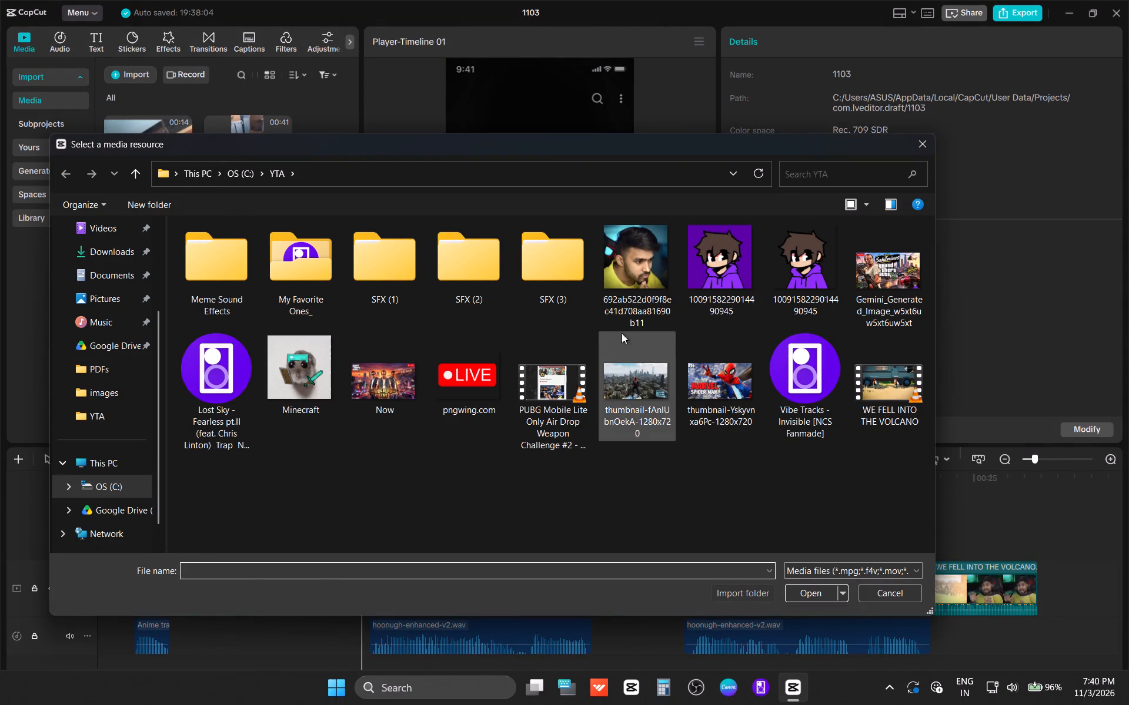
click(618, 276)
click(789, 592)
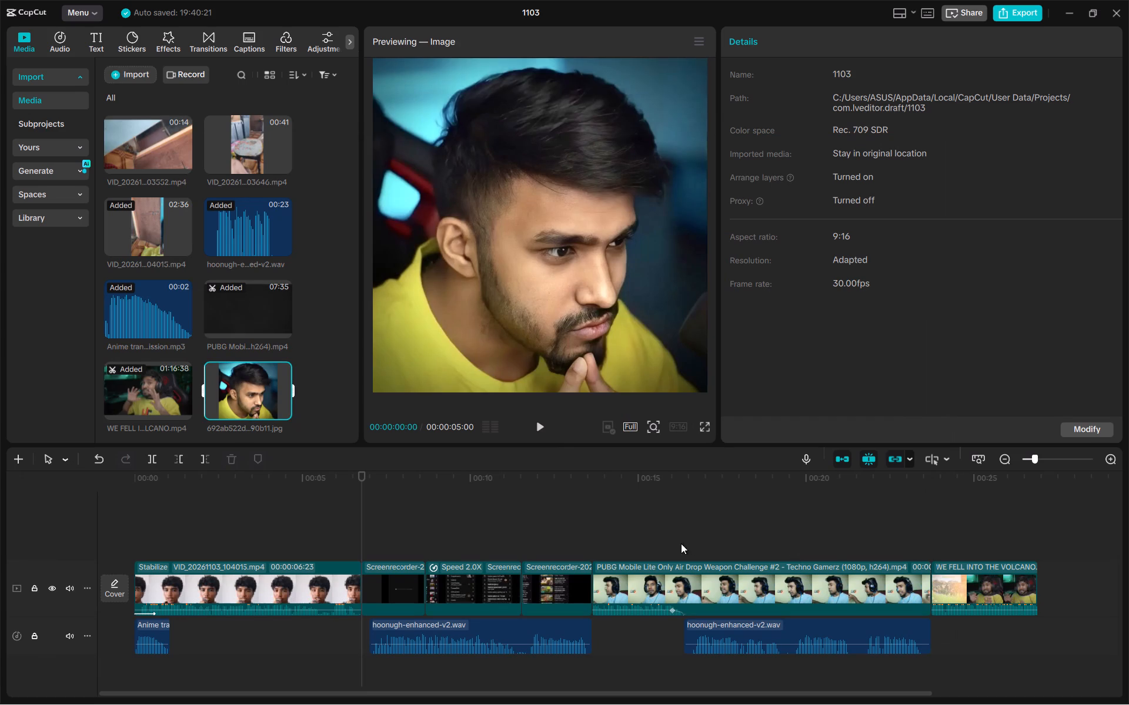
Place the Techno Gamerz photo on a new track above the opening talking-head clip, starting at 00:00.
drag(250, 401, 175, 535)
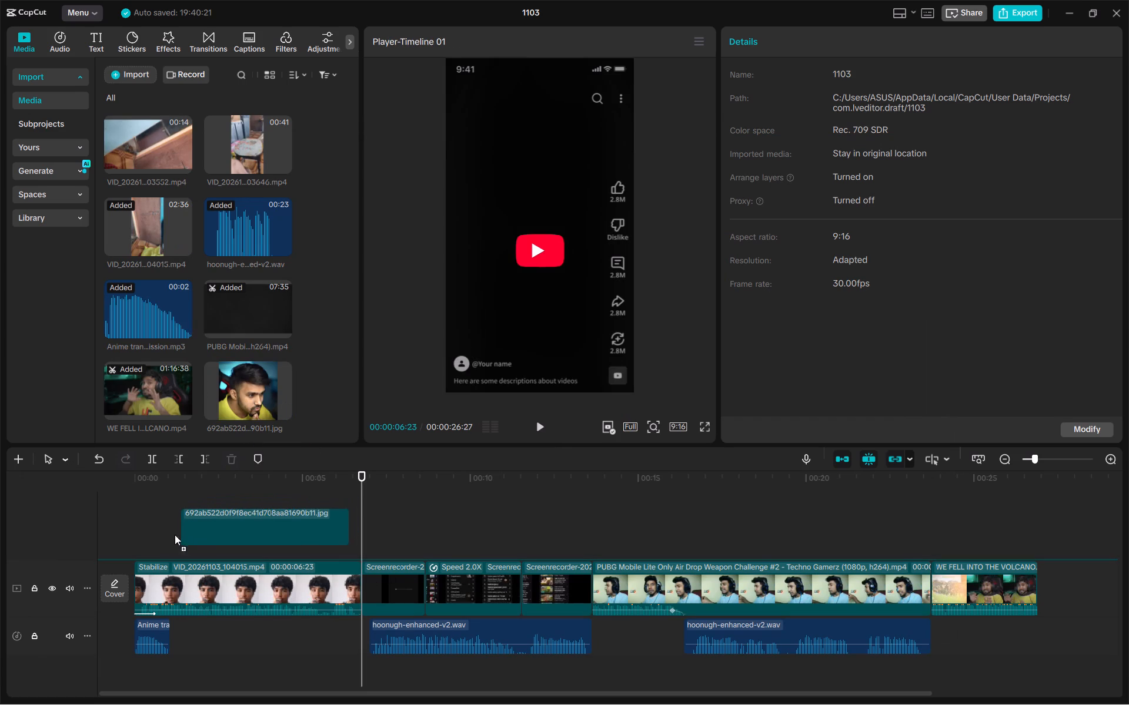
drag(175, 535, 136, 537)
Play the timeline from the start to check where the voiceover needs the Techno Gamerz photo.
key(space)
click(135, 515)
key(space)
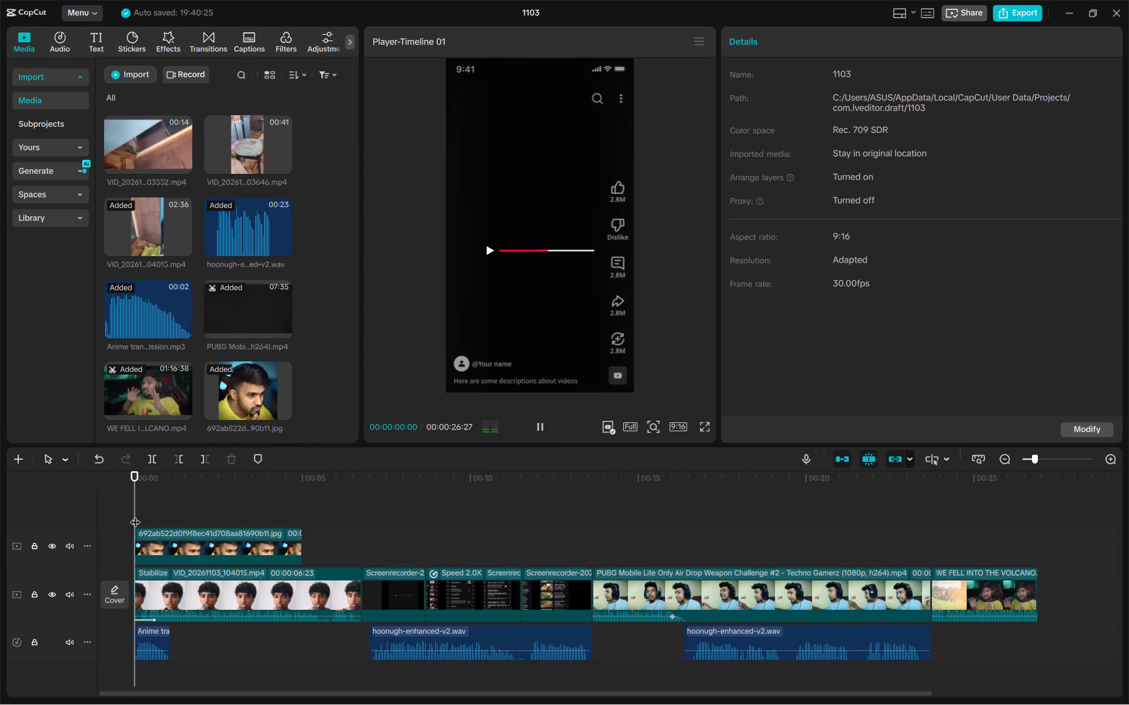
key(space)
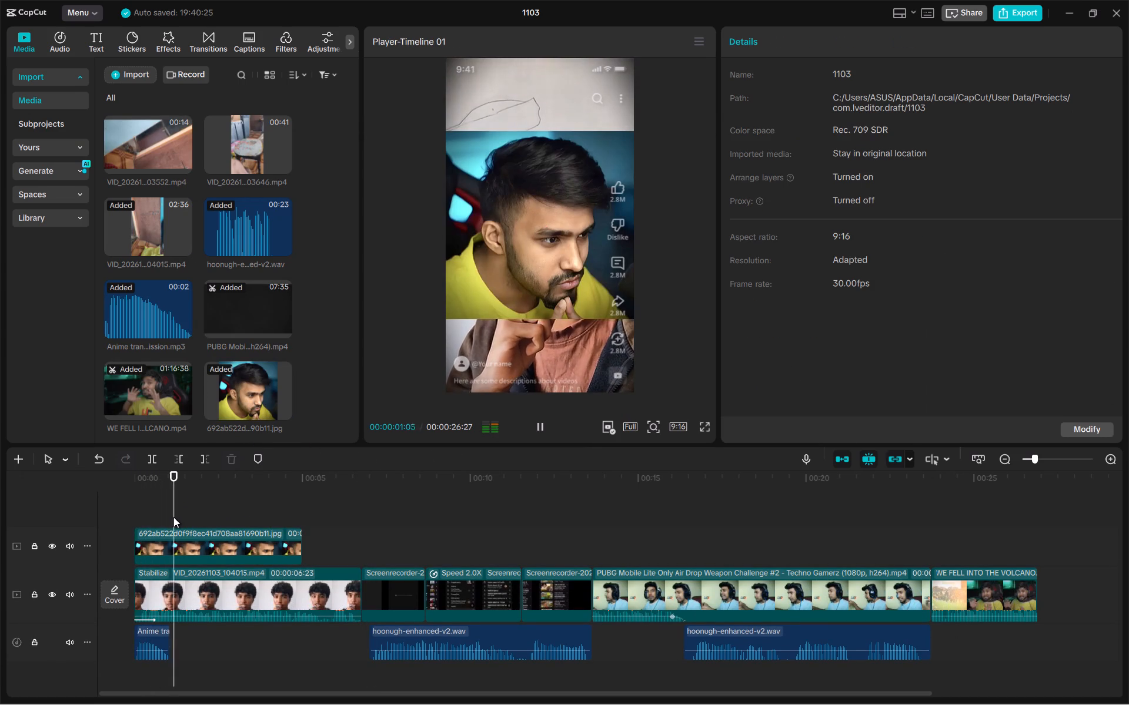
Replay the opening from 00:00 to check the Techno Gamerz photo against the Anime transition sound.
key(space)
click(143, 649)
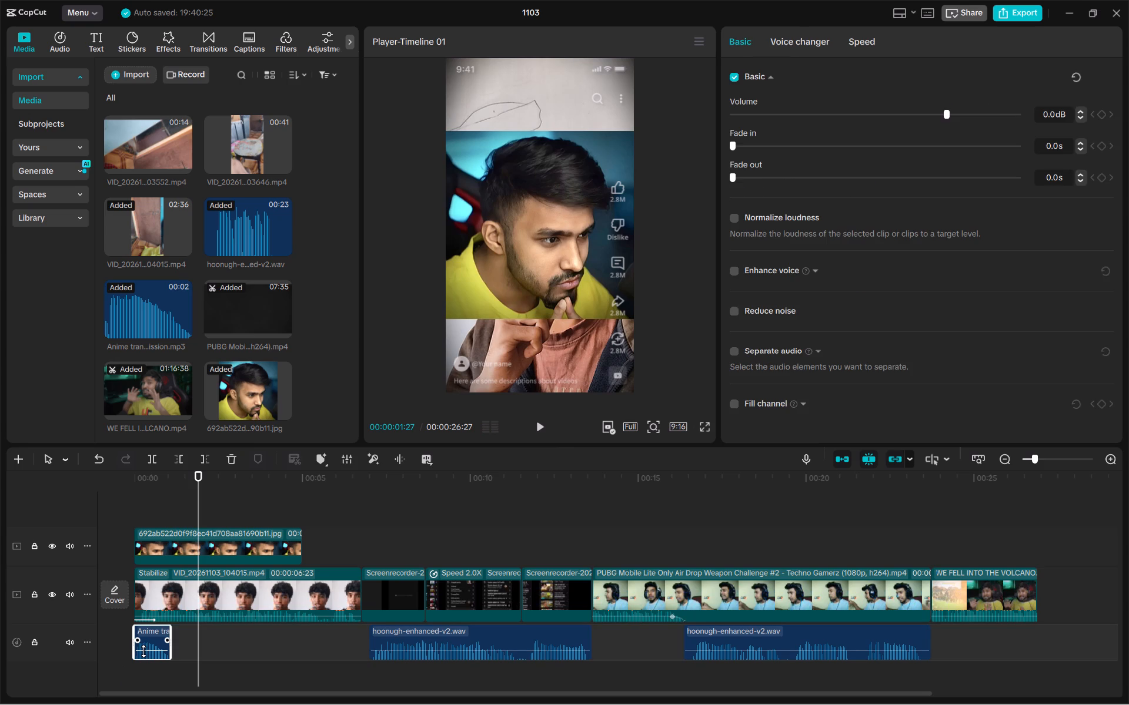
click(143, 651)
click(140, 513)
drag(140, 513, 128, 516)
key(space)
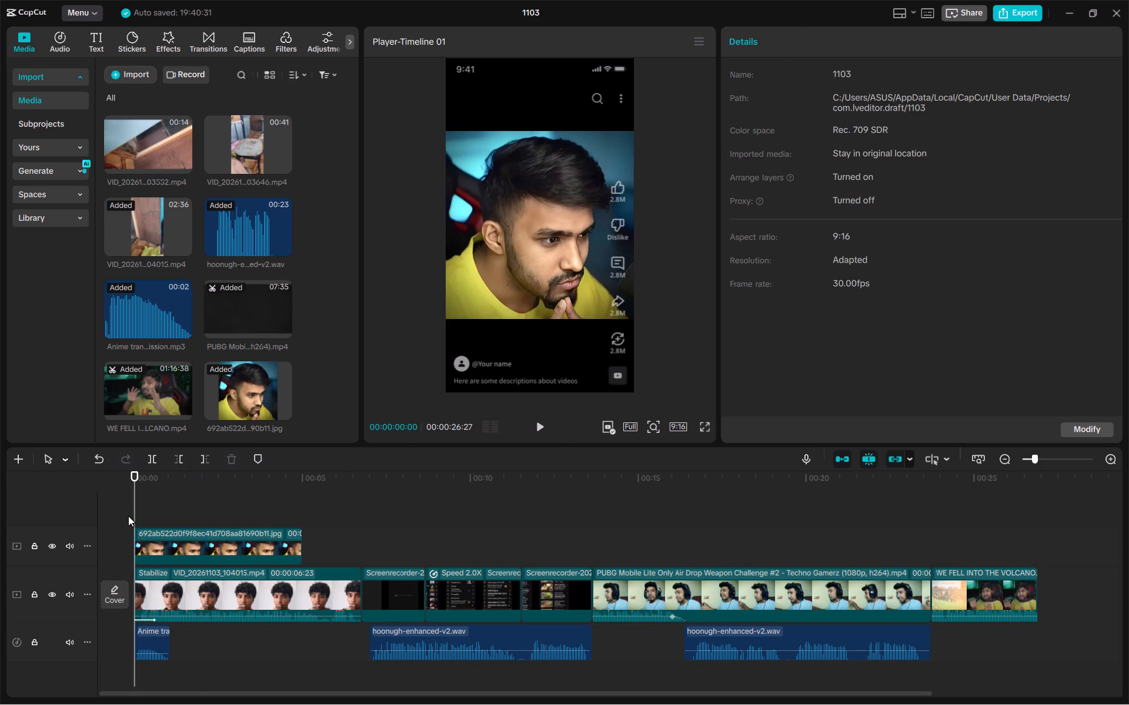
key(space)
Add a rectangle mask to the Techno Gamerz photo and enlarge it to 736 × 736 so it covers the whole image.
click(189, 547)
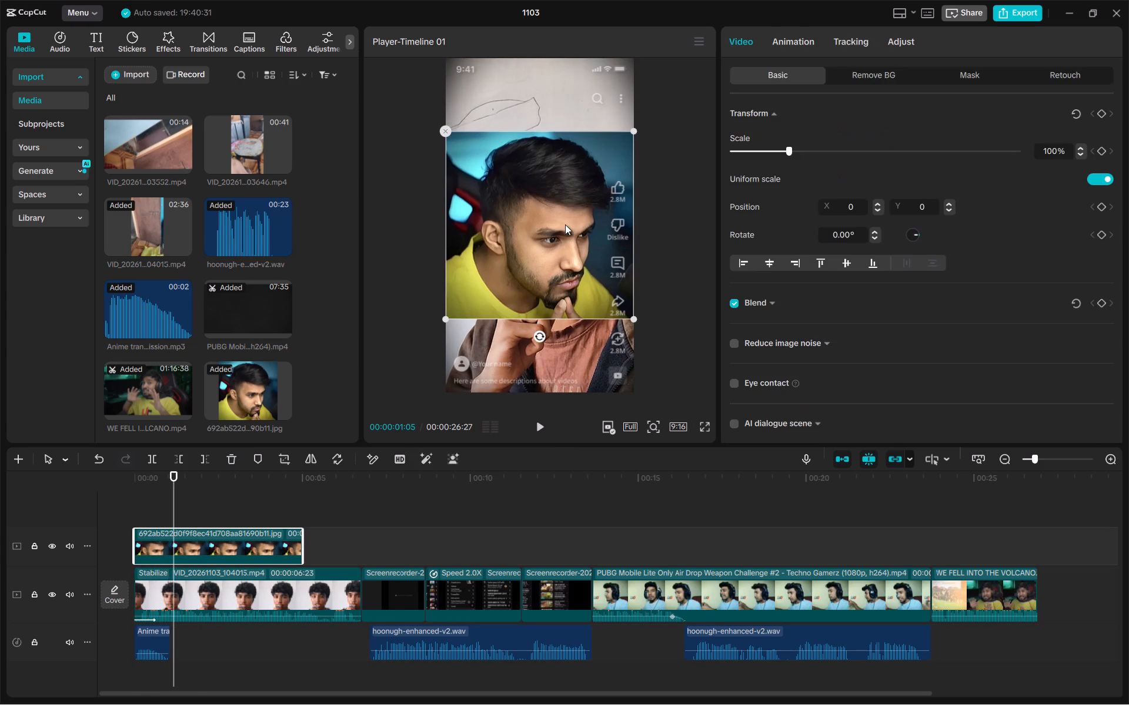
click(860, 68)
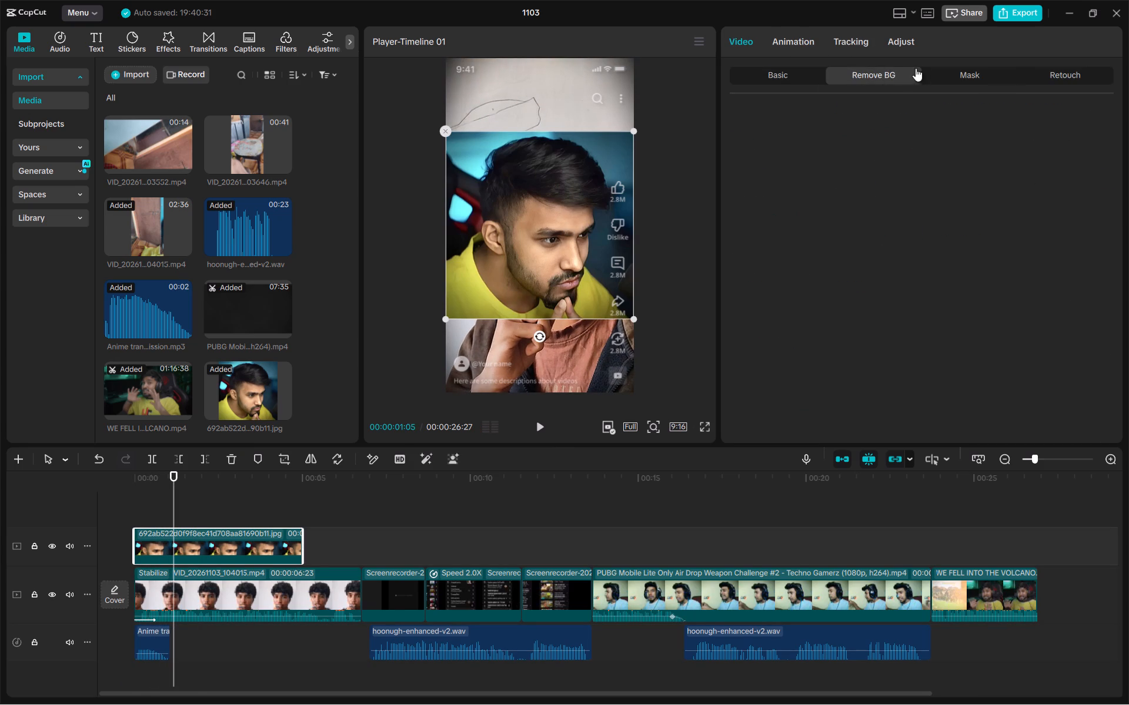
double_click(950, 66)
click(804, 132)
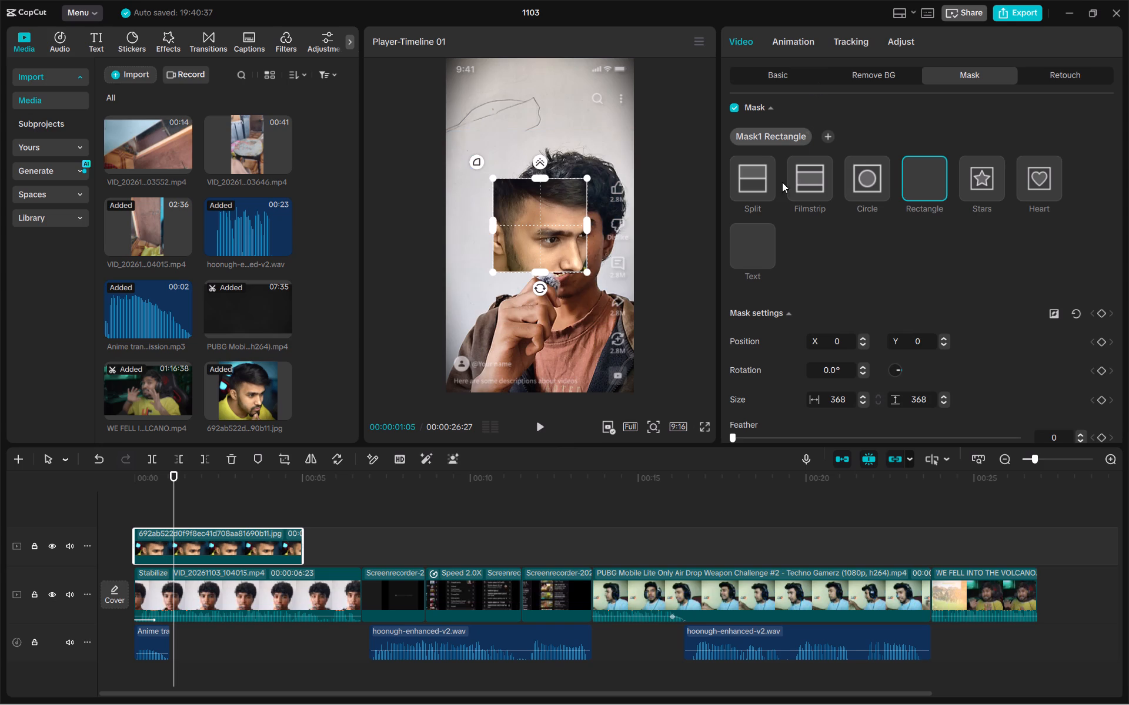
drag(588, 271, 639, 334)
Round the corners of the photo's rectangle mask to 40.
scroll(827, 314, down, 2)
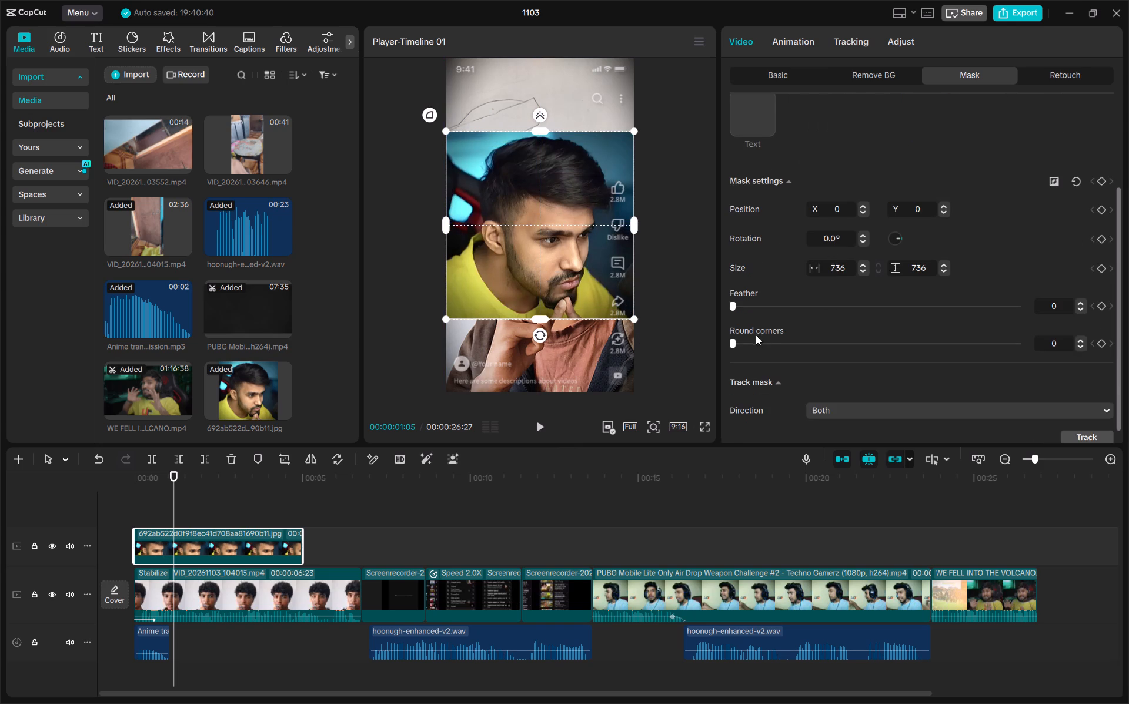
drag(737, 341, 815, 354)
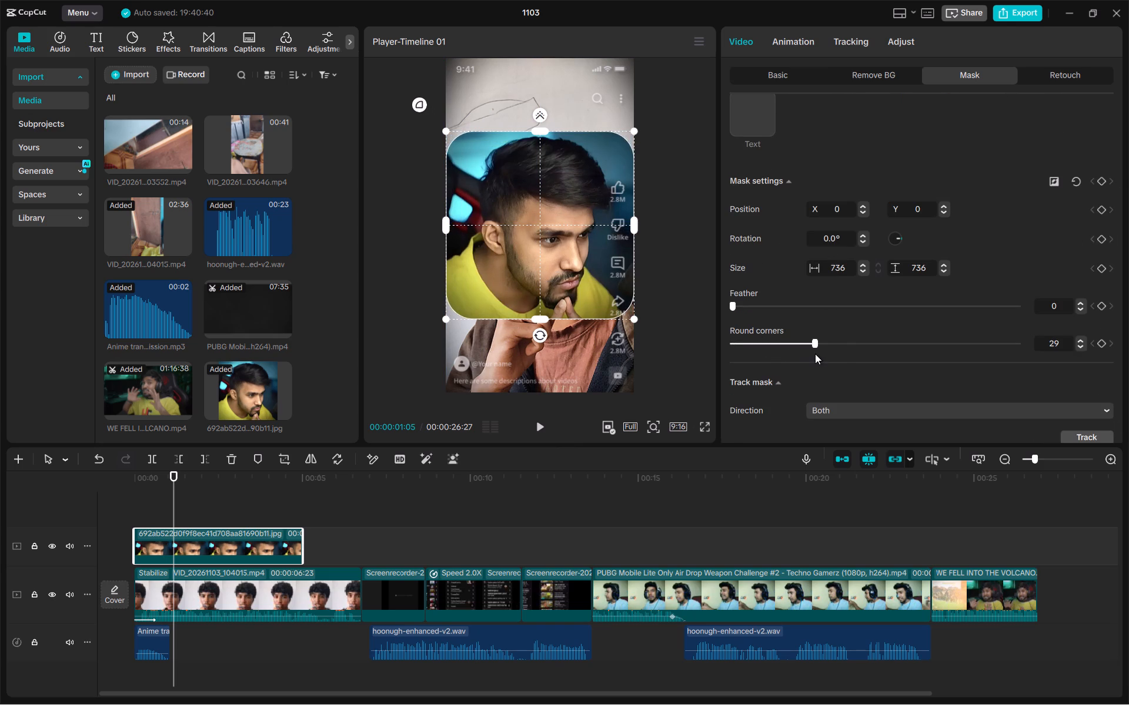
drag(815, 354, 846, 362)
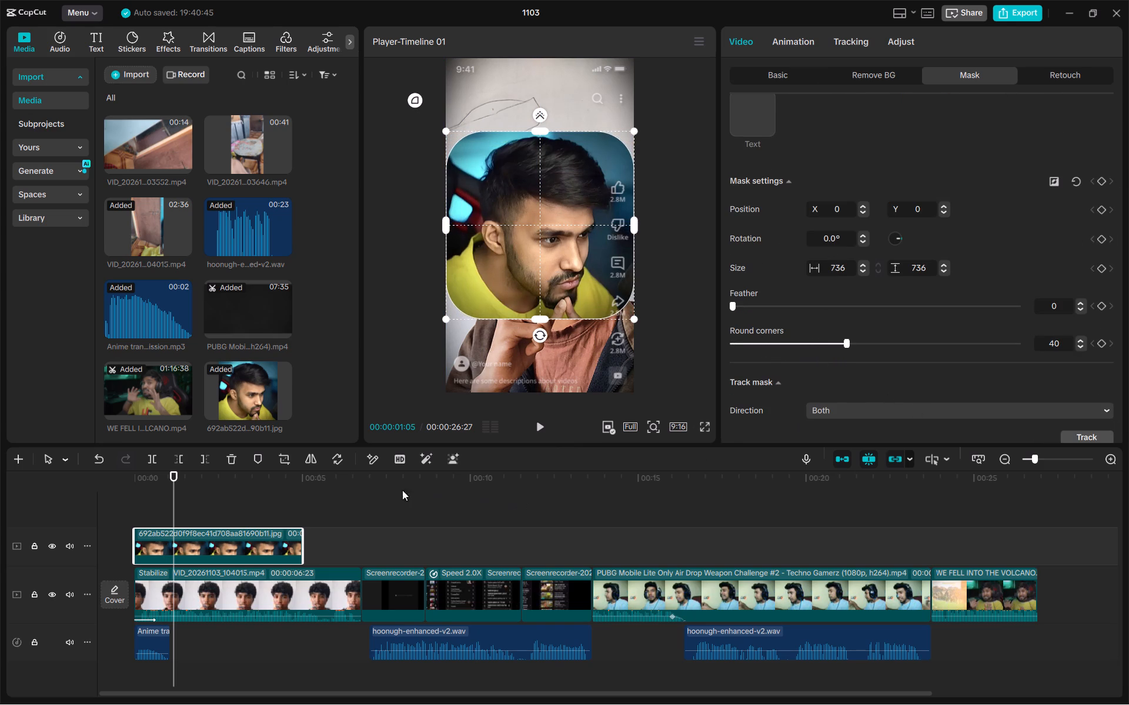
At 00:00, resize the photo's rounded rectangle mask in the preview to 736 × 731.
click(266, 493)
drag(266, 493, 138, 521)
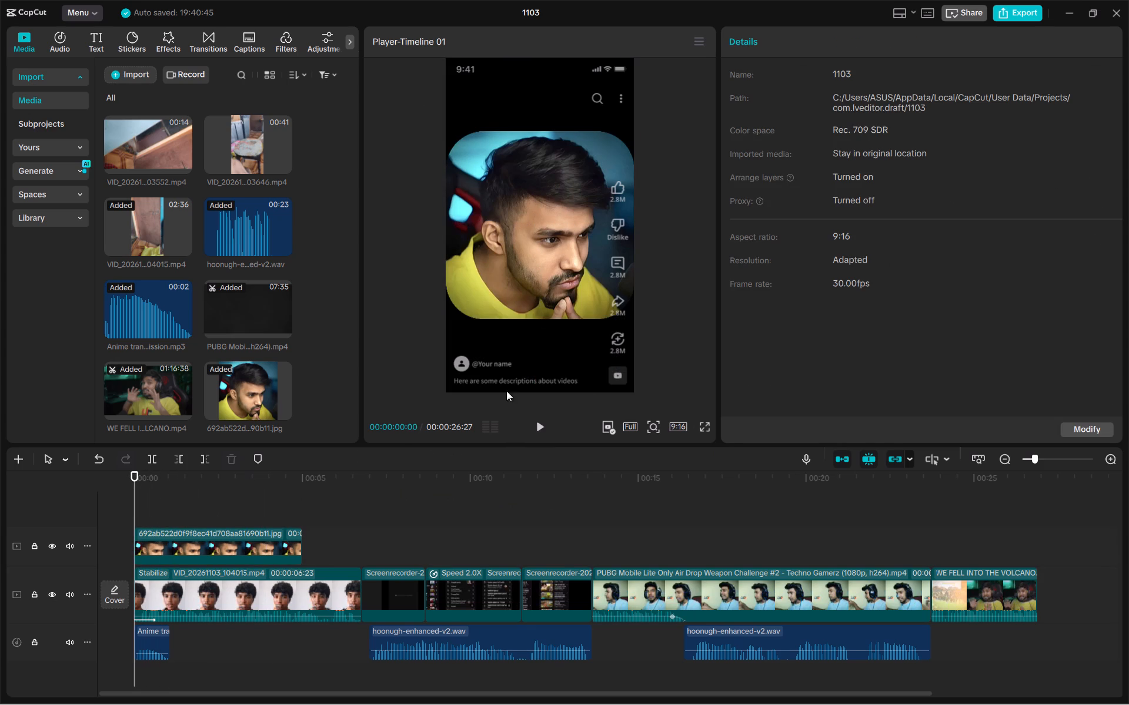
click(545, 253)
drag(635, 319, 582, 283)
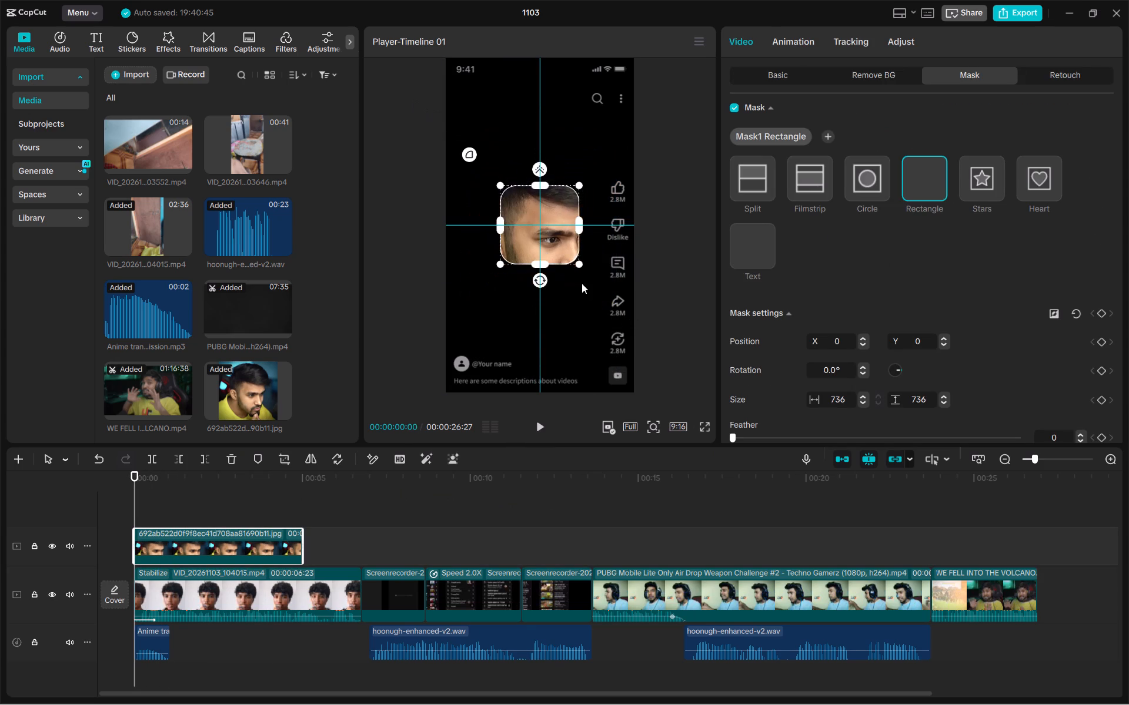
drag(582, 283, 632, 334)
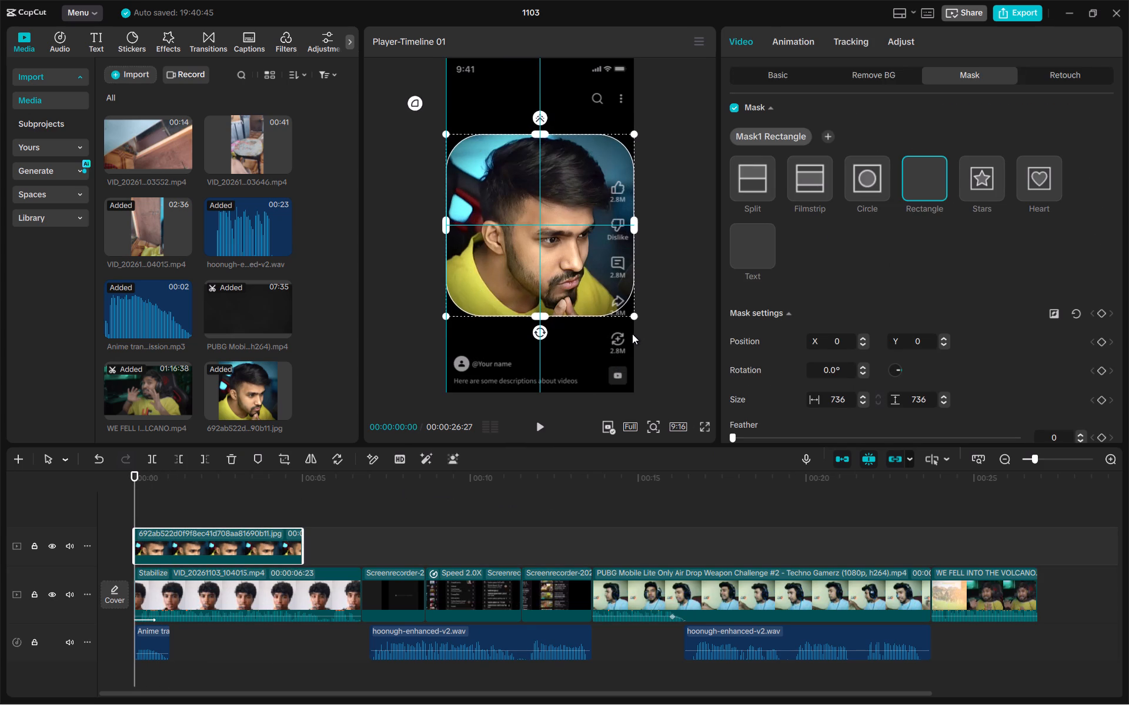
drag(632, 334, 634, 330)
click(679, 344)
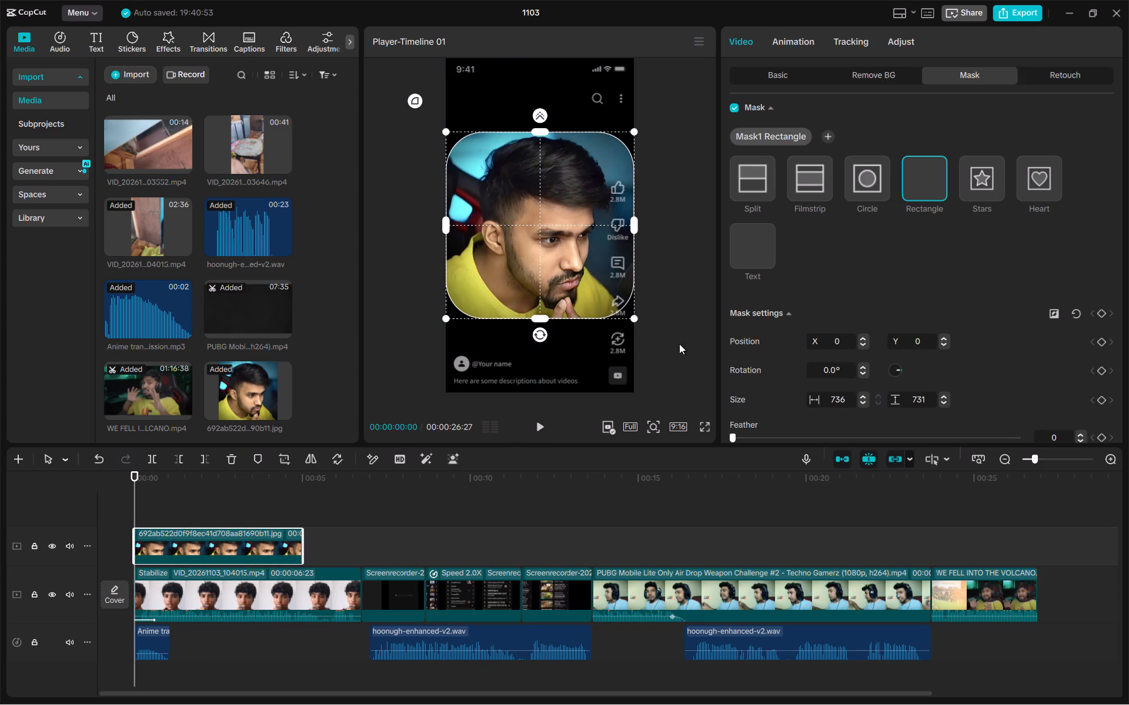
Scale the whole Techno Gamerz photo down slightly about its centre, leaving a small margin on both sides of the vertical frame.
click(211, 548)
scroll(883, 244, down, 4)
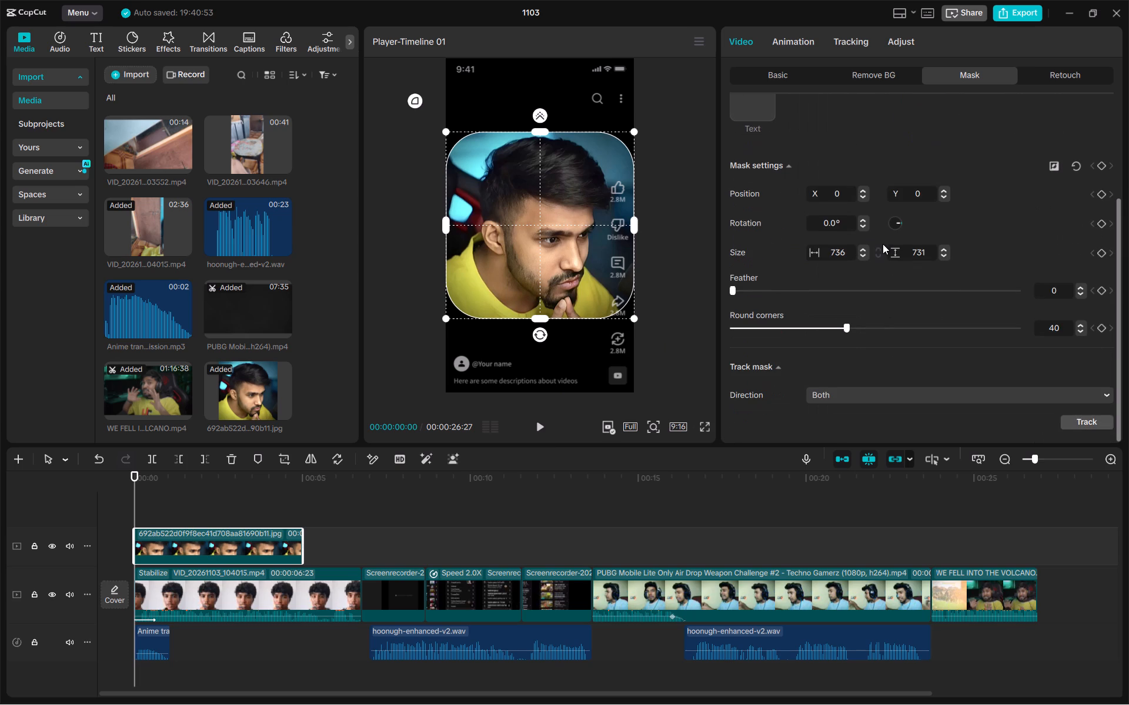
scroll(883, 244, down, 1)
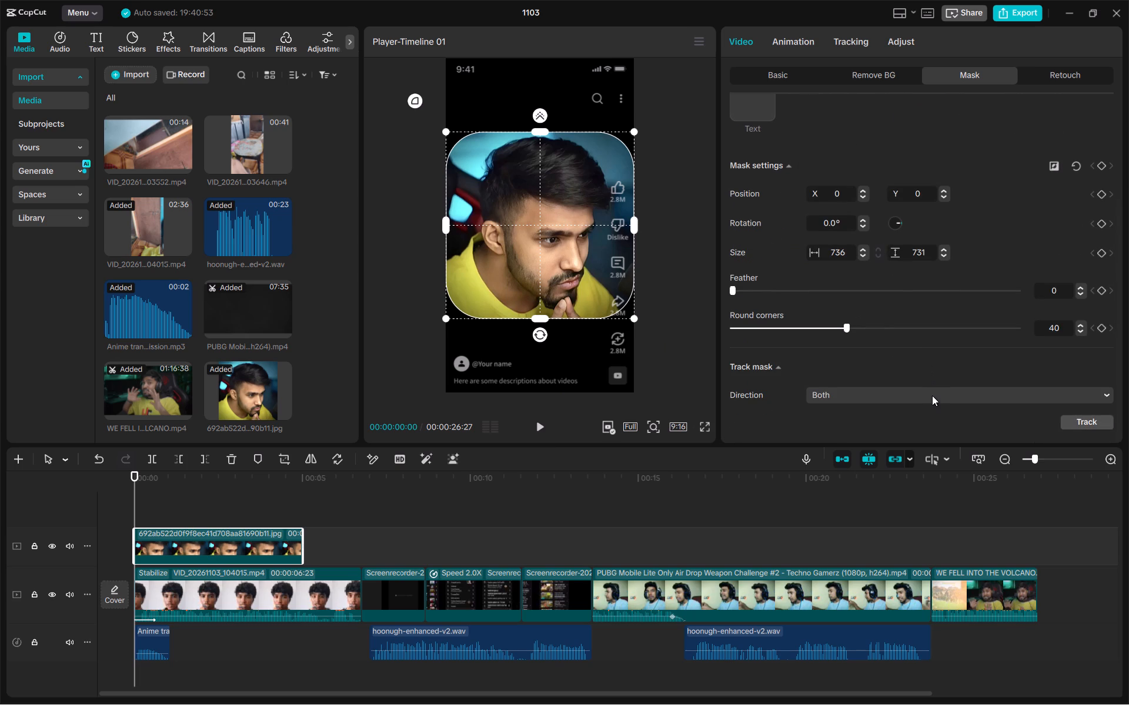
scroll(924, 382, up, 4)
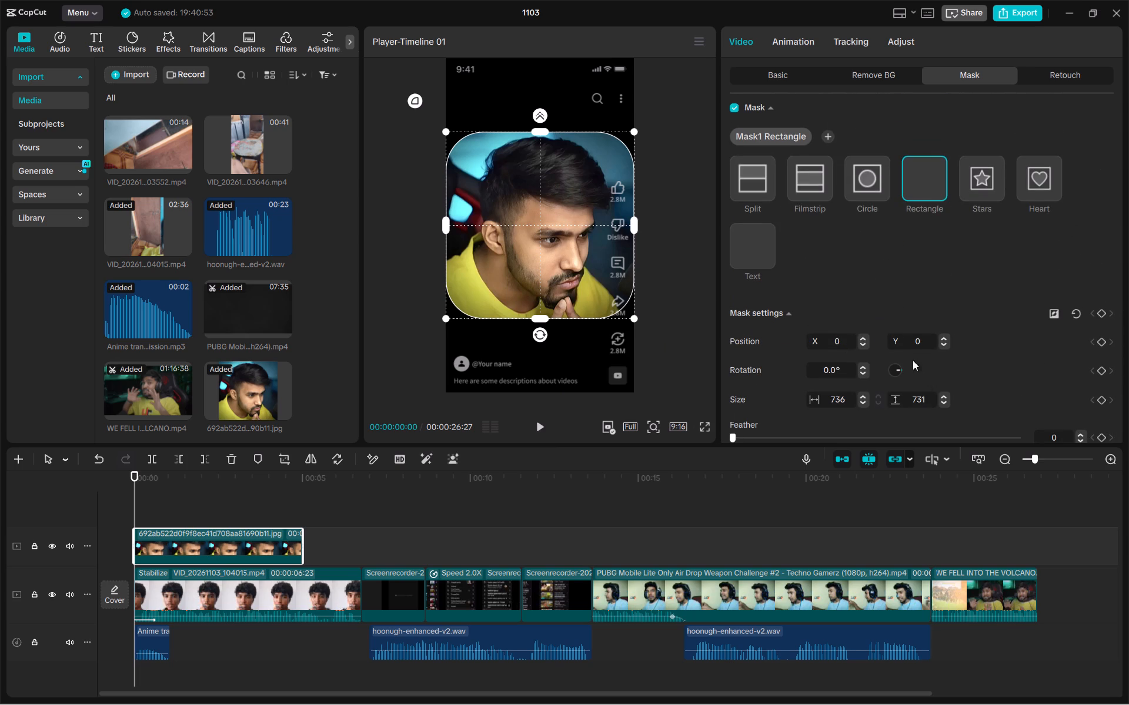
click(803, 71)
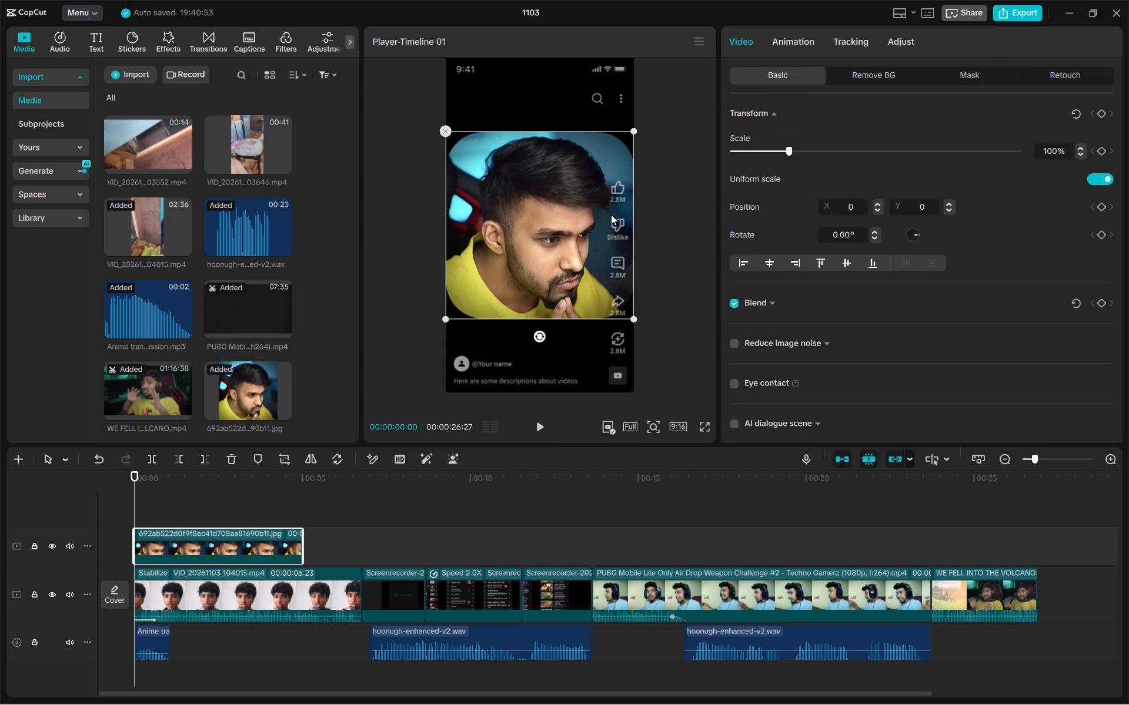
click(599, 219)
drag(630, 321, 610, 298)
click(668, 317)
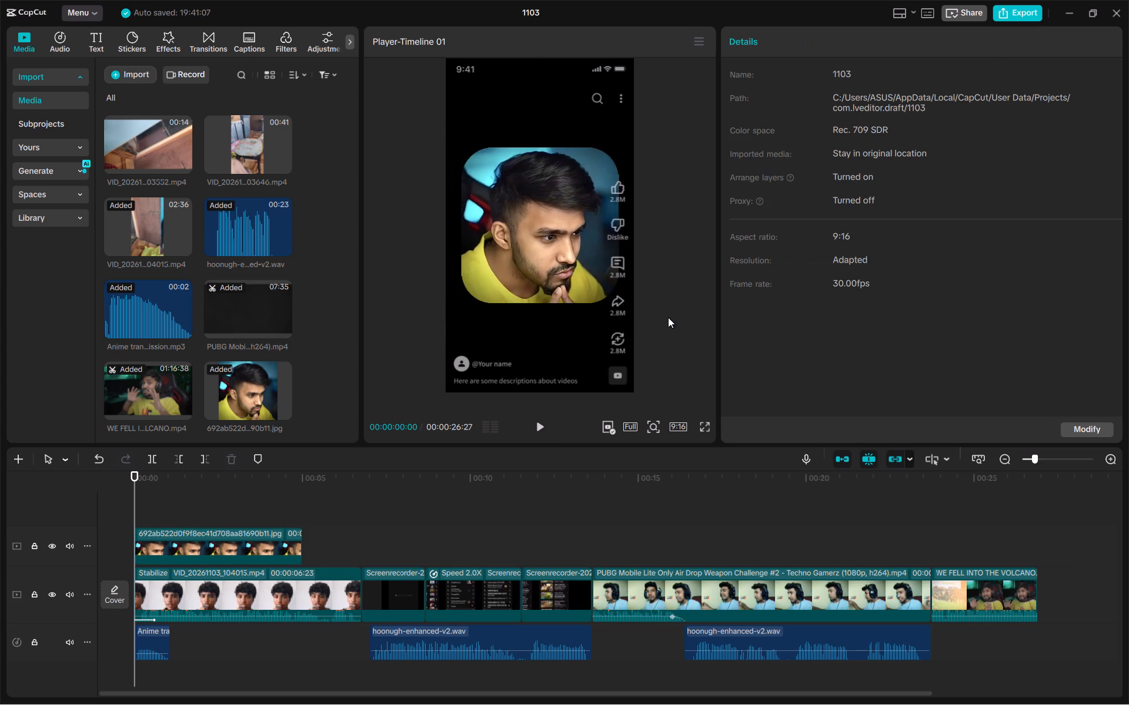
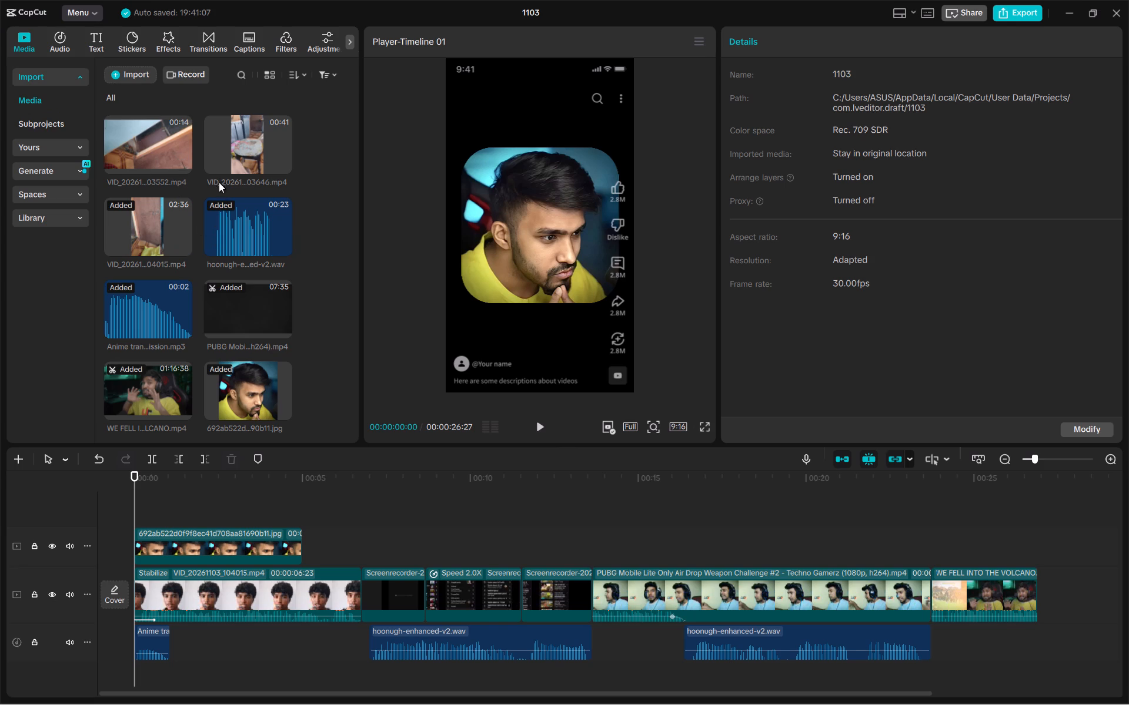
Shift the Techno Gamerz photo clip along its track so it starts at 00:01:15, checking the timing against playback.
drag(194, 533, 221, 533)
key(space)
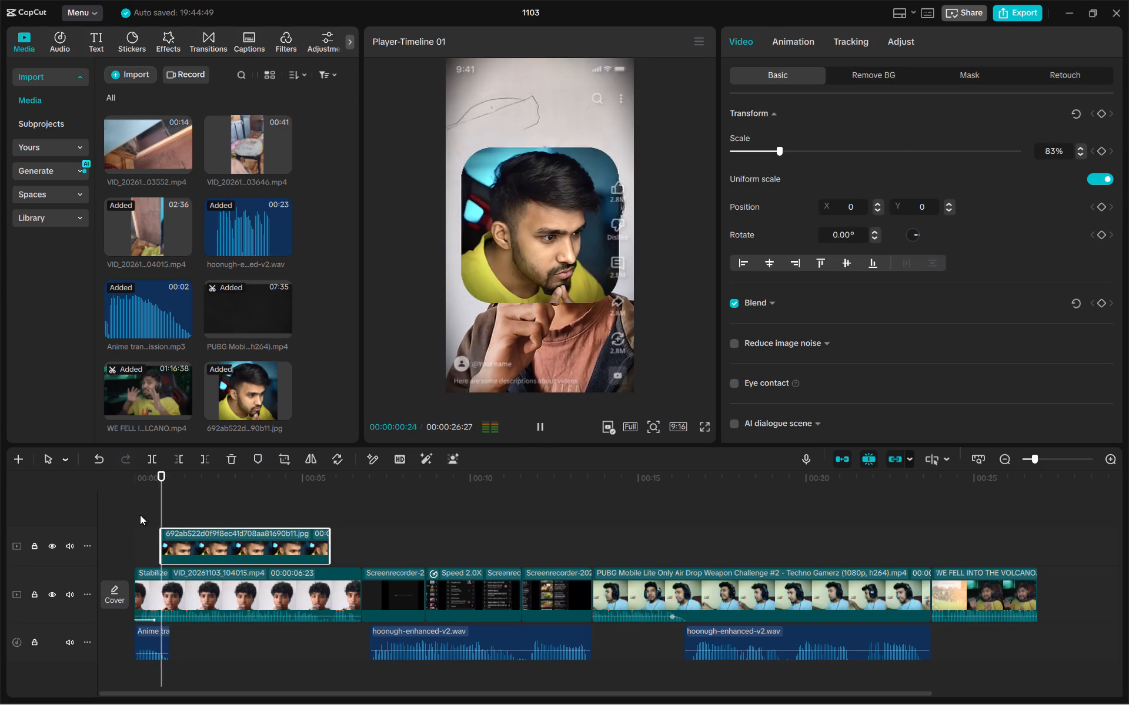
key(space)
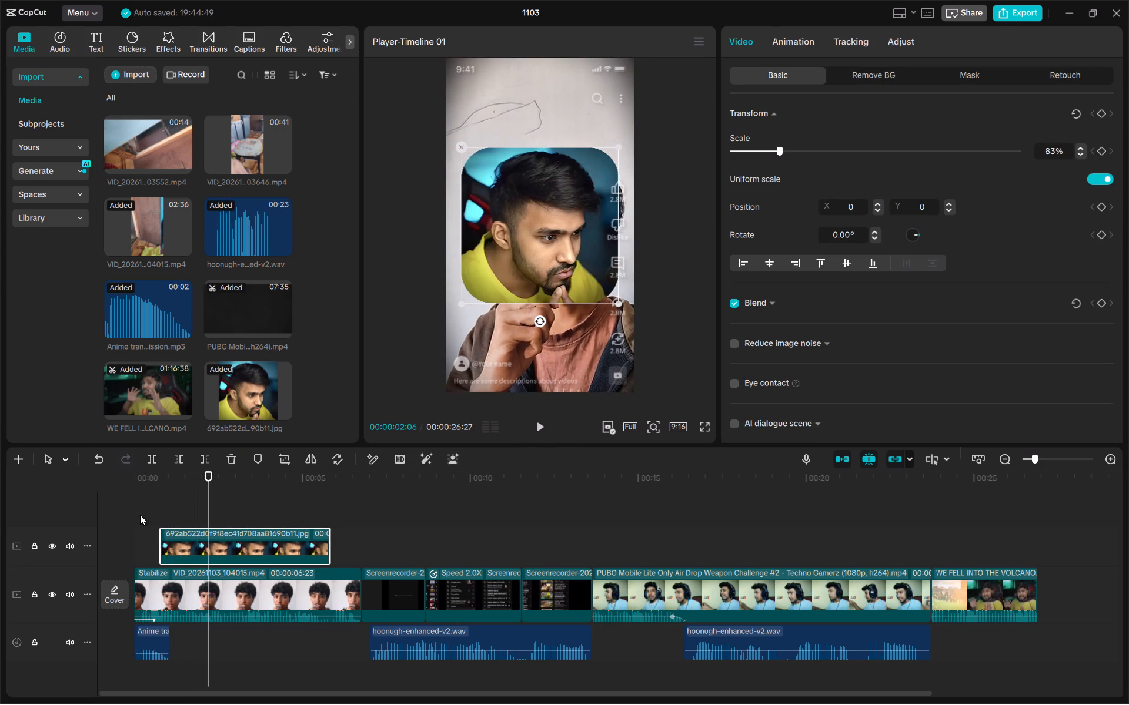
click(158, 516)
key(space)
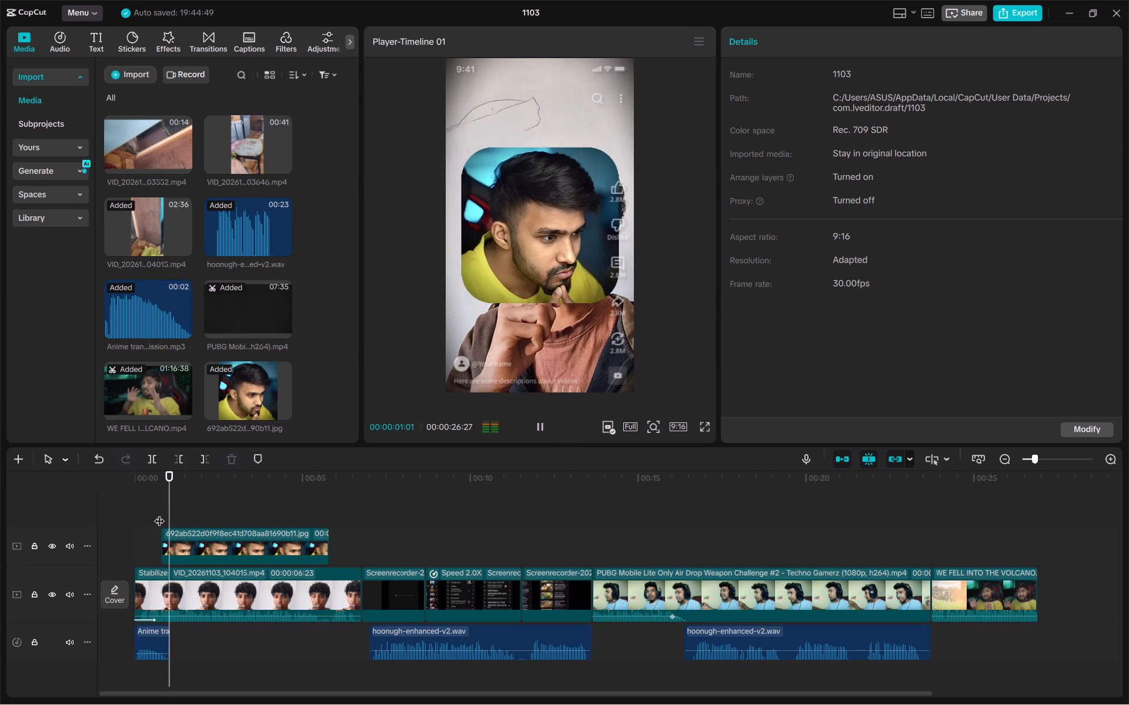
key(space)
key(space)
key(space)
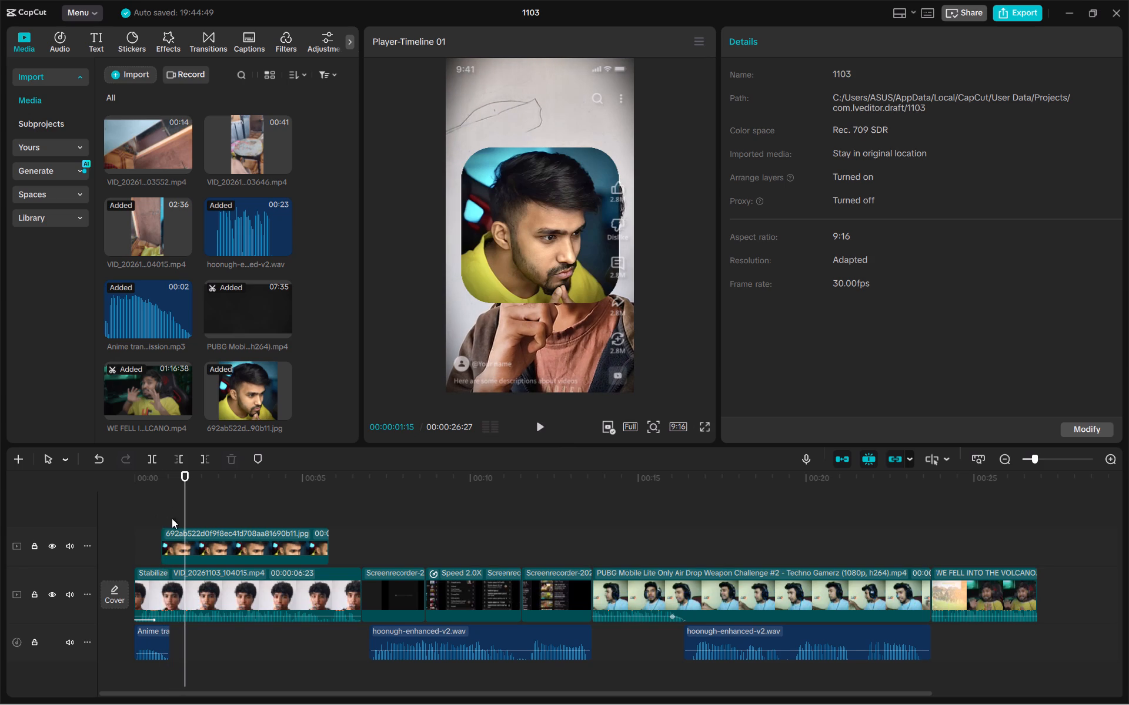
drag(182, 548, 205, 548)
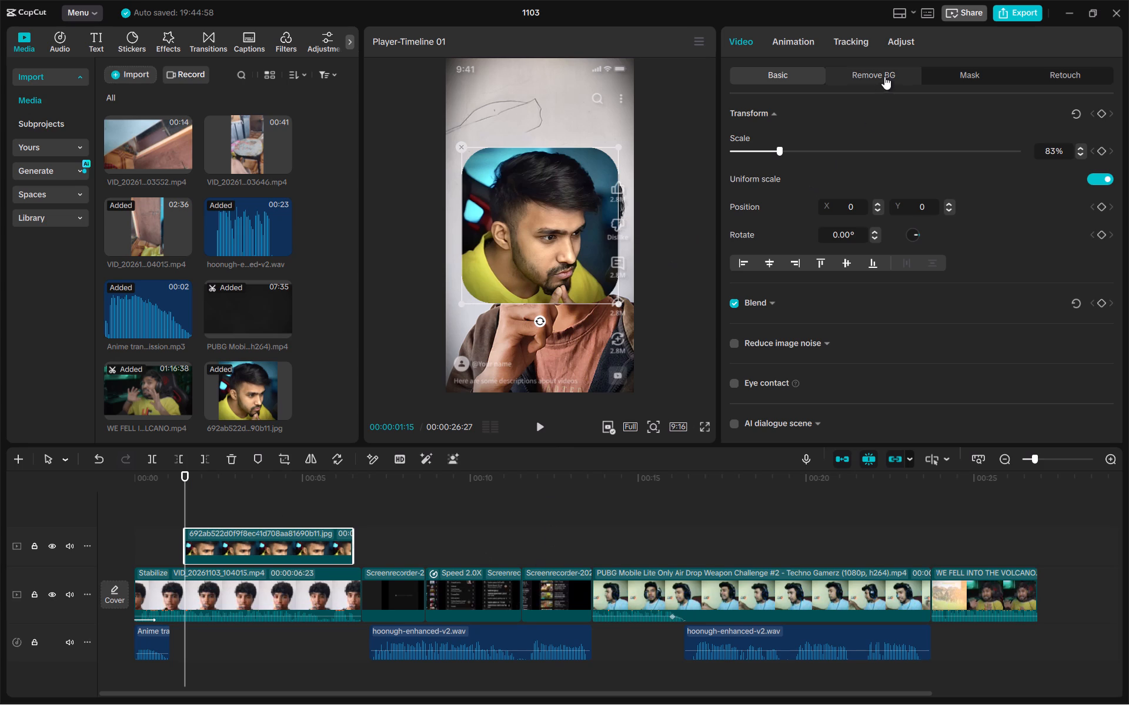
Look through the Techno Gamerz photo's video, mask, retouch, blend, animation and adjustment settings for a suitable option.
scroll(796, 337, down, 4)
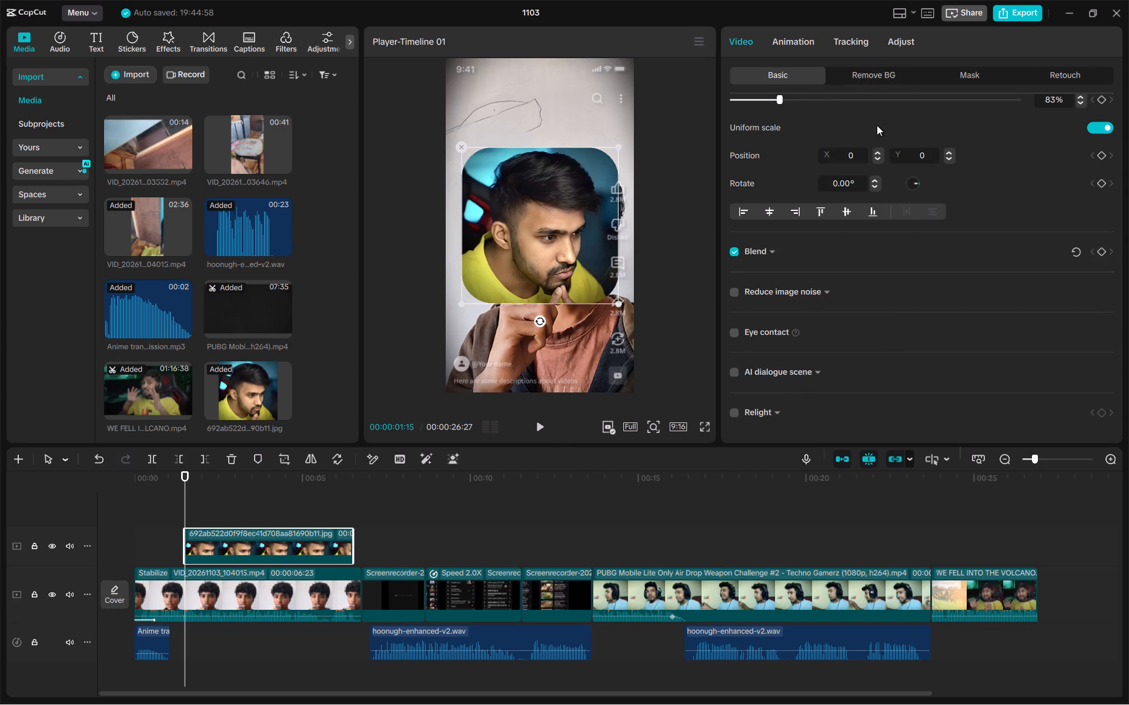
scroll(877, 125, up, 3)
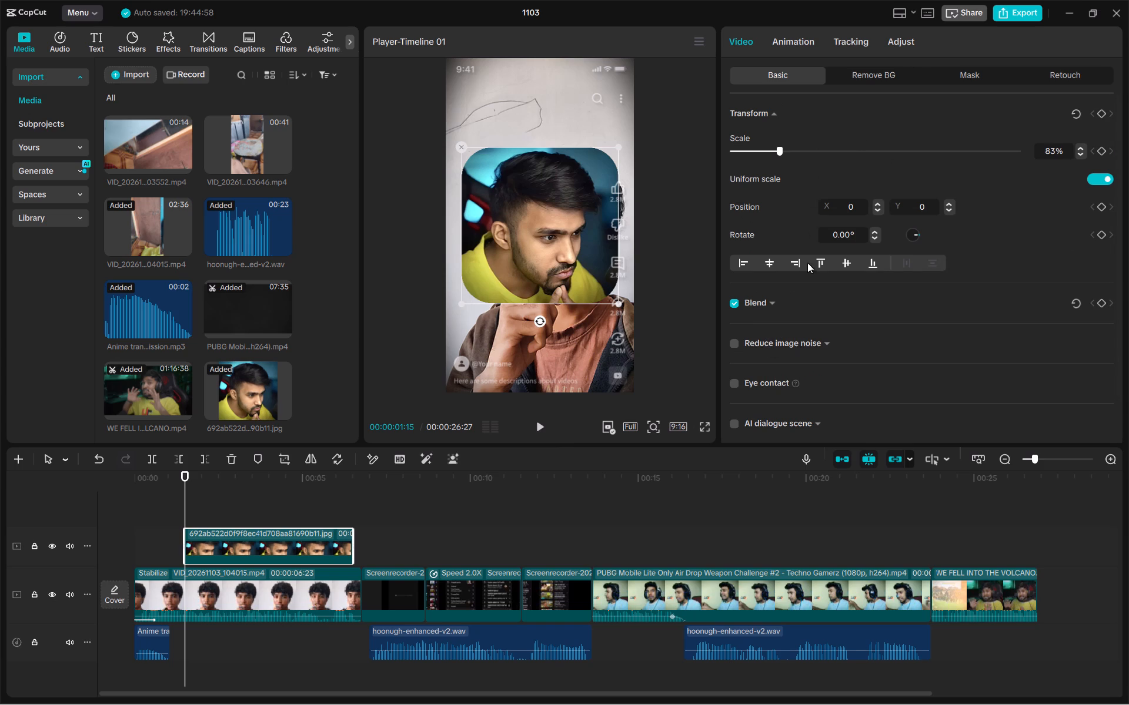
click(871, 76)
click(811, 76)
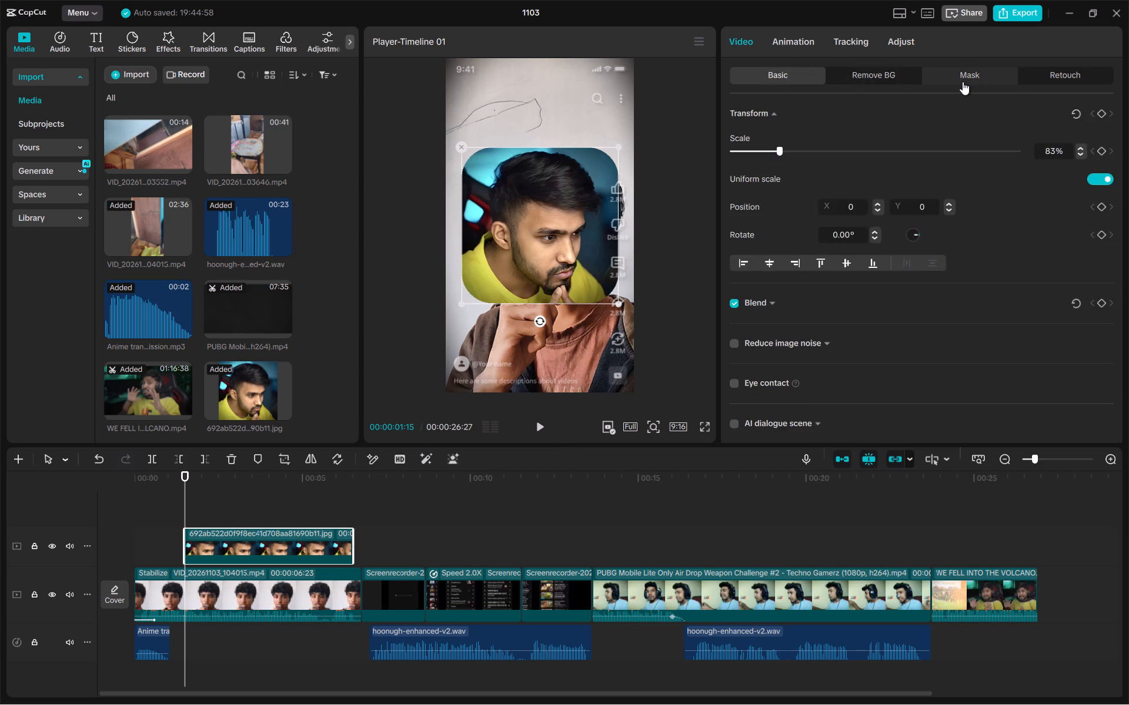
click(963, 82)
click(804, 34)
click(850, 43)
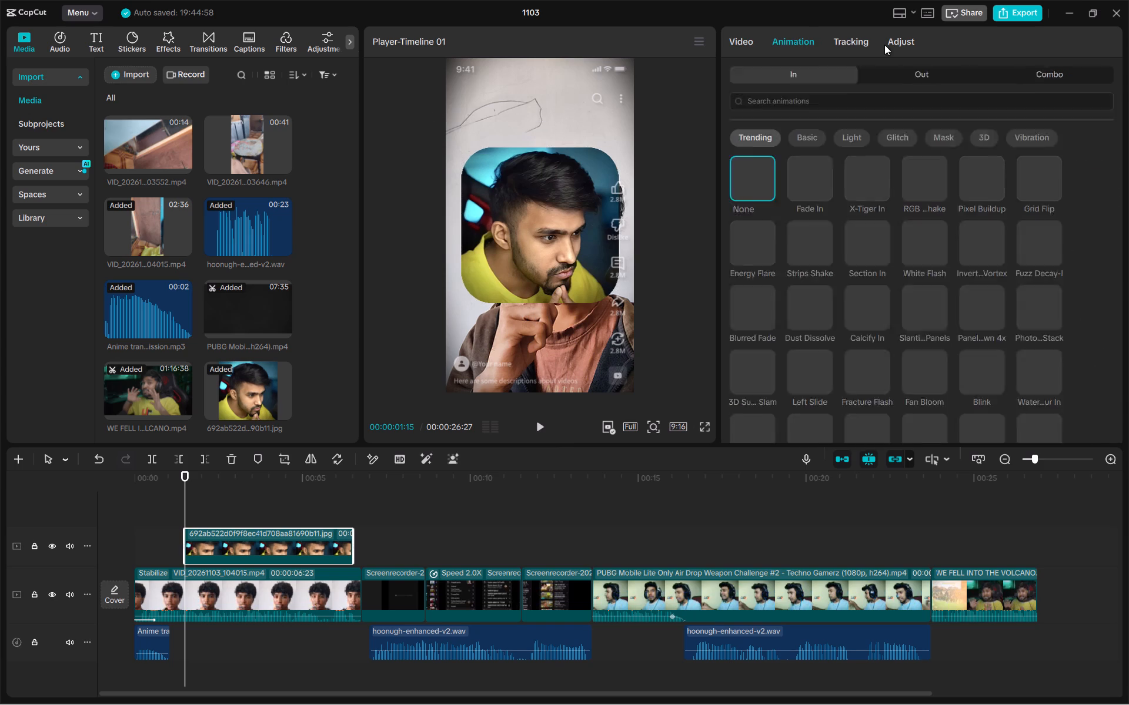
click(894, 44)
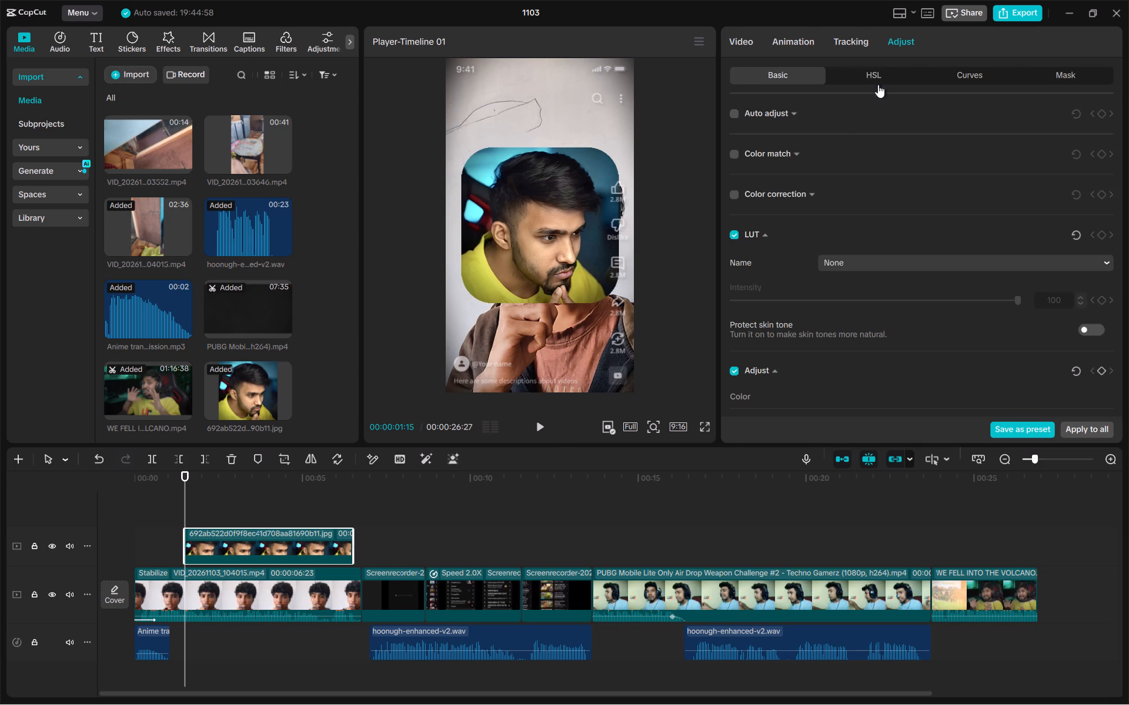
scroll(868, 224, down, 10)
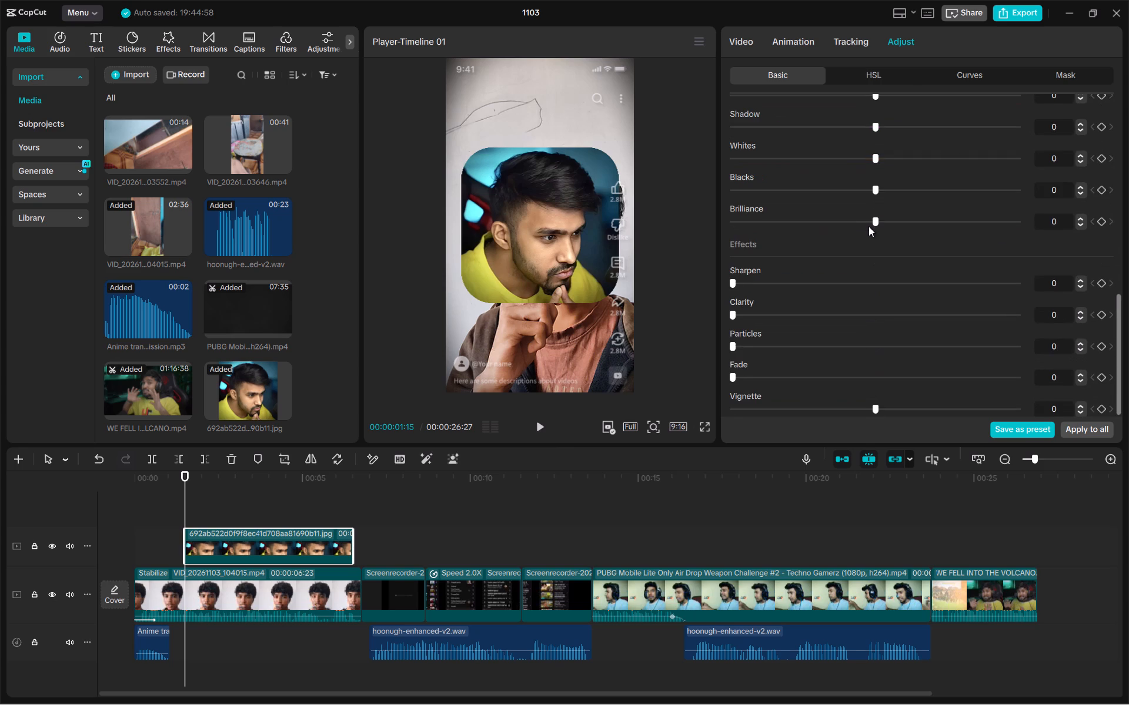
scroll(869, 226, down, 5)
scroll(869, 226, up, 13)
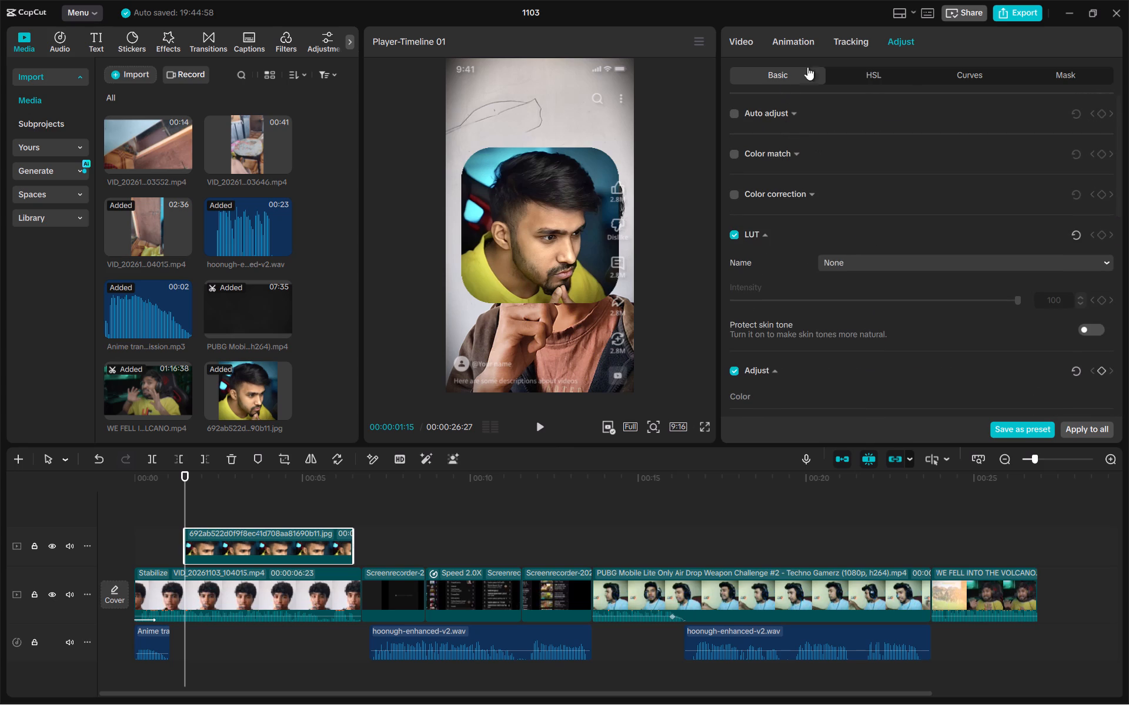
click(808, 52)
click(839, 43)
click(740, 43)
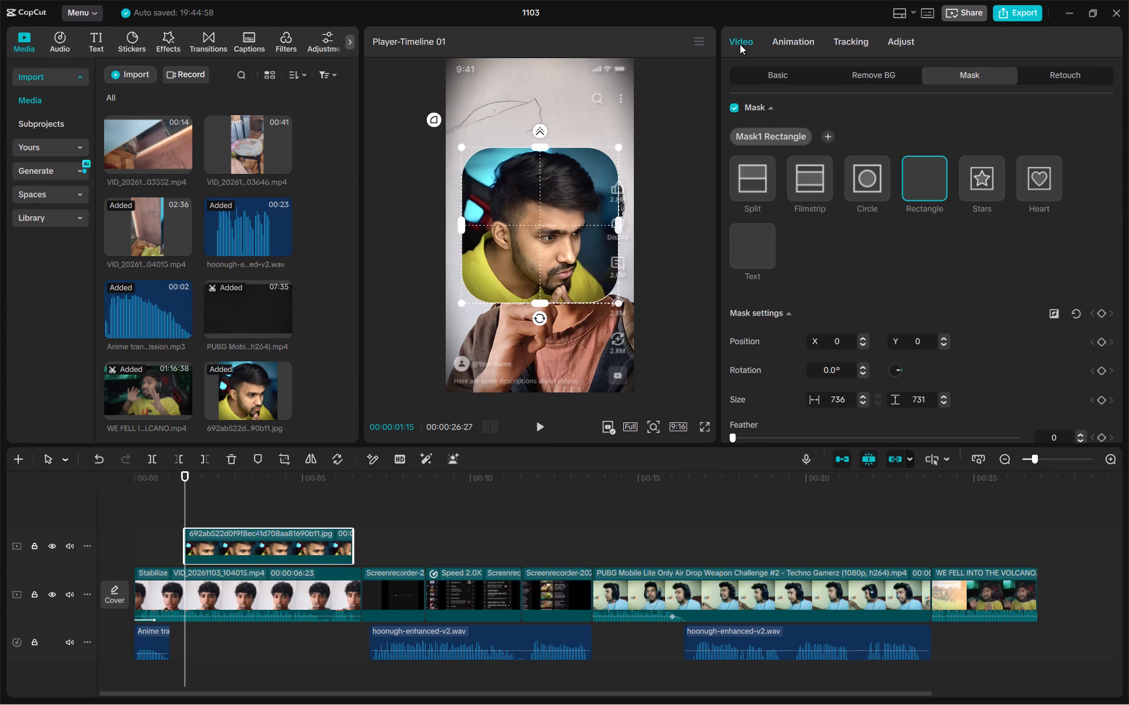
click(771, 62)
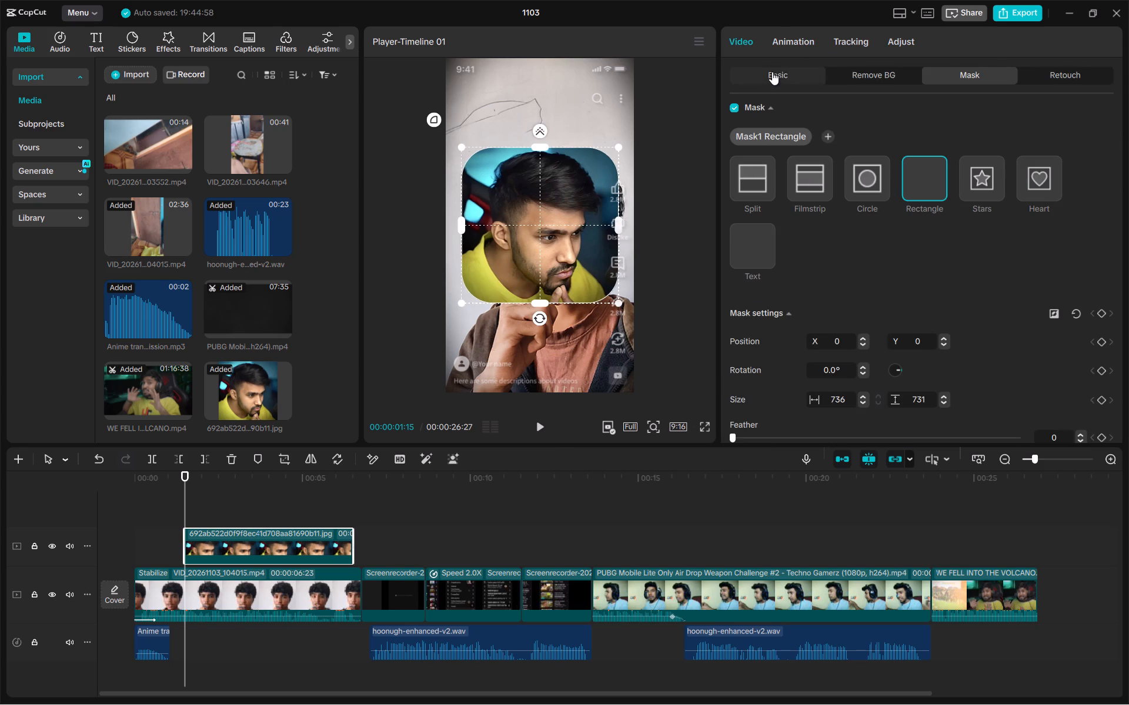
click(772, 72)
scroll(974, 152, down, 2)
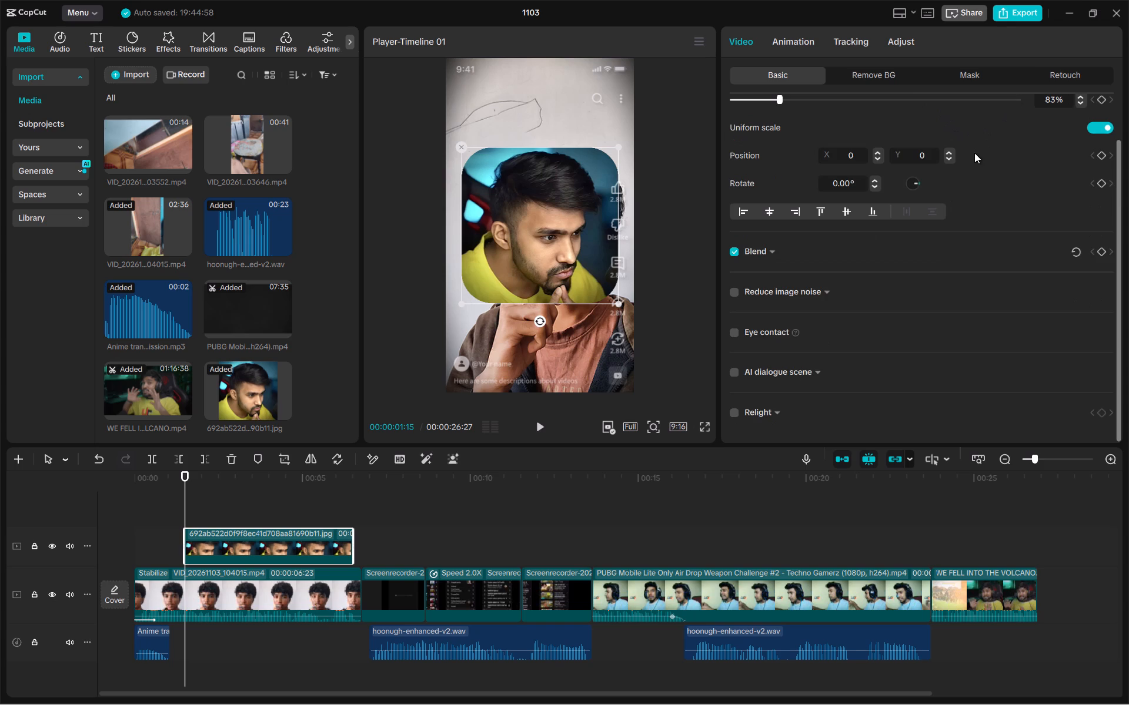
click(1056, 71)
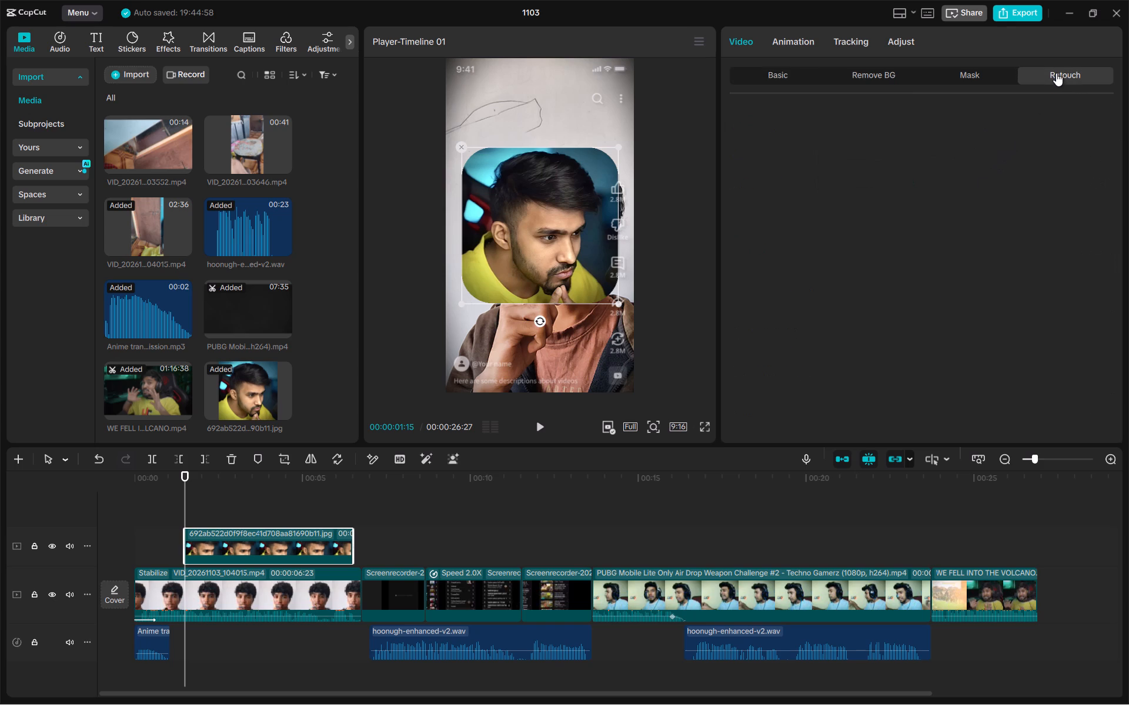
scroll(800, 203, down, 5)
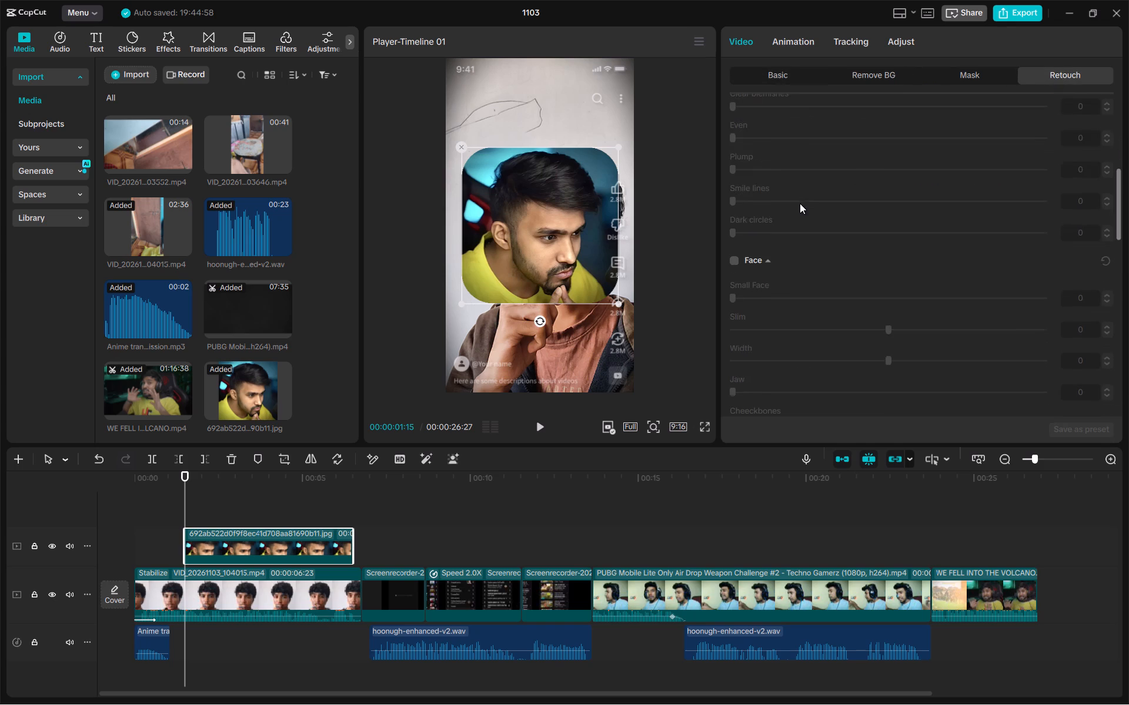
scroll(794, 169, up, 4)
click(779, 75)
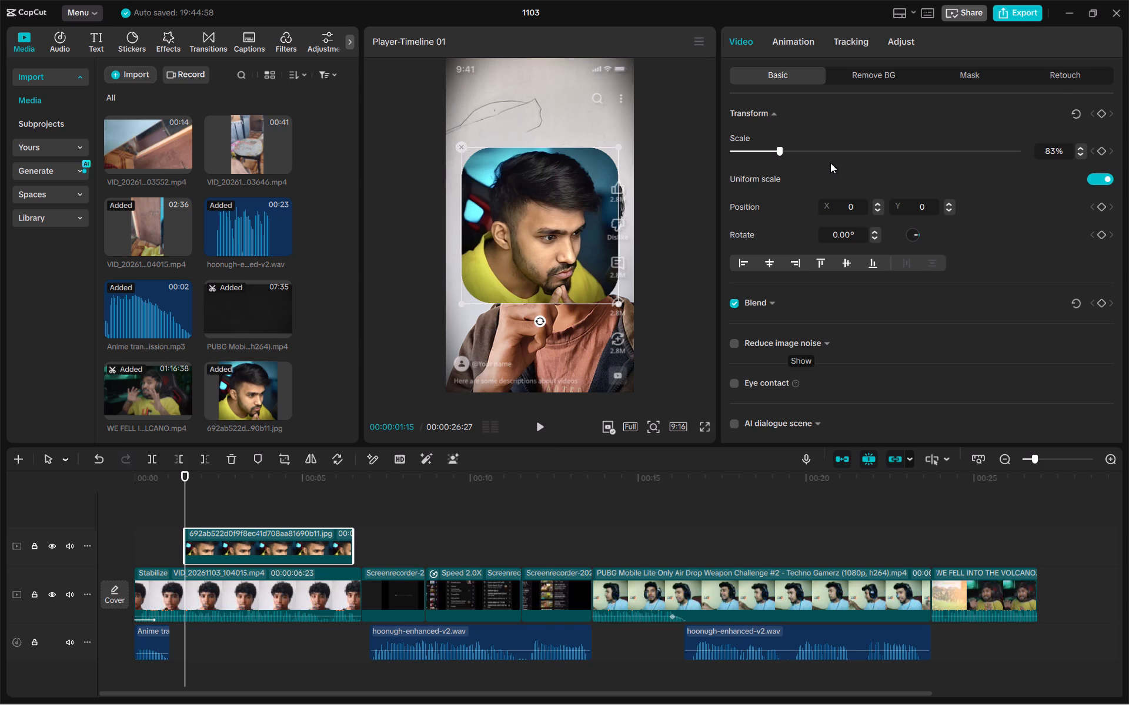
scroll(830, 163, down, 3)
click(774, 255)
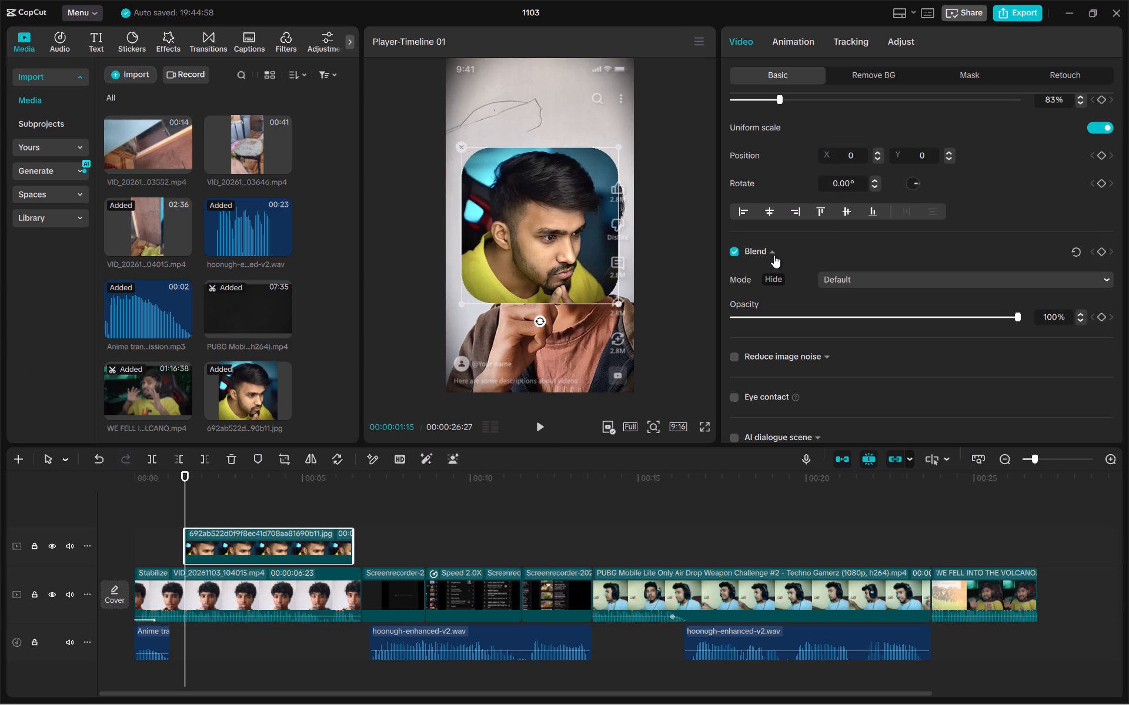
click(774, 255)
scroll(774, 329, down, 2)
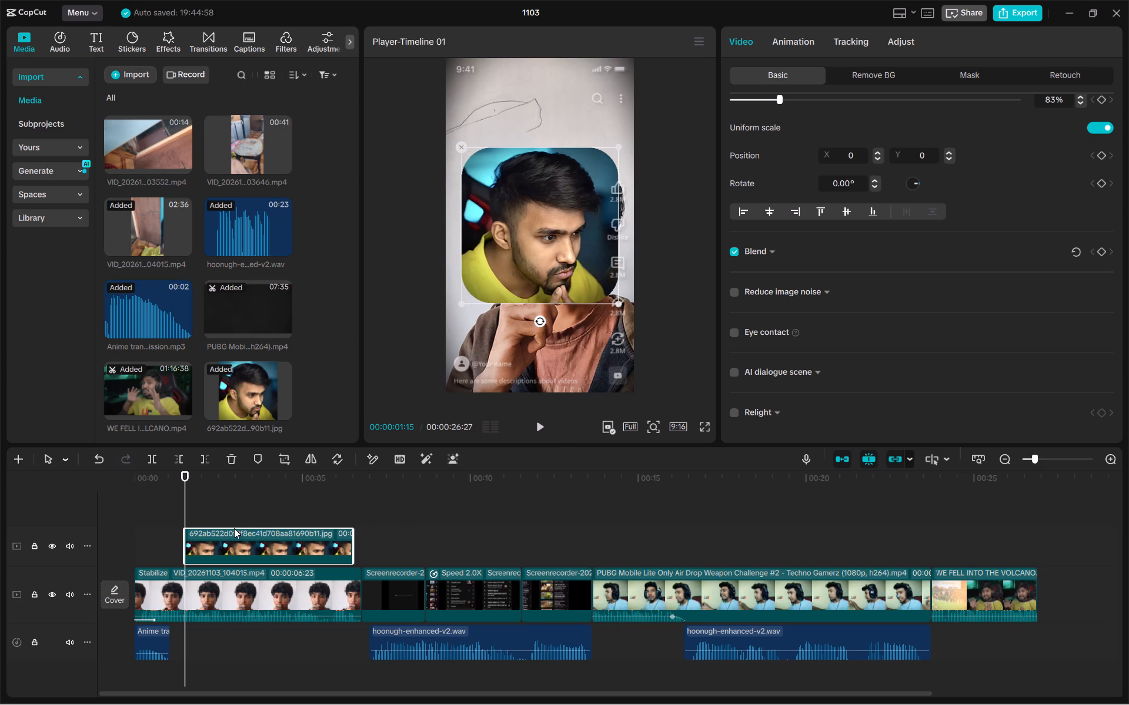
Play the photo section from 00:01:15 and place the playhead at 00:04:04.
key(space)
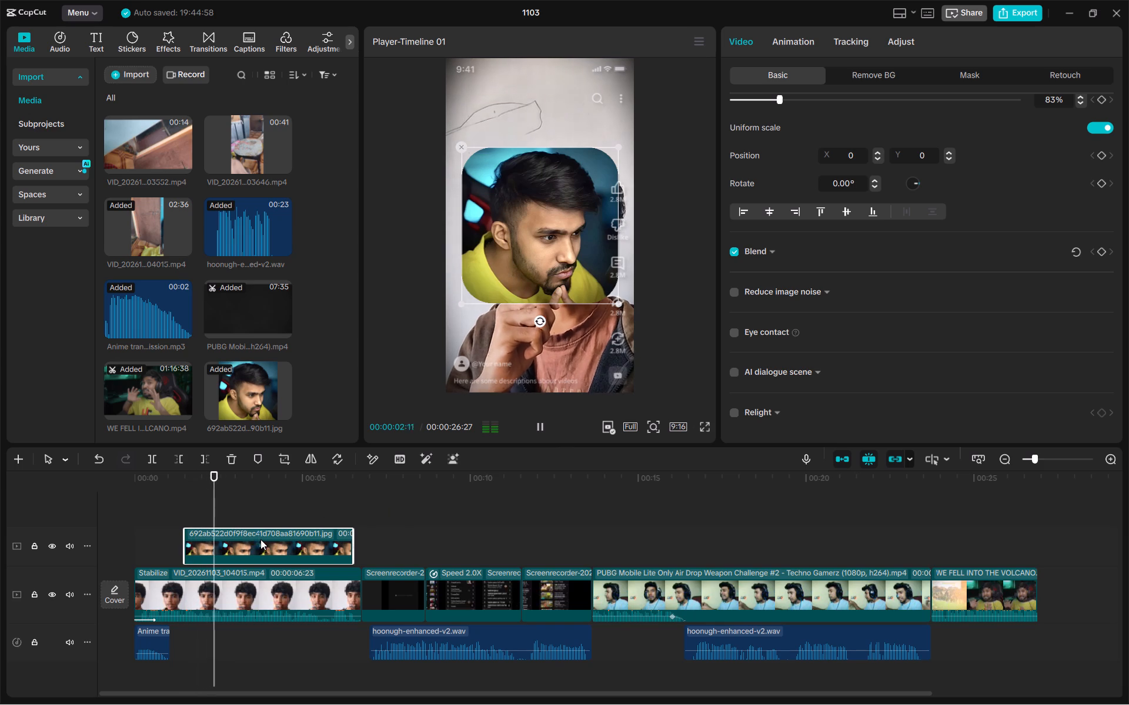
key(space)
key(space)
key(space)
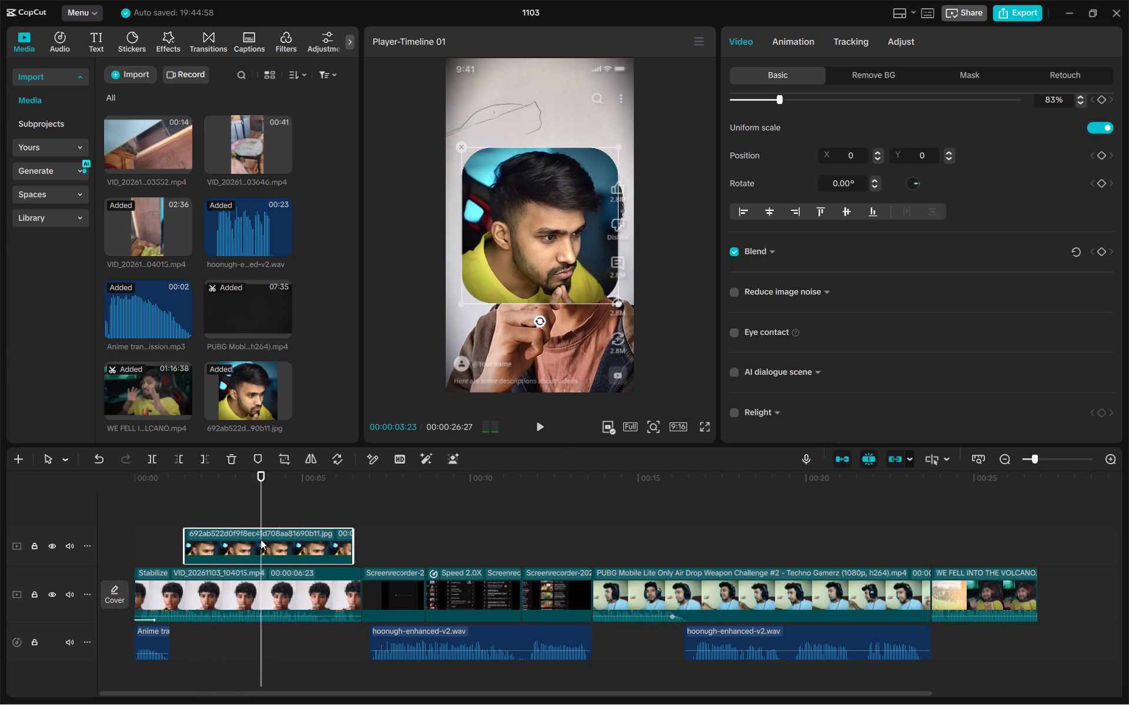
drag(260, 515, 273, 513)
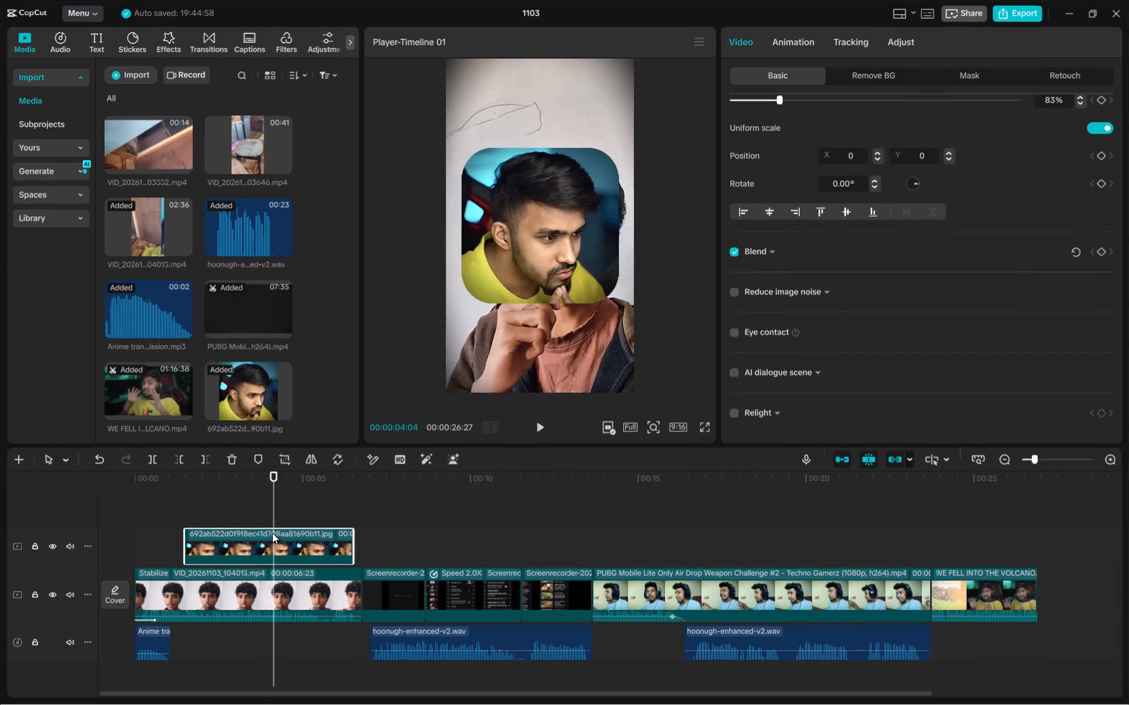
Switch to Google Chrome using the profile with the photo avatar, leaving a new tab with an empty address bar.
double_click(76, 251)
click(596, 378)
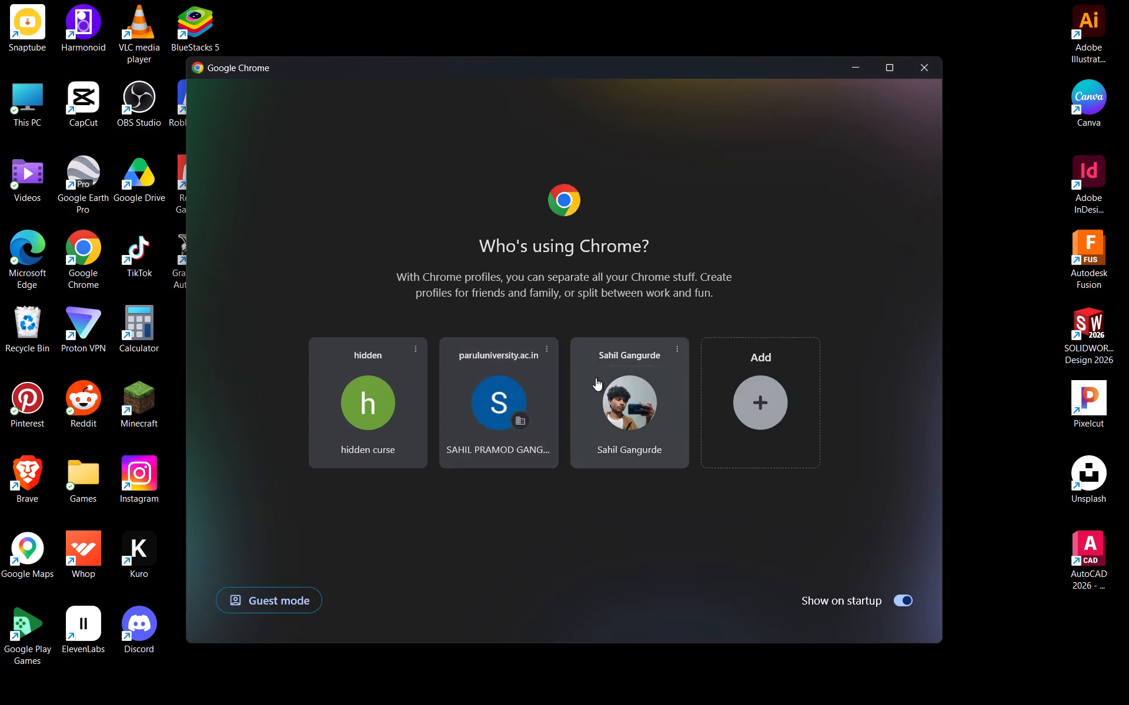
key(e)
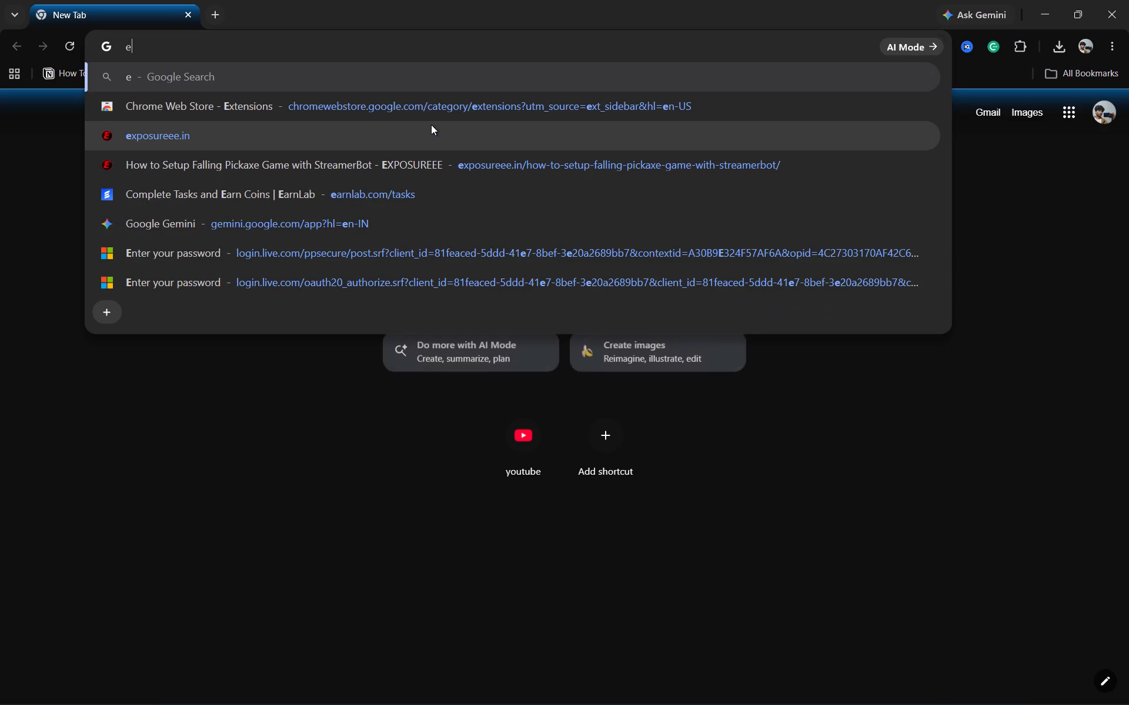
key(F12)
key(BackSpace)
key(BackSpace)
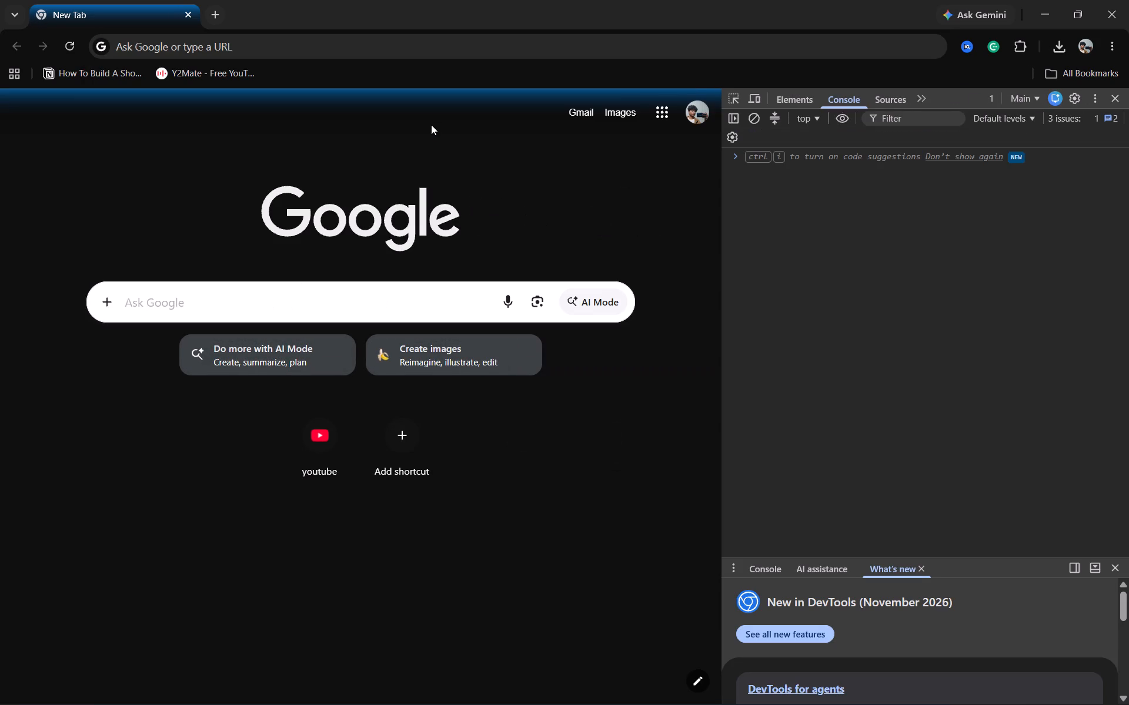
click(1108, 97)
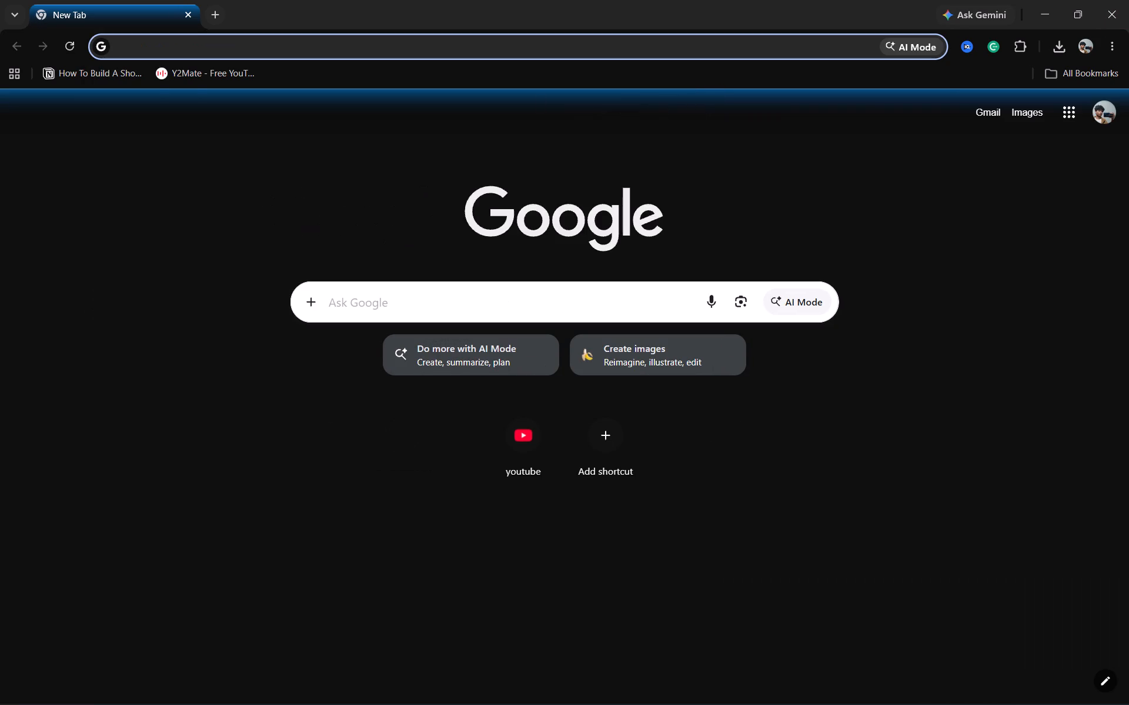
Search Google for "techno gamerz old image" and show only the image results.
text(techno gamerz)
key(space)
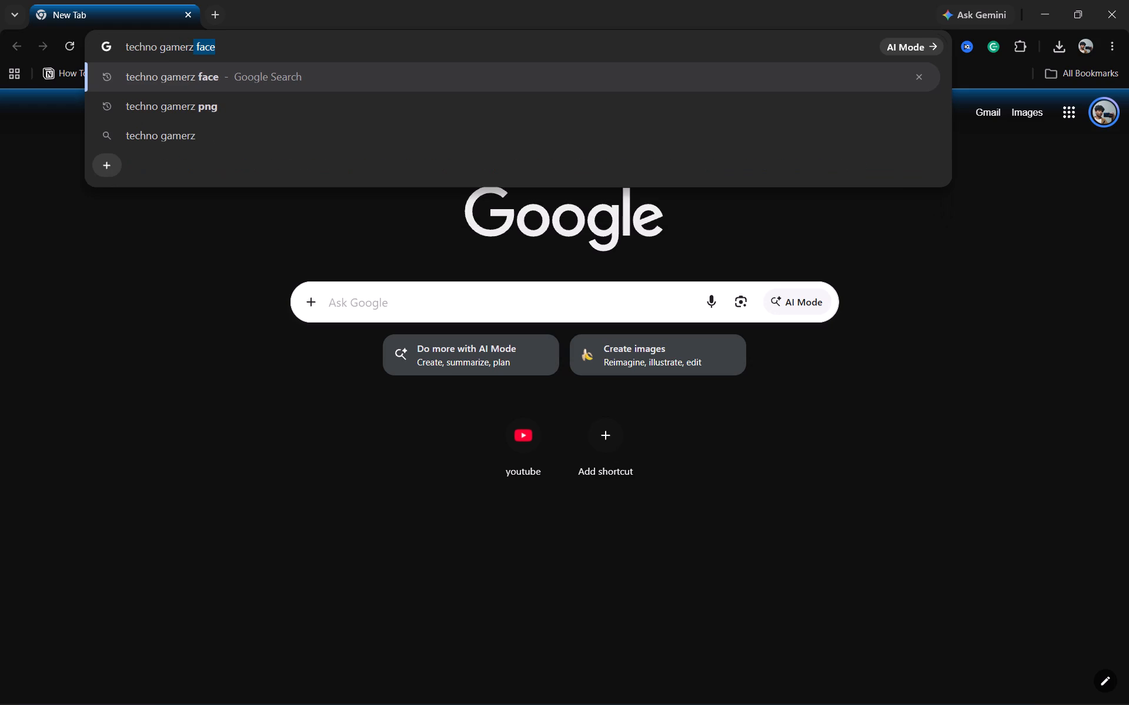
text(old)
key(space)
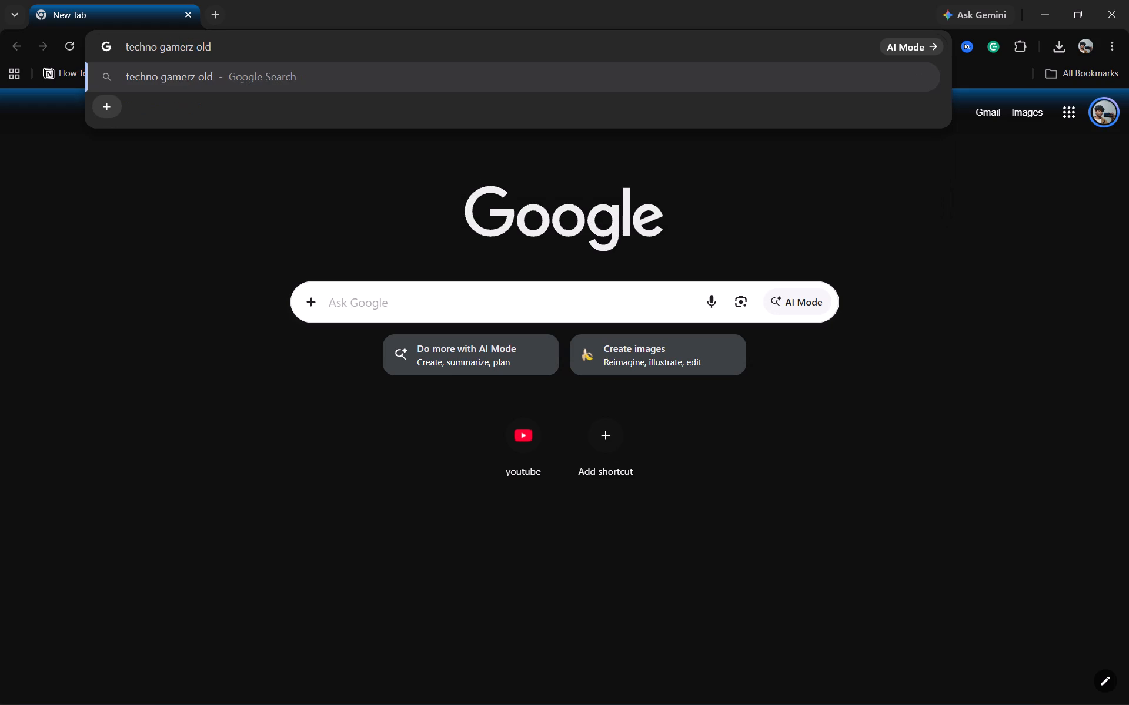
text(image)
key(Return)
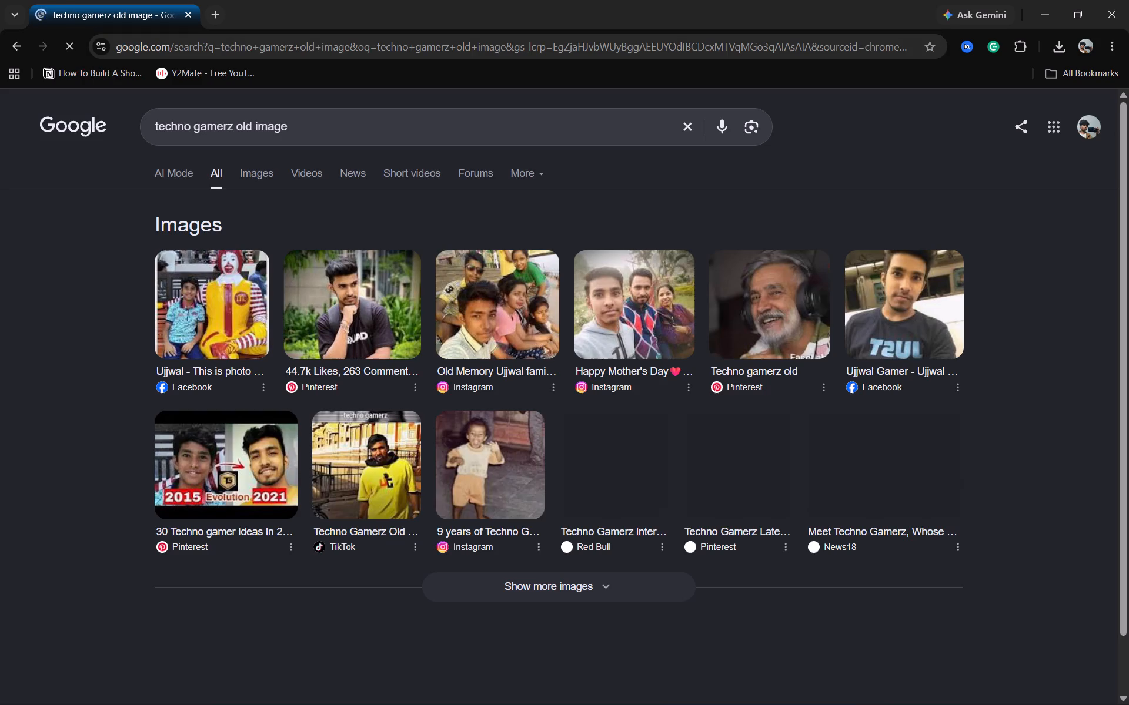
click(233, 300)
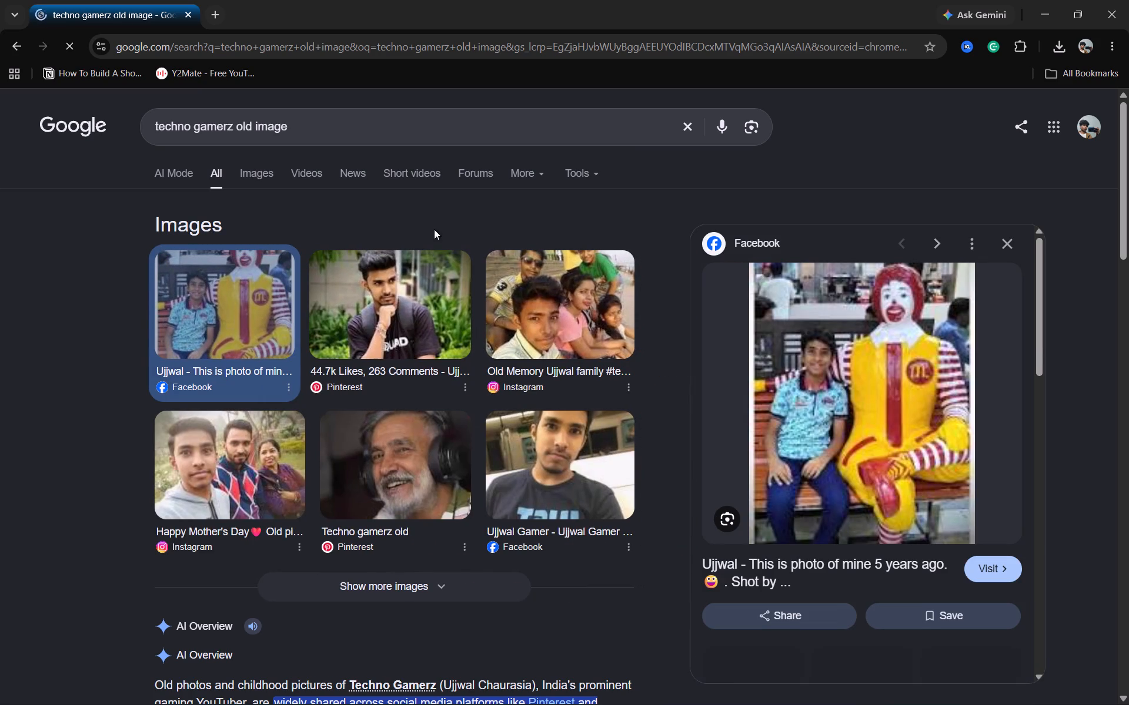
click(258, 179)
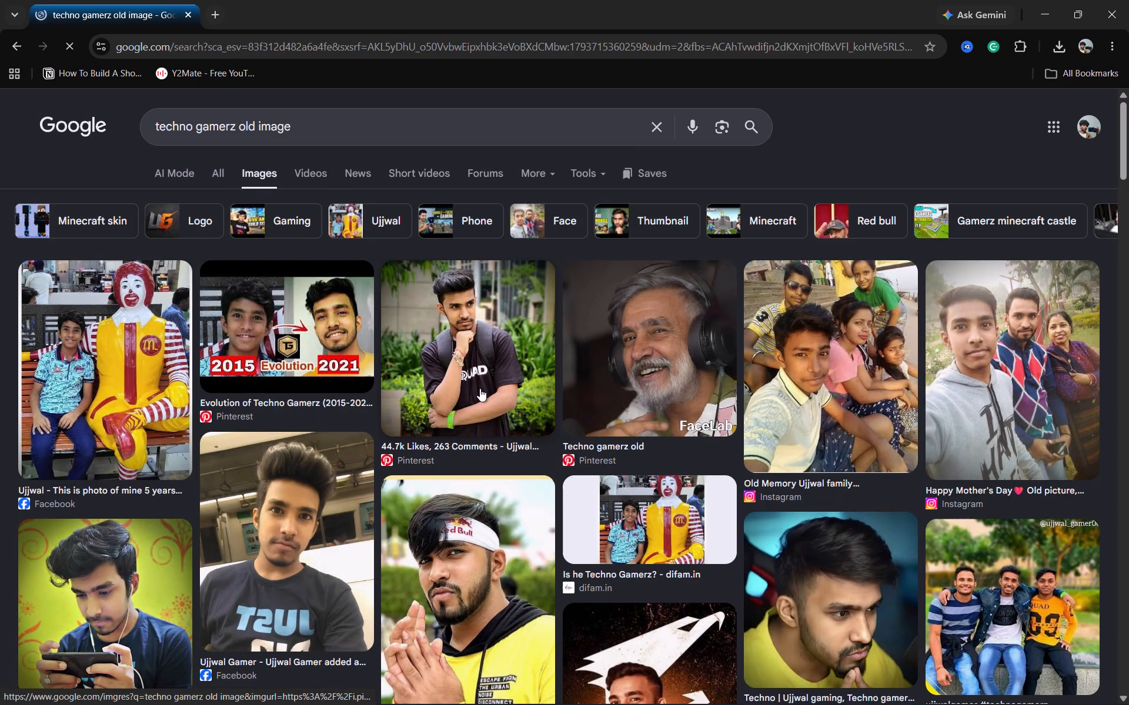
Find the Wallpapers.com picture of Techno Gamerz gaming on a phone, open its large preview and grab the image from there.
scroll(480, 388, down, 5)
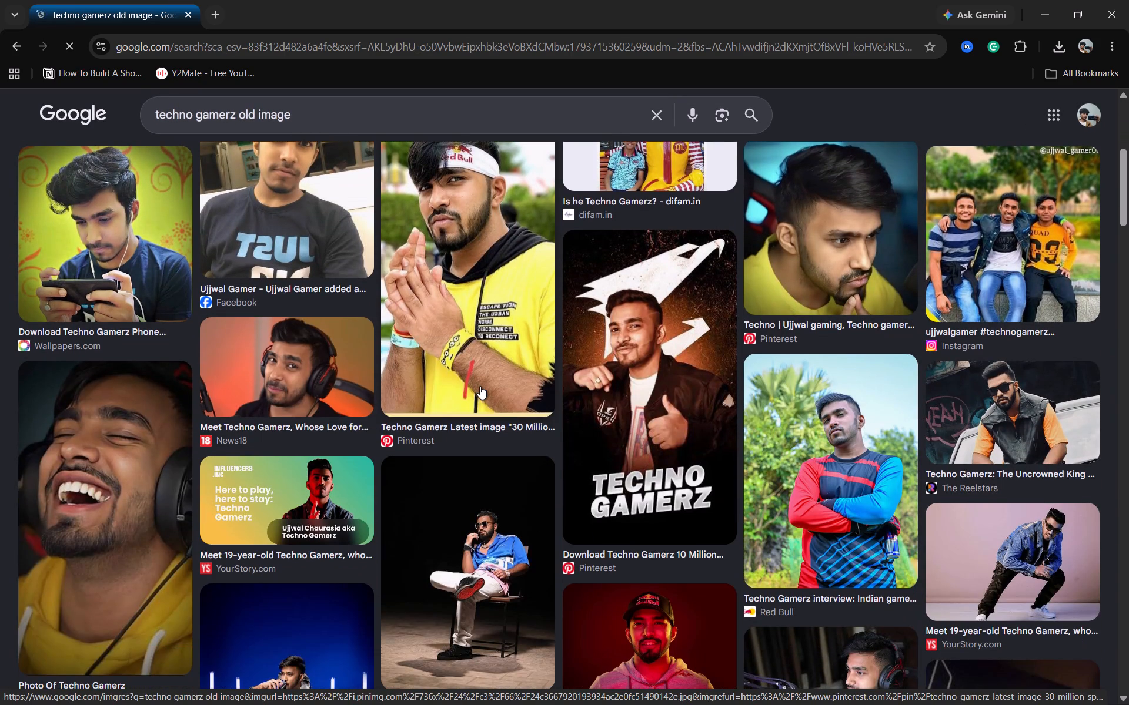
scroll(480, 386, down, 5)
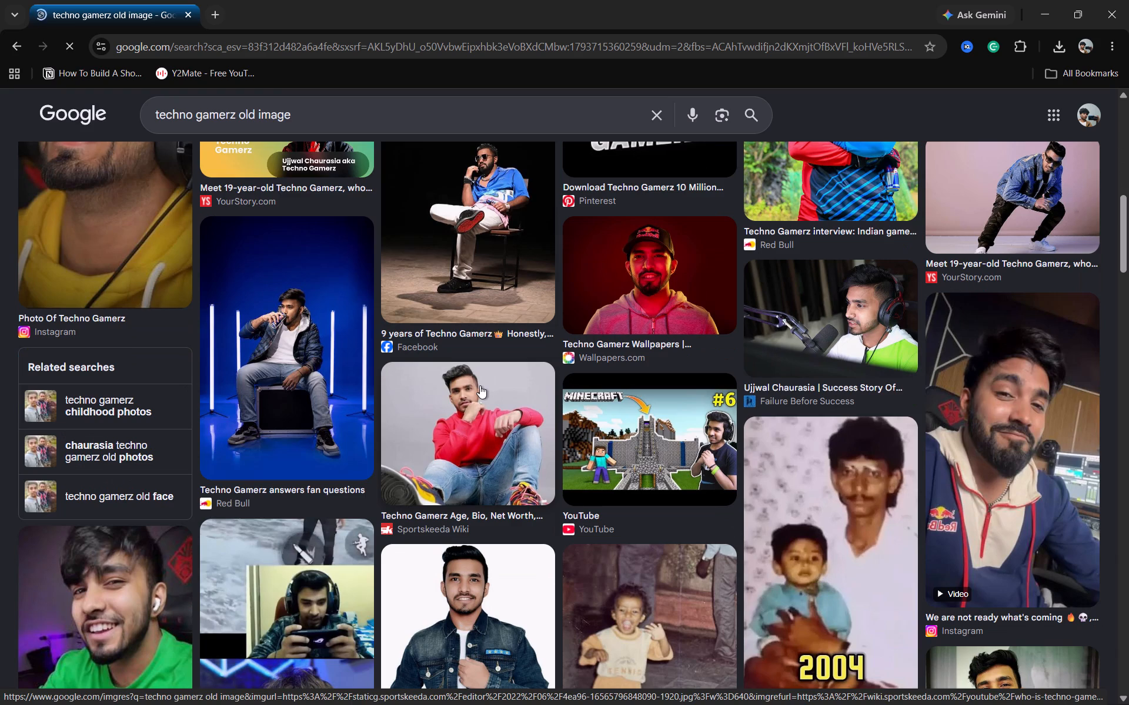
scroll(480, 385, down, 6)
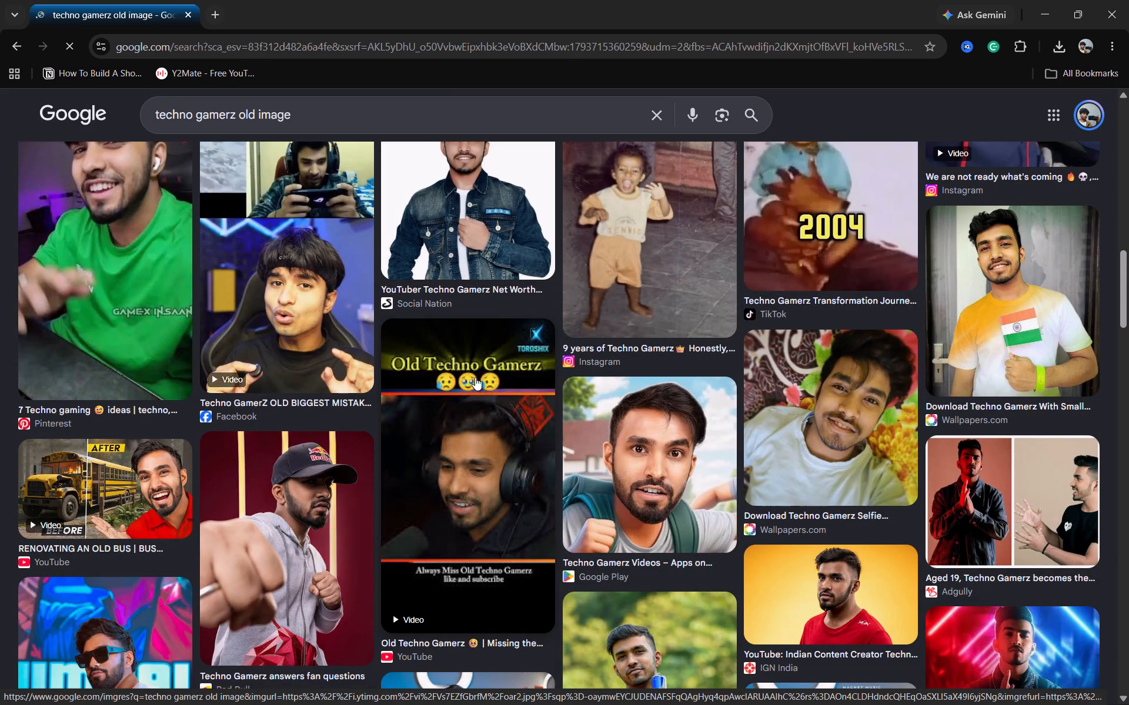
scroll(475, 377, up, 9)
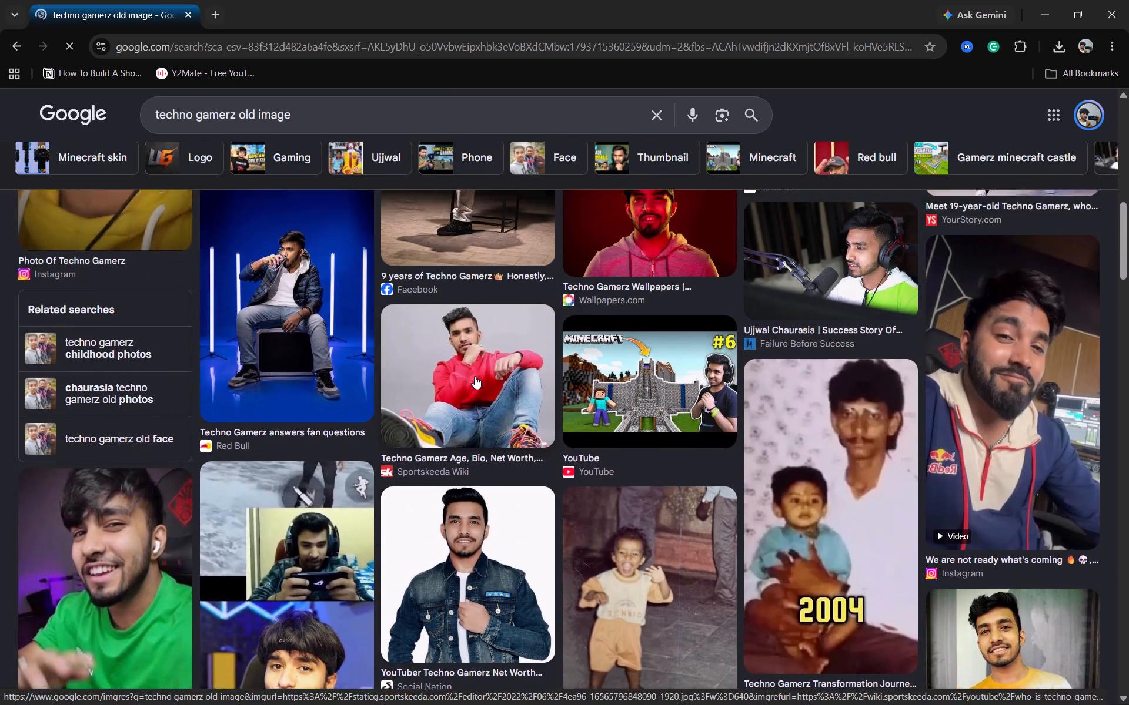
scroll(475, 376, up, 3)
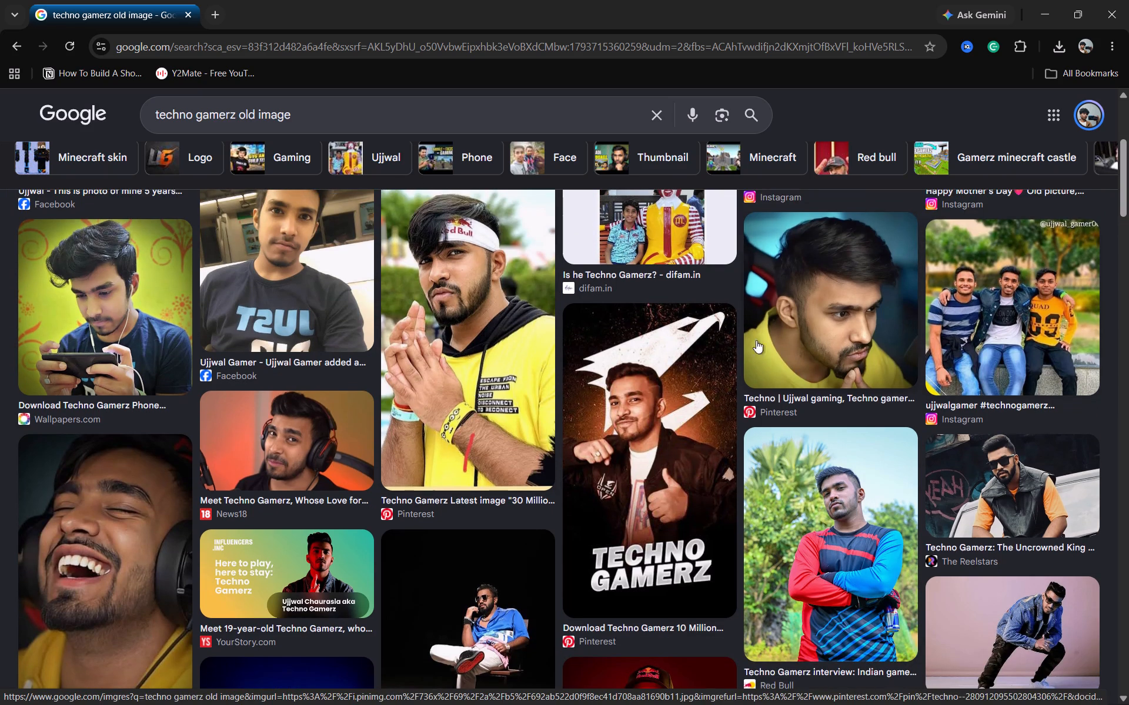
click(111, 338)
right_click(854, 420)
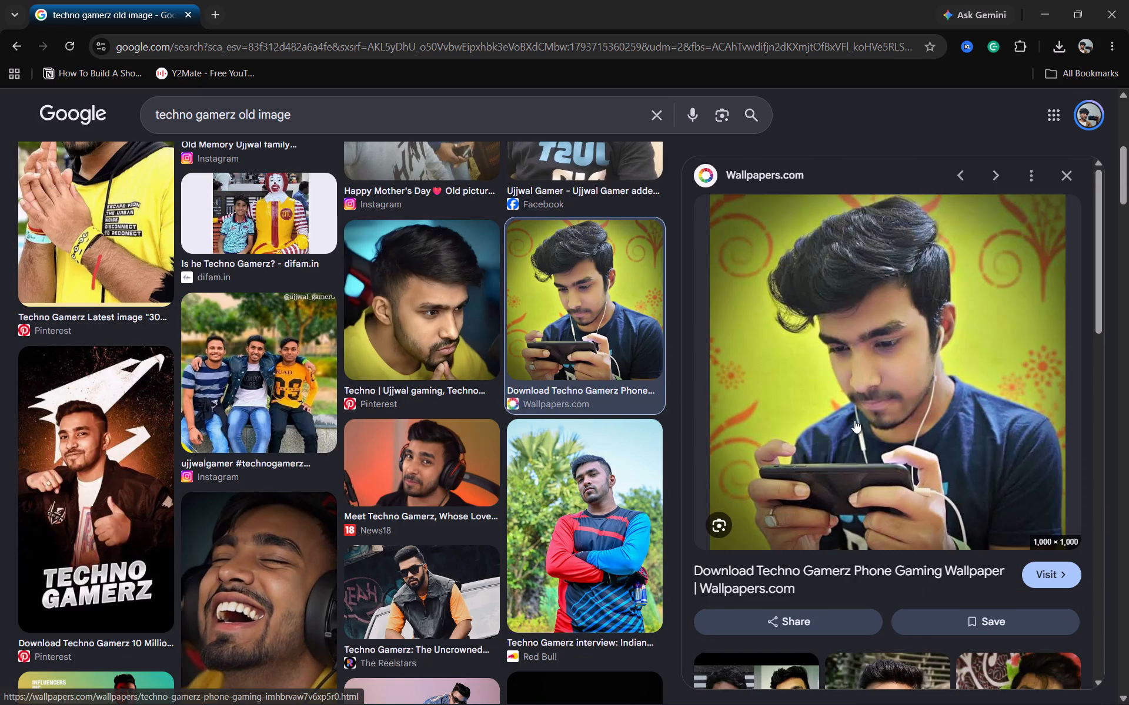
click(930, 261)
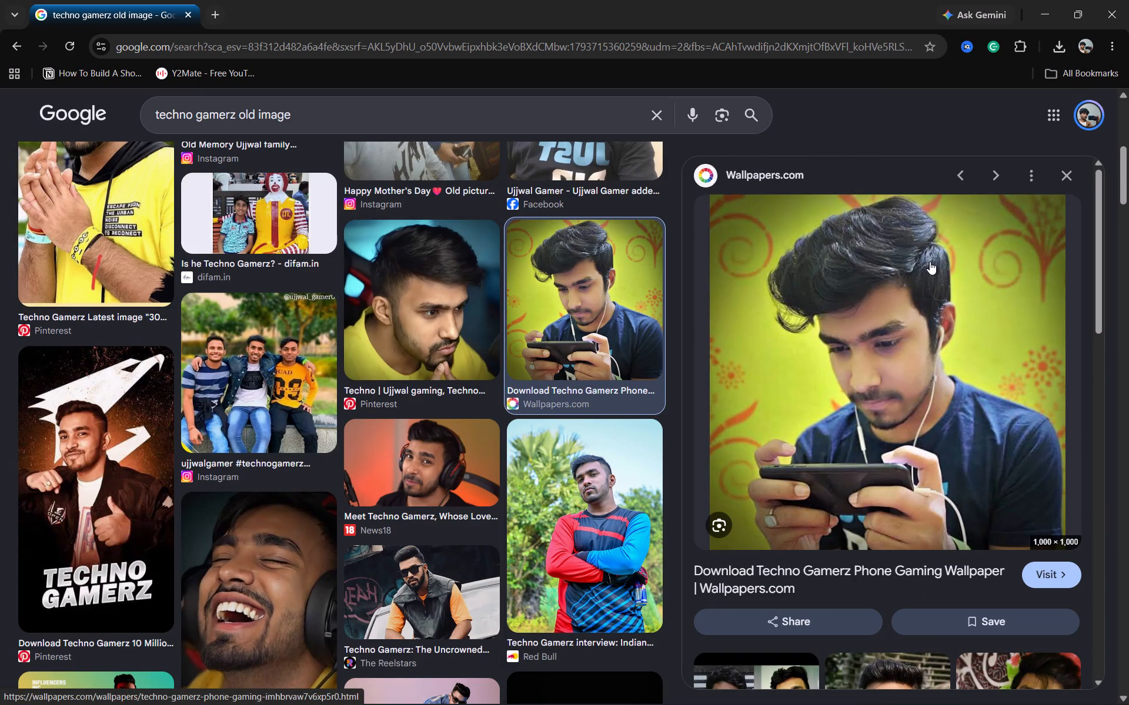
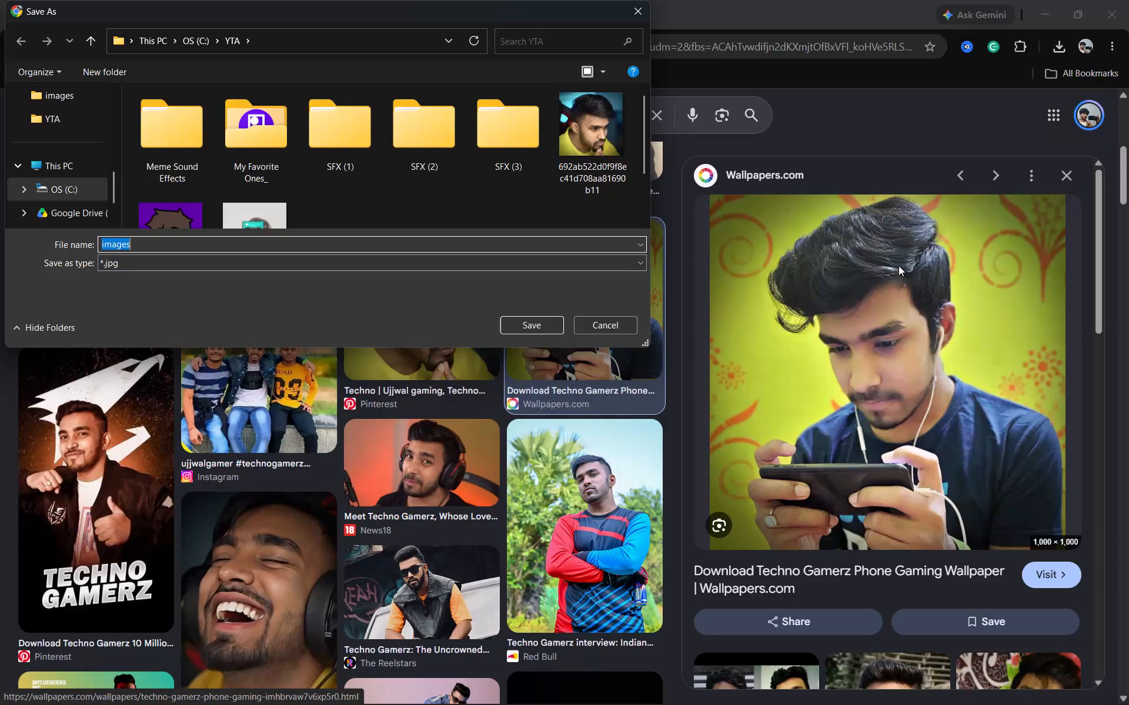
Save the wallpapers.com phone-gaming photo as images in JPG format in the YTA folder and close the browser.
click(519, 328)
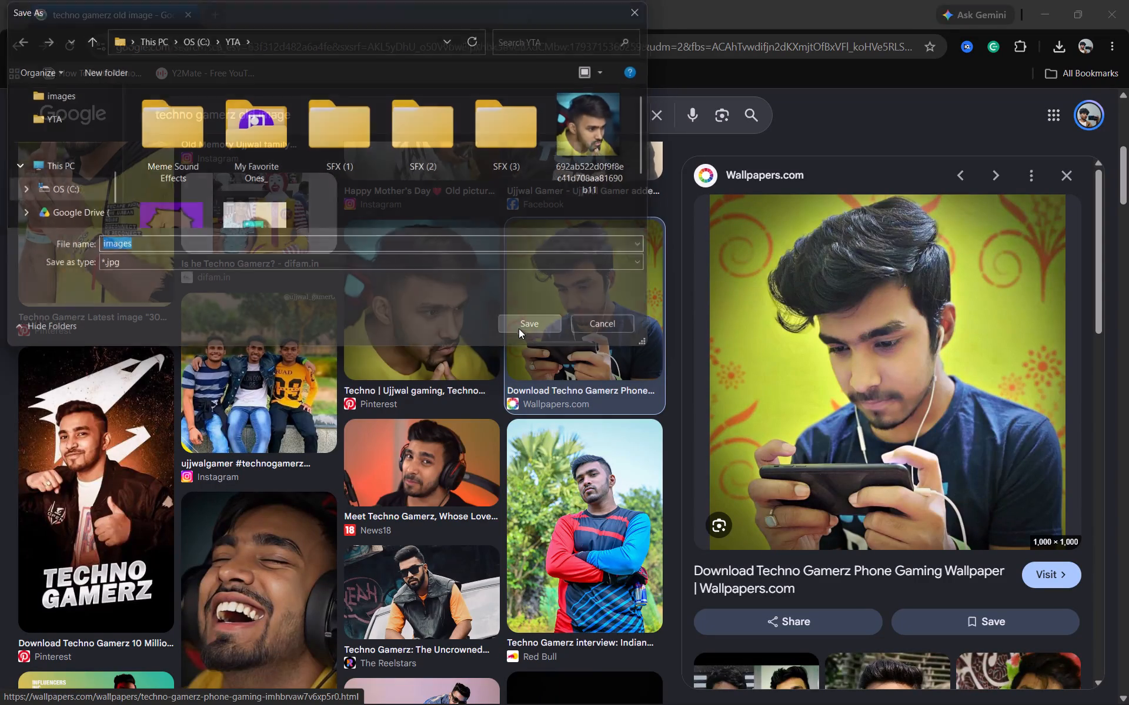
click(1128, 0)
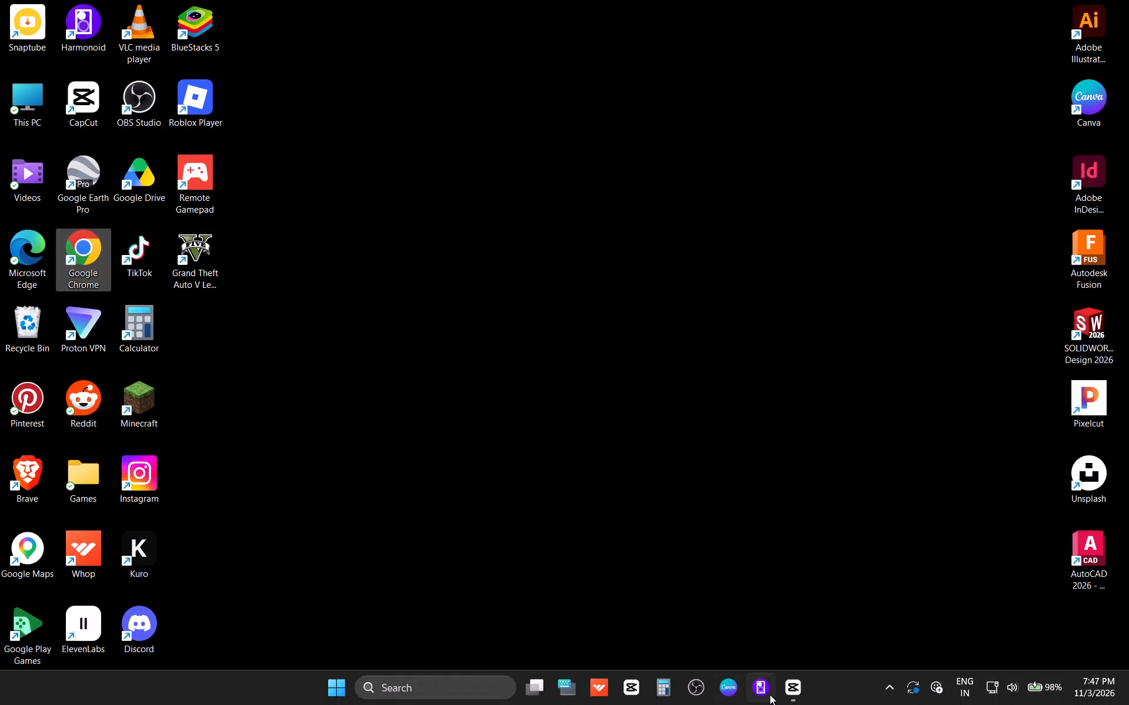
Switch to CapCut and import the images photo from the YTA folder into the project media.
click(774, 695)
click(782, 696)
click(135, 75)
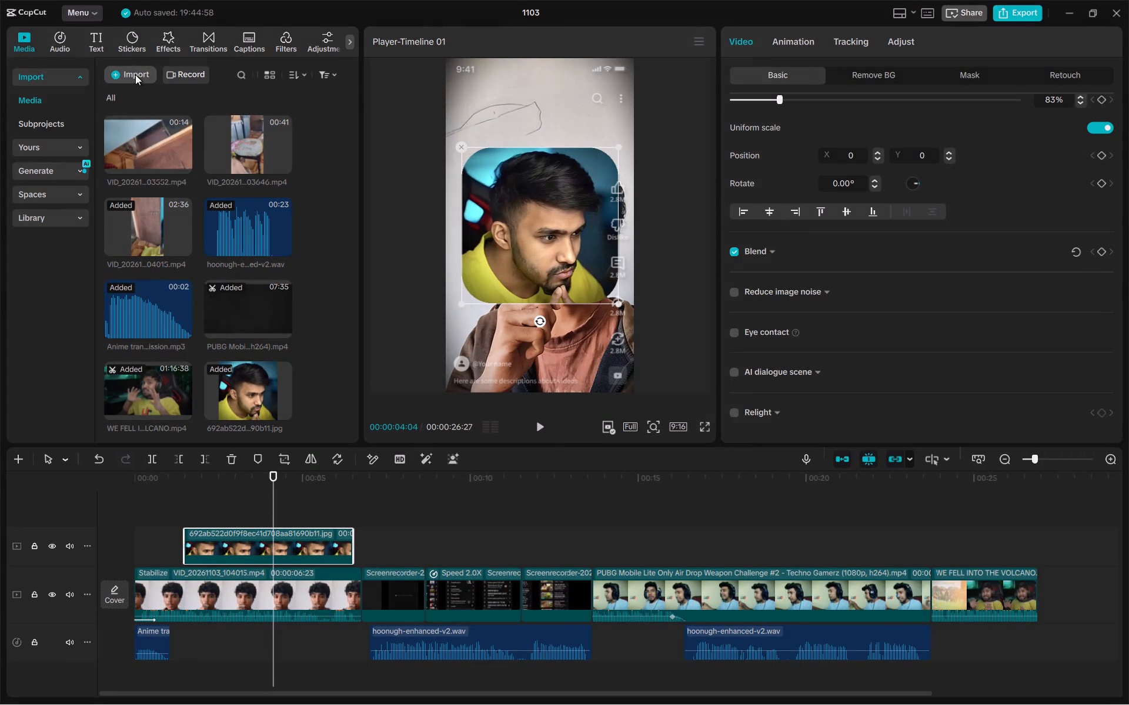
click(161, 112)
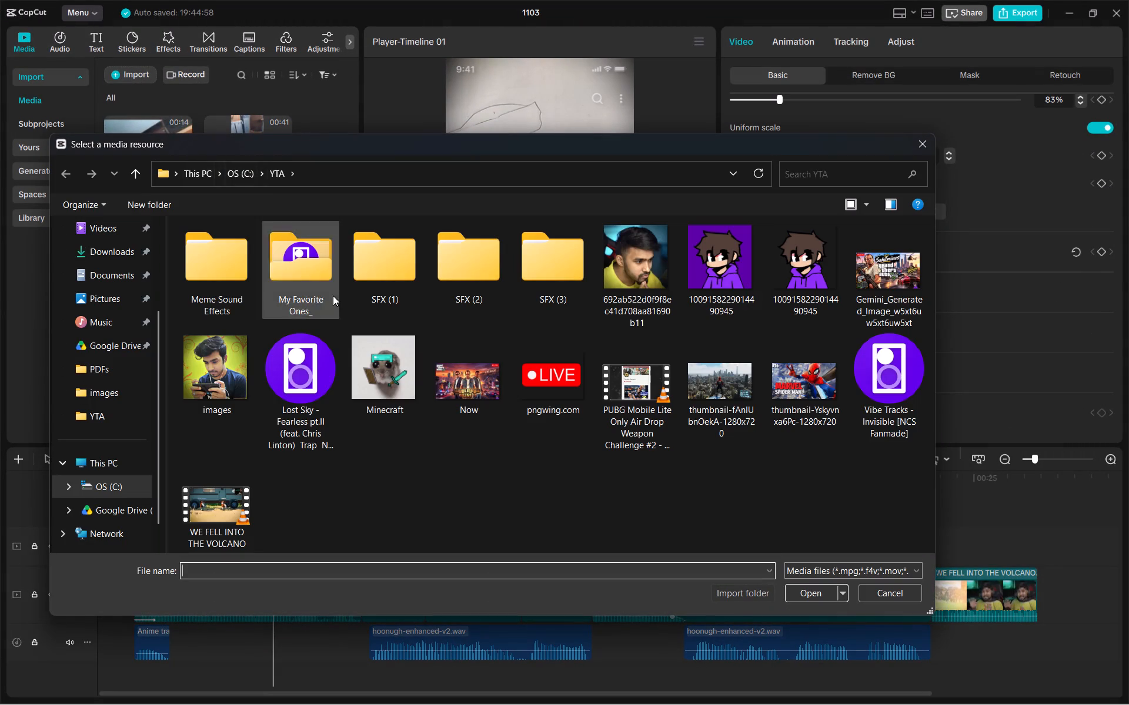
click(201, 385)
click(812, 593)
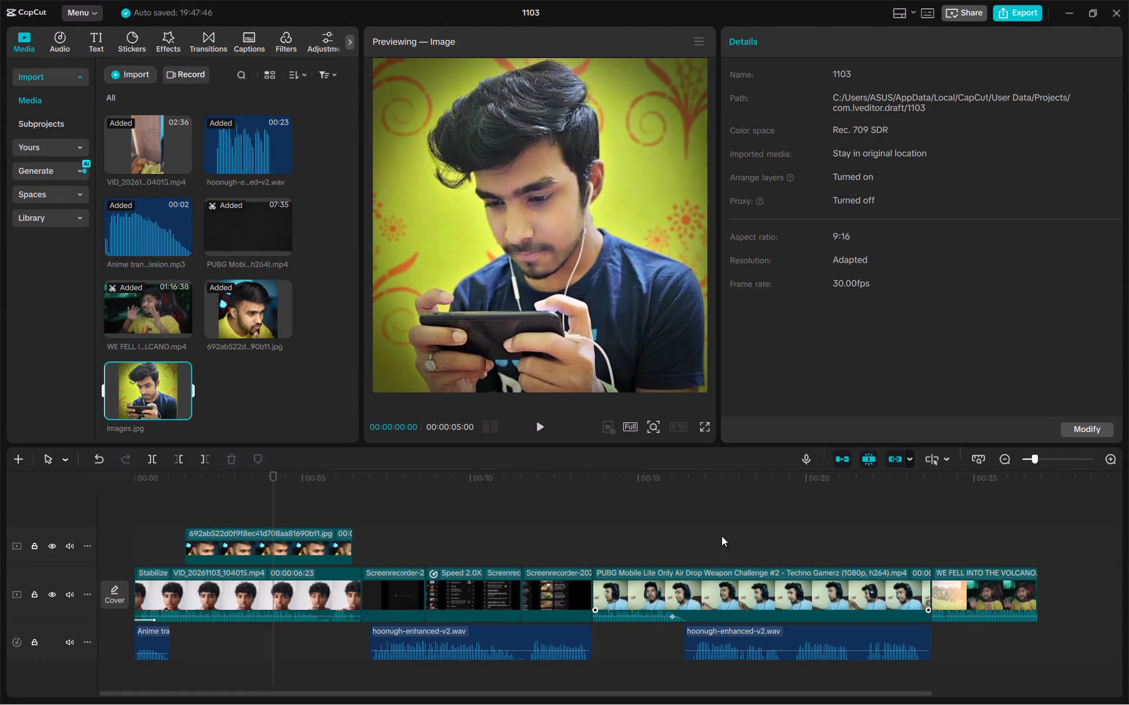
Place images.jpg on a new track above the first photo clip, aligned with that clip's start.
drag(174, 388, 173, 390)
drag(173, 390, 185, 508)
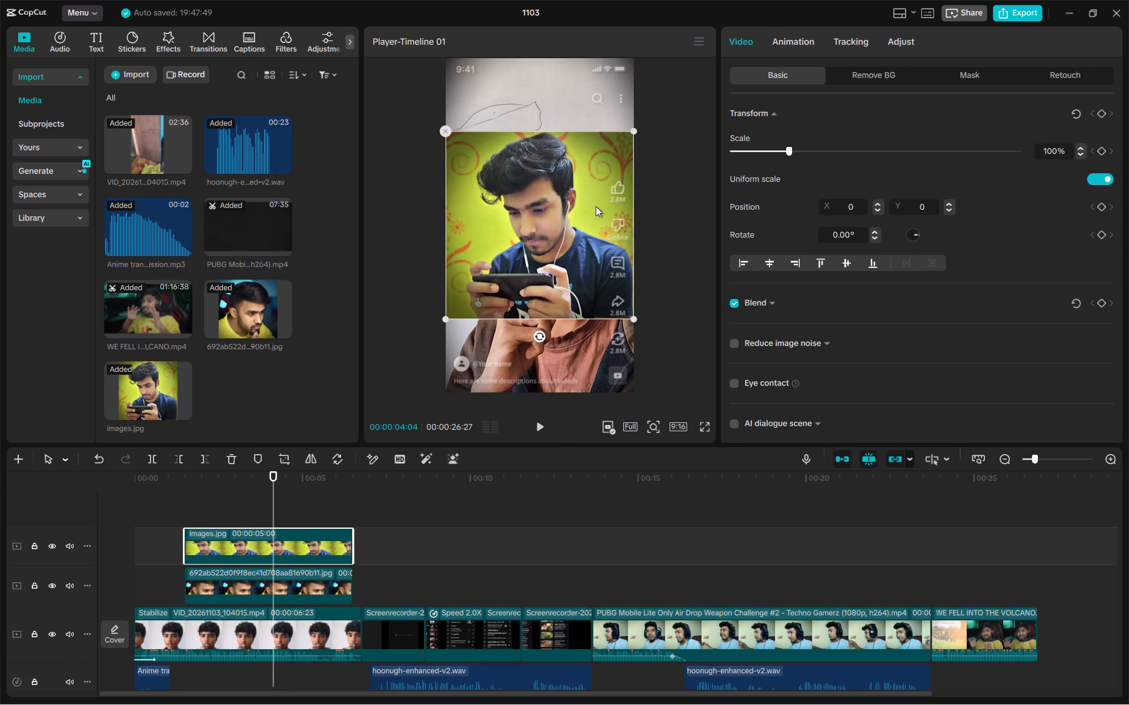
Add a rectangle mask to images.jpg, enlarged to 554 by 554 and centred at X 0, Y 0 to cover the whole photo.
click(591, 180)
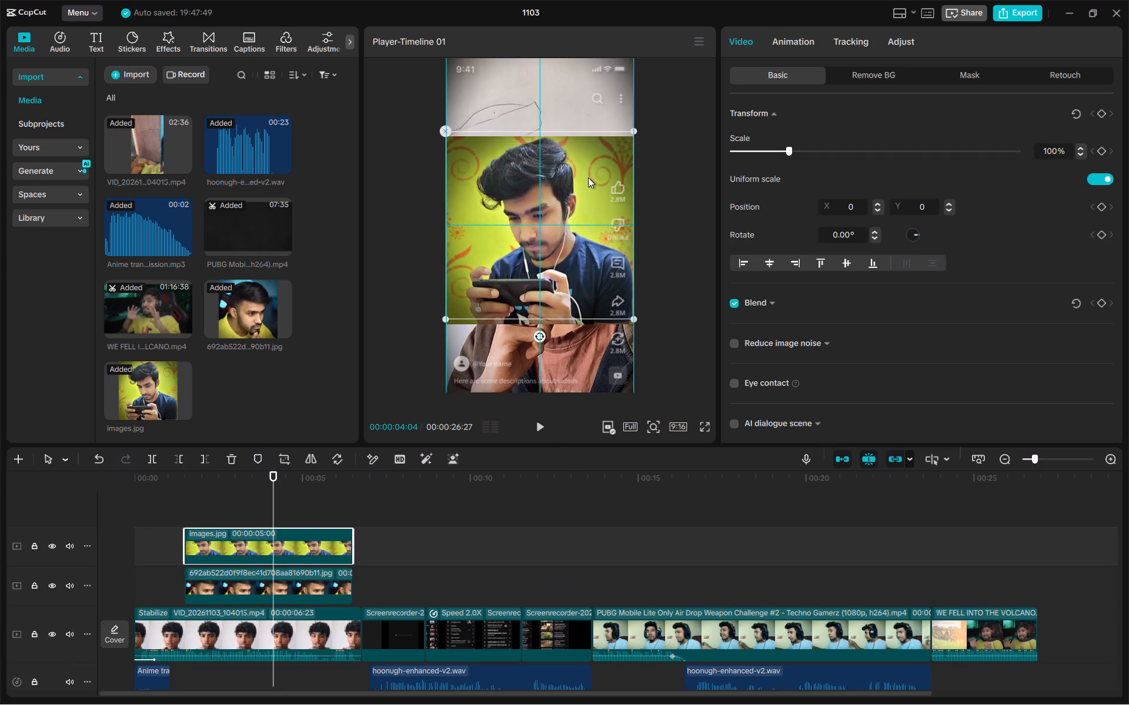
click(967, 77)
click(746, 138)
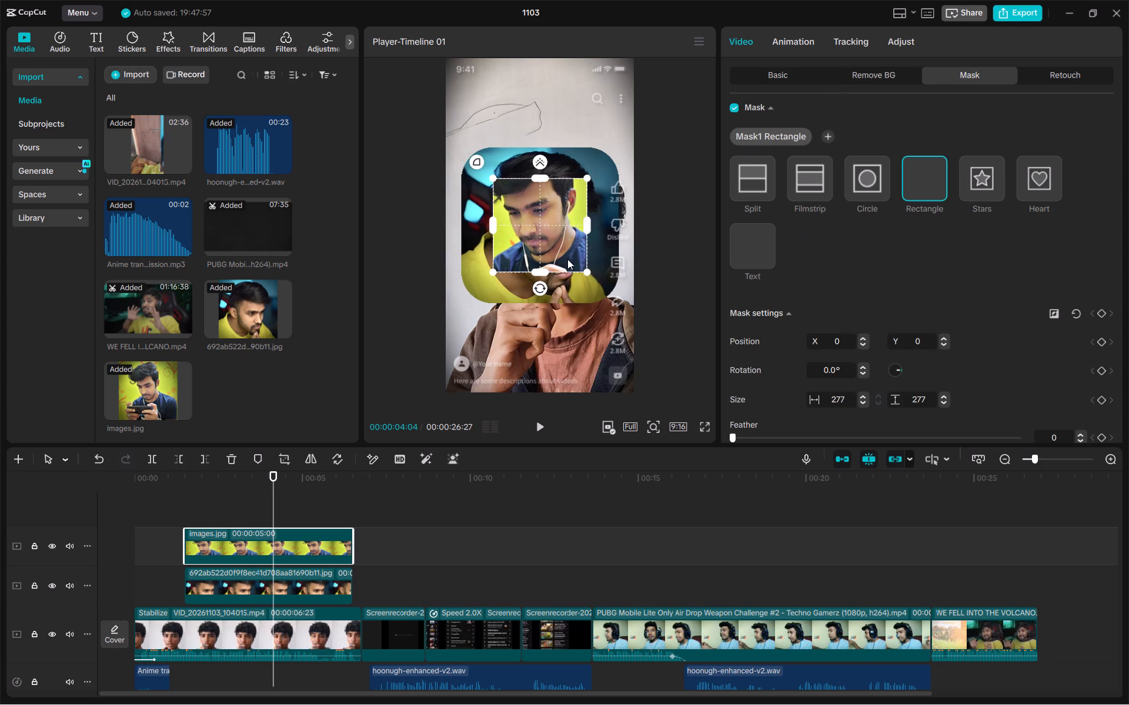
drag(586, 272, 630, 343)
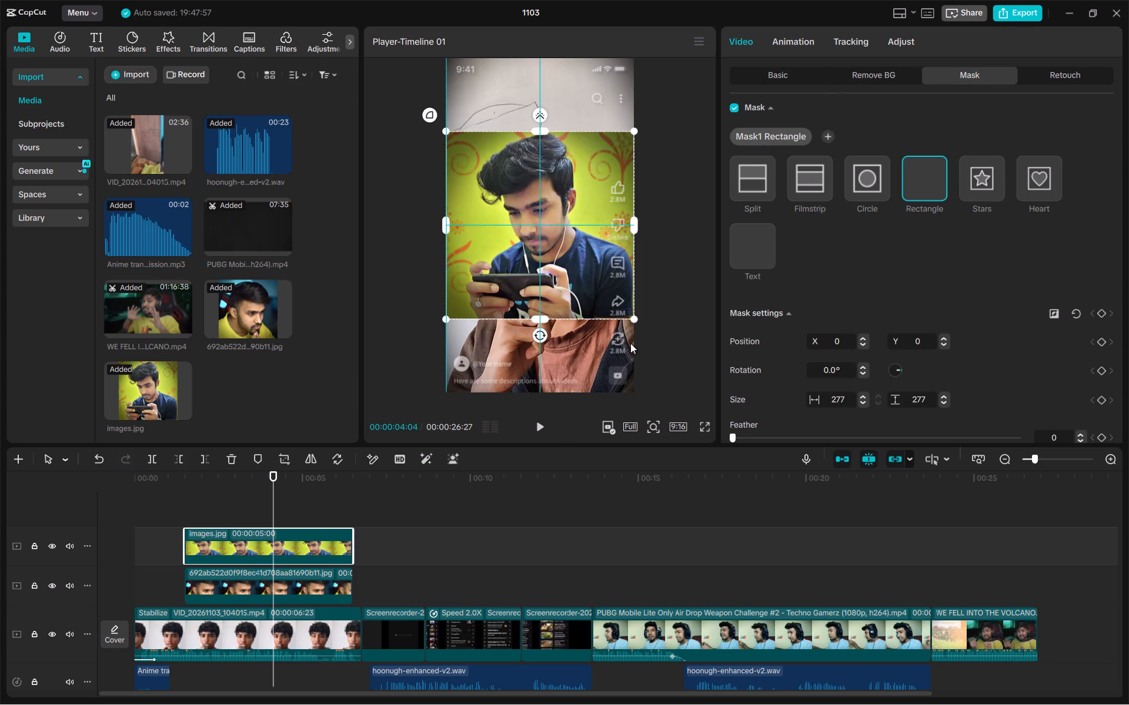
drag(630, 343, 630, 343)
drag(608, 297, 607, 290)
click(607, 290)
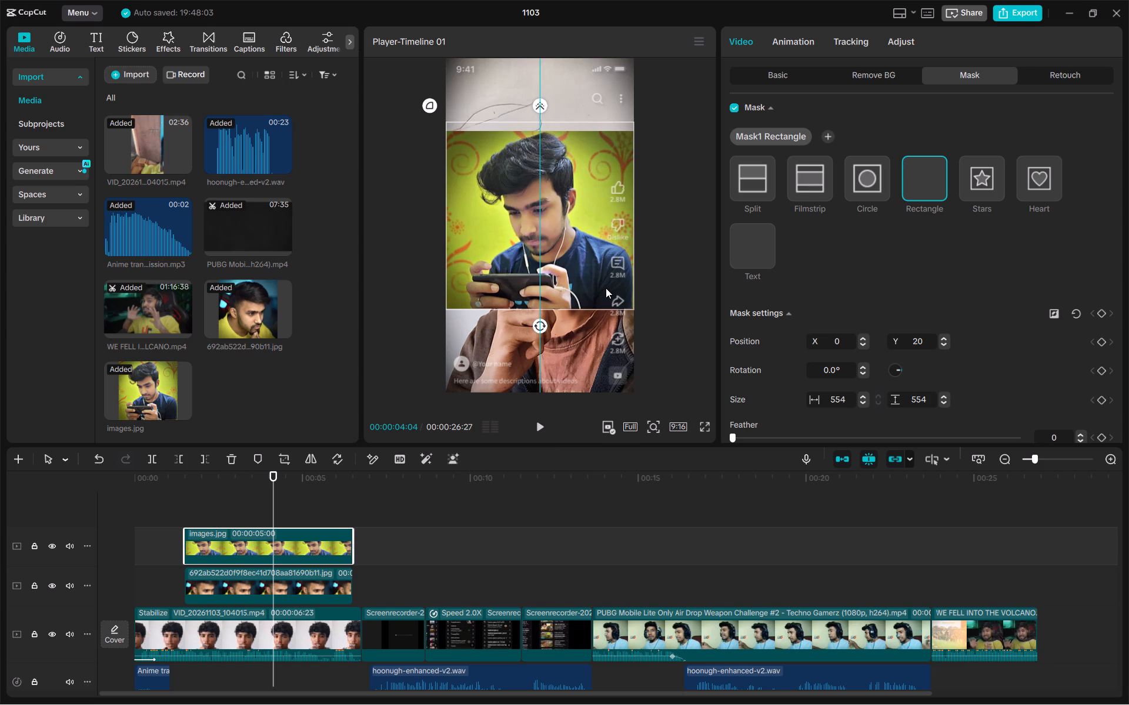
drag(606, 288, 606, 296)
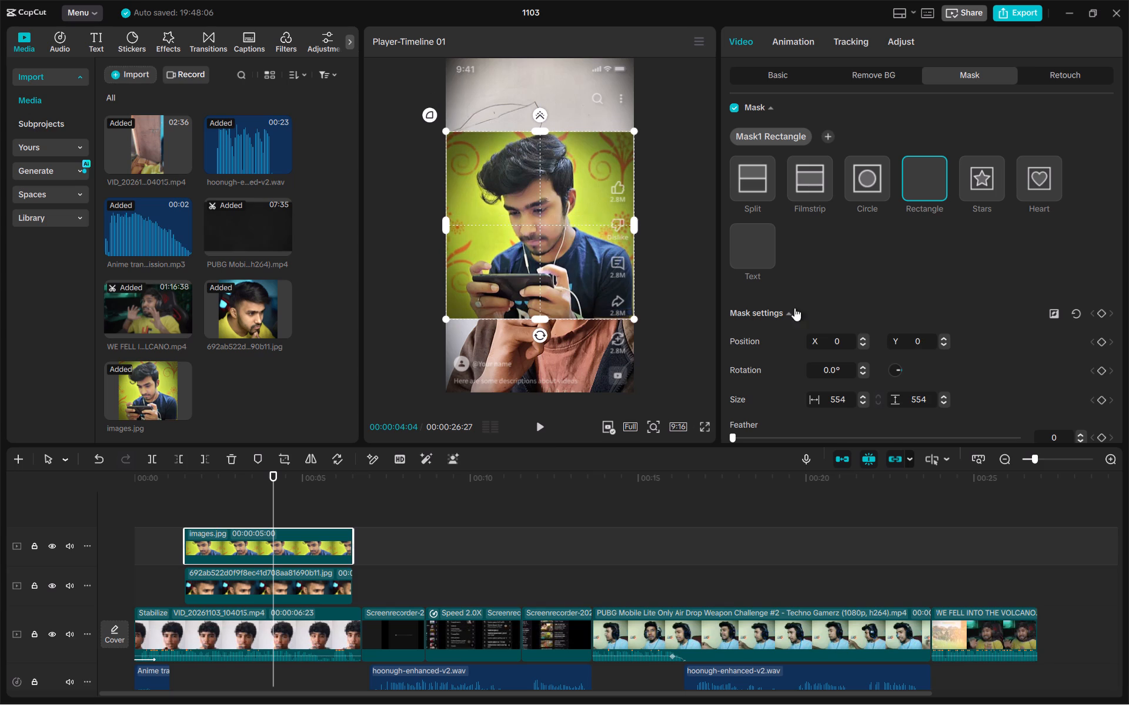
click(582, 337)
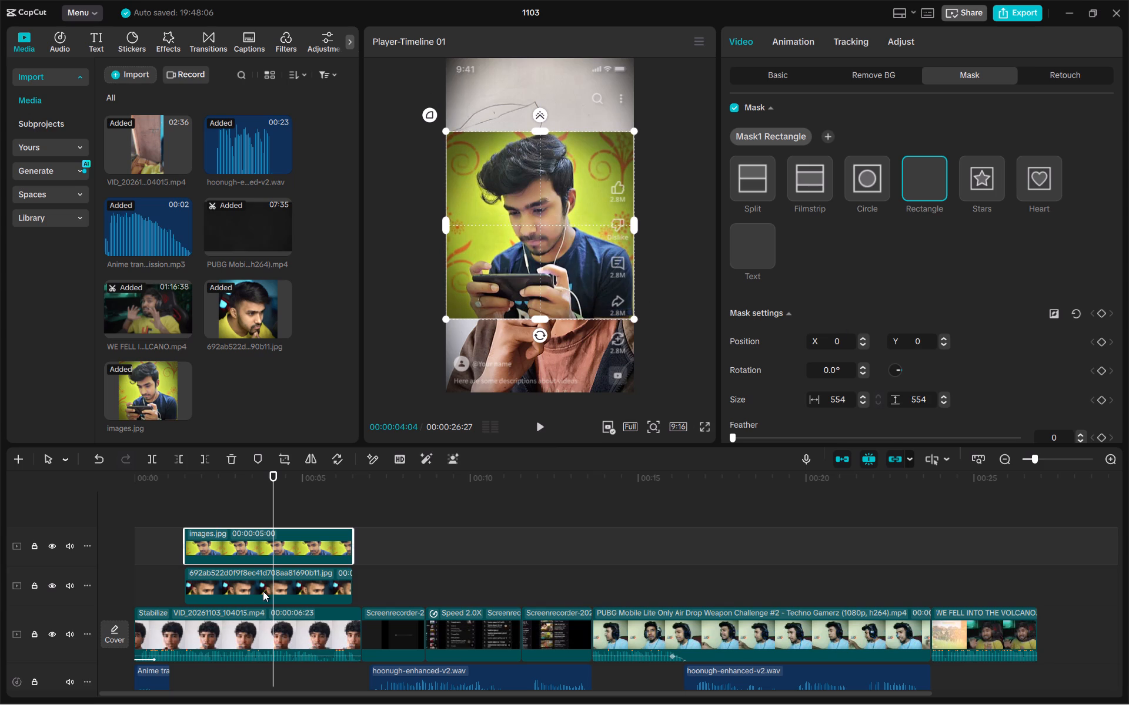
Set the images.jpg mask's round corners to 40, matching the first photo's mask.
click(263, 590)
scroll(883, 303, down, 3)
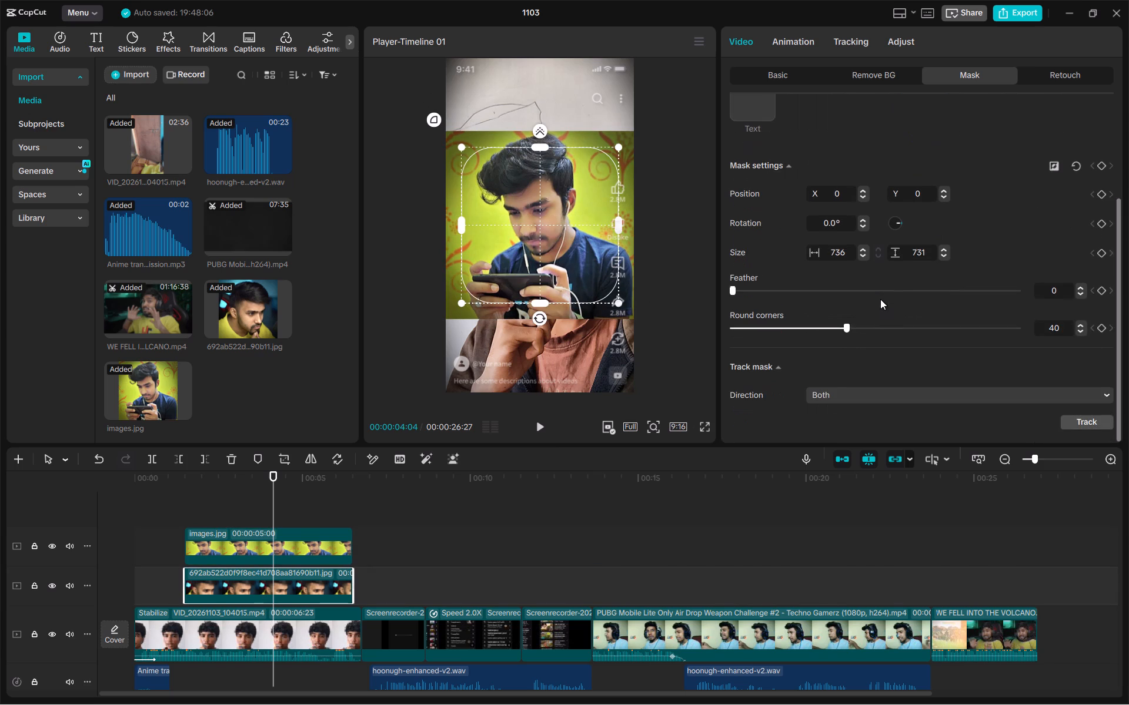
click(221, 553)
double_click(1049, 330)
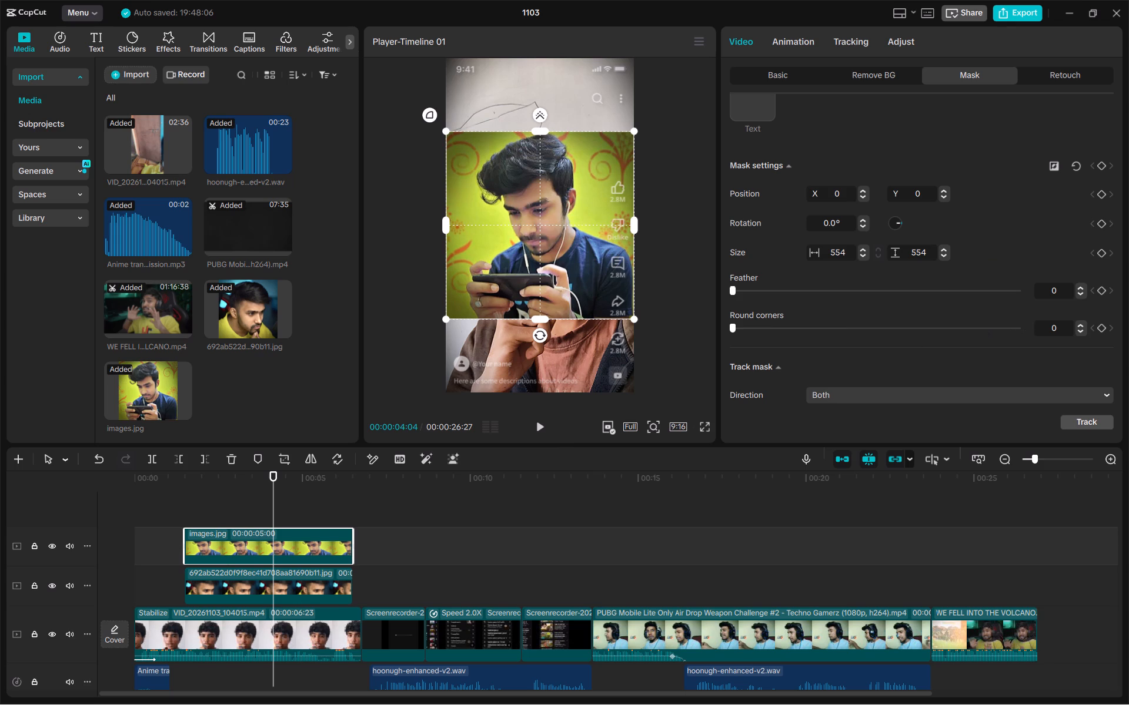
text(40)
click(683, 367)
click(588, 288)
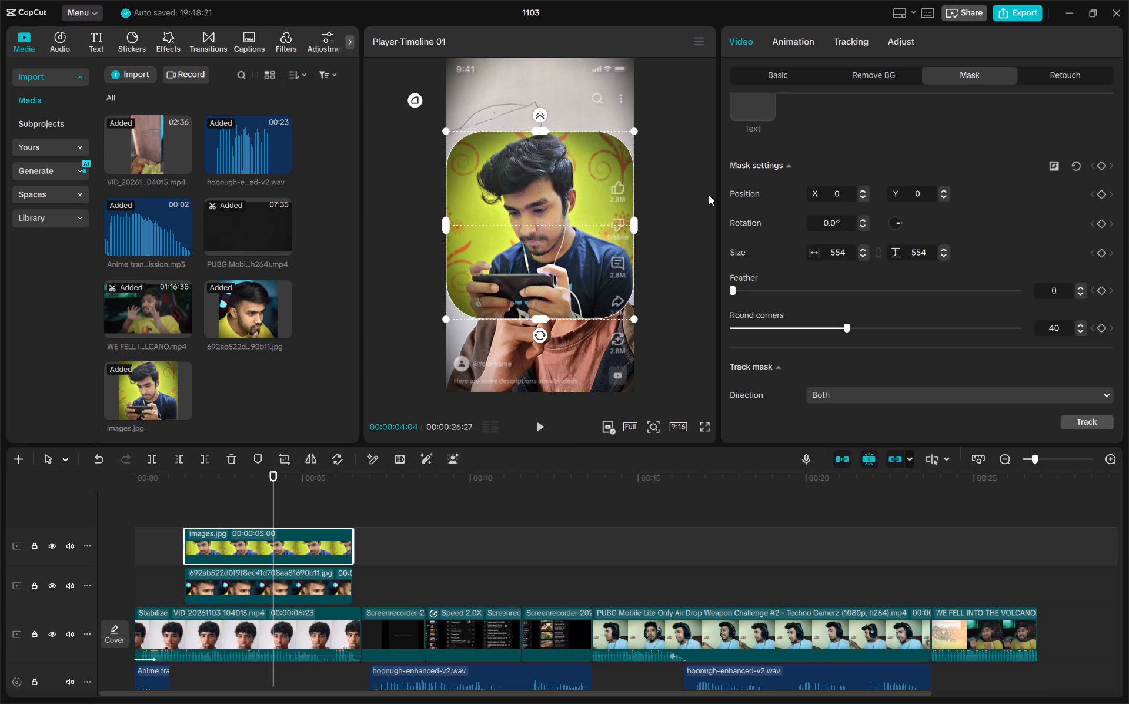
Shift images.jpg down to expose the first photo and set its scale to 83% to match that photo.
click(781, 75)
drag(589, 211, 587, 272)
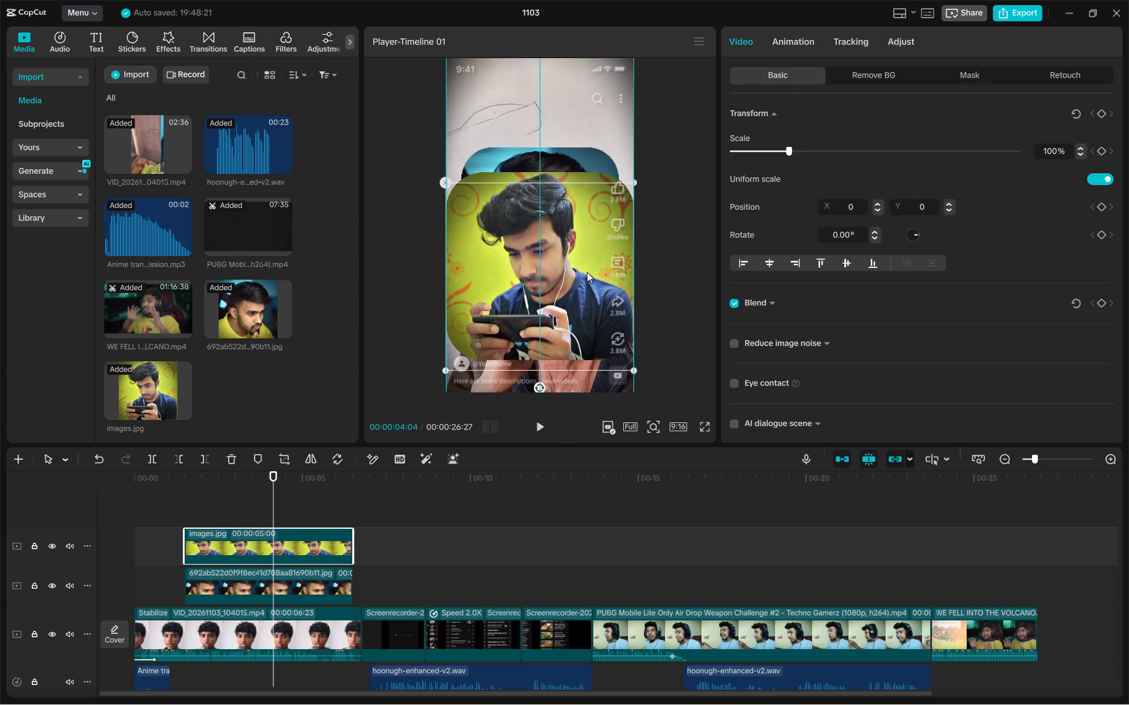
drag(587, 272, 584, 316)
click(572, 219)
click(572, 254)
click(569, 272)
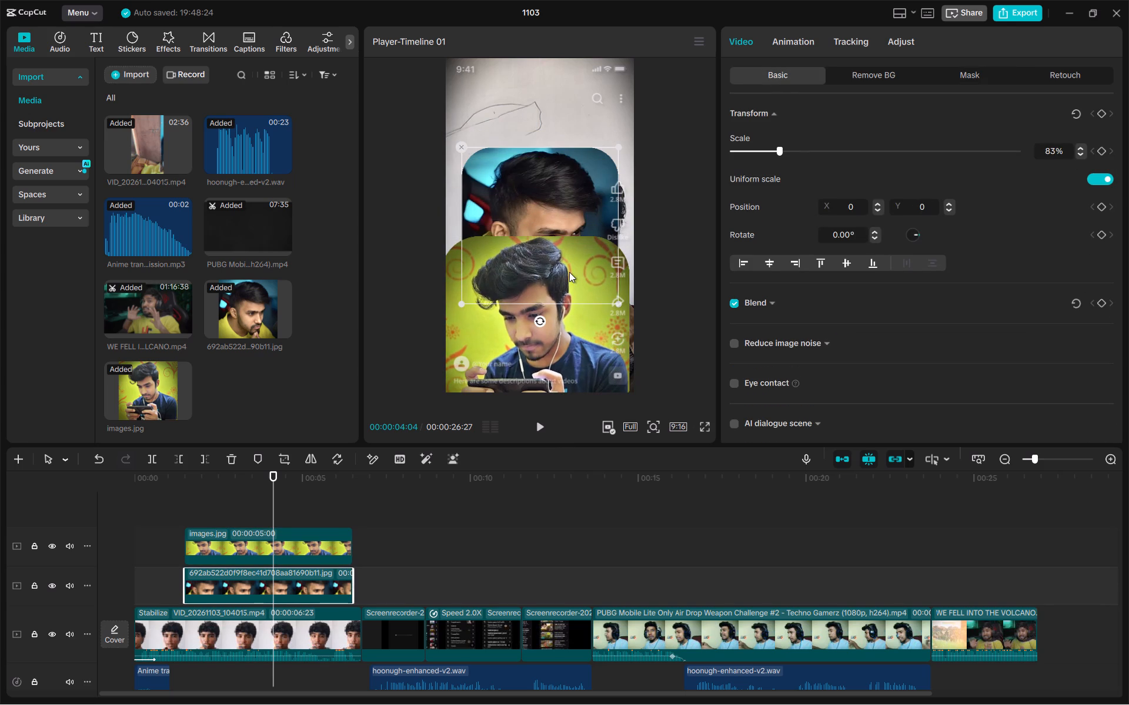
click(553, 322)
drag(1058, 152, 1057, 151)
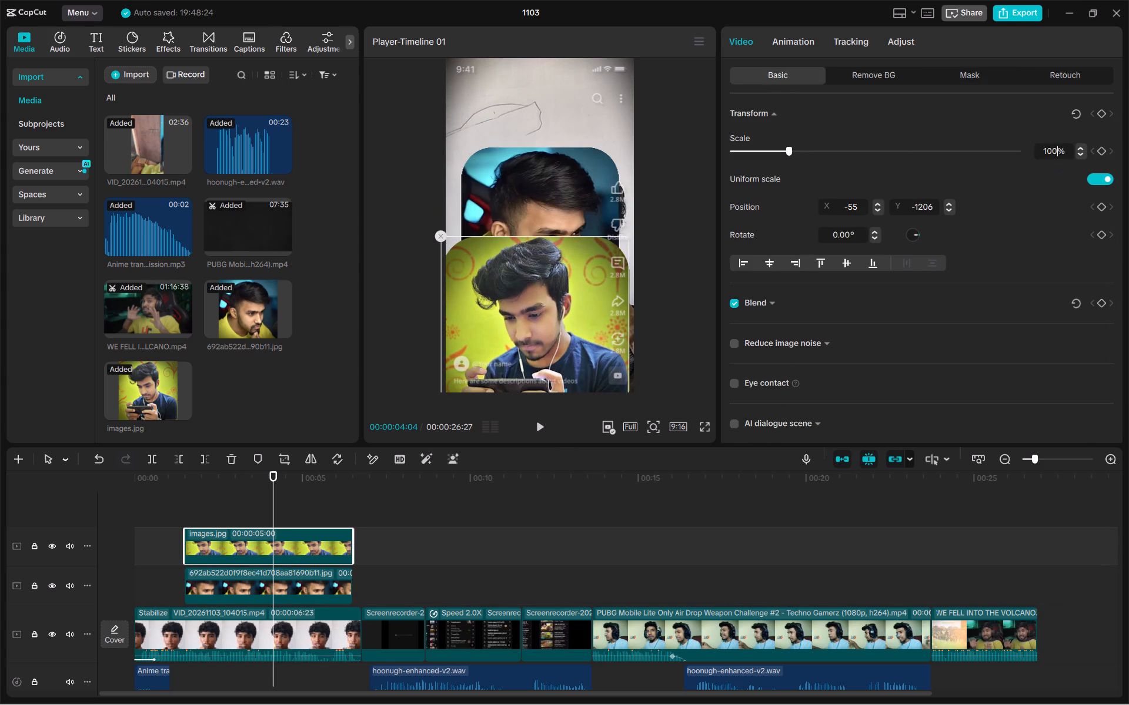
drag(1057, 151, 1026, 152)
text(83)
key(Return)
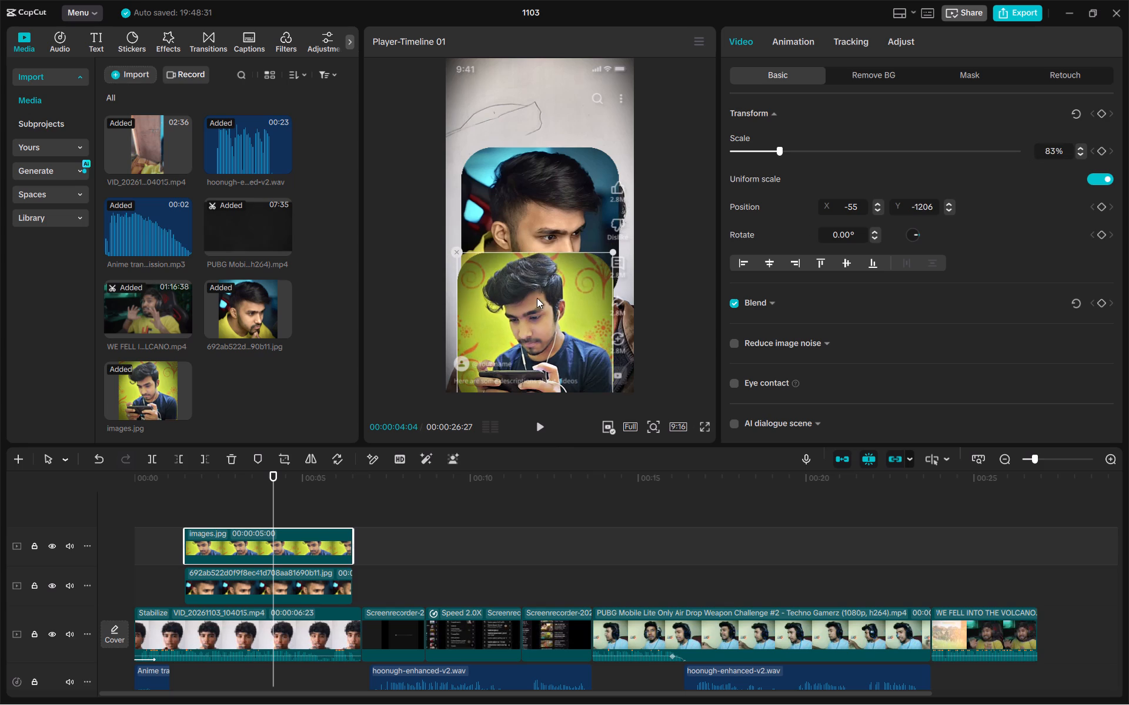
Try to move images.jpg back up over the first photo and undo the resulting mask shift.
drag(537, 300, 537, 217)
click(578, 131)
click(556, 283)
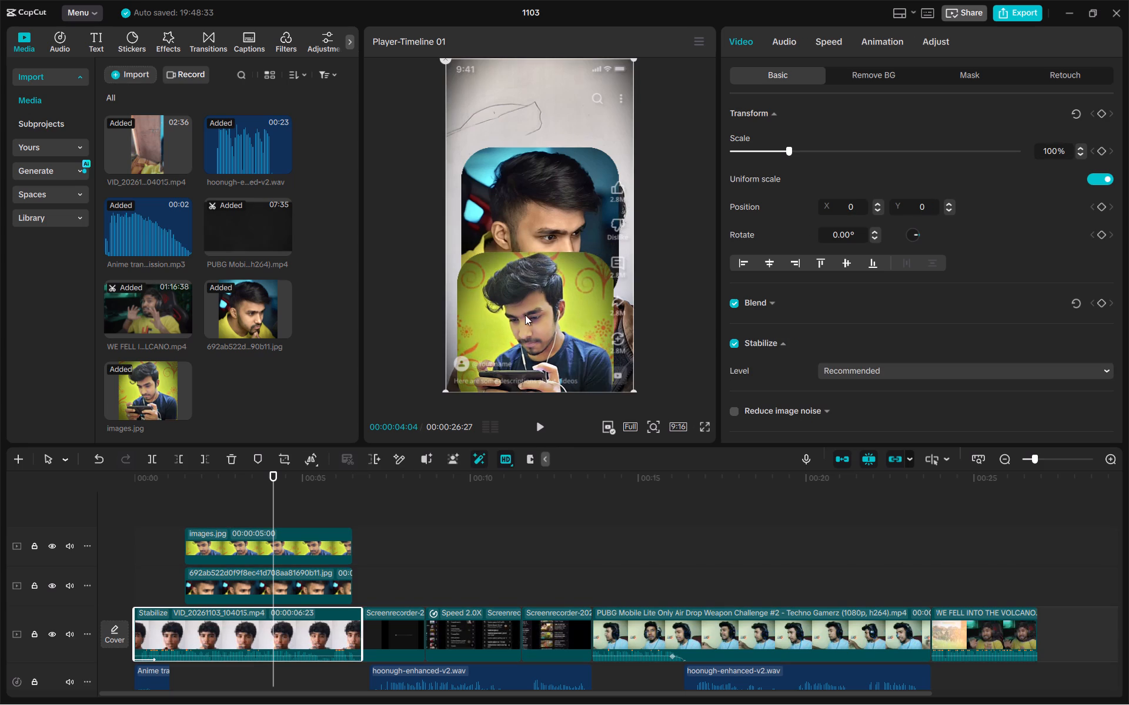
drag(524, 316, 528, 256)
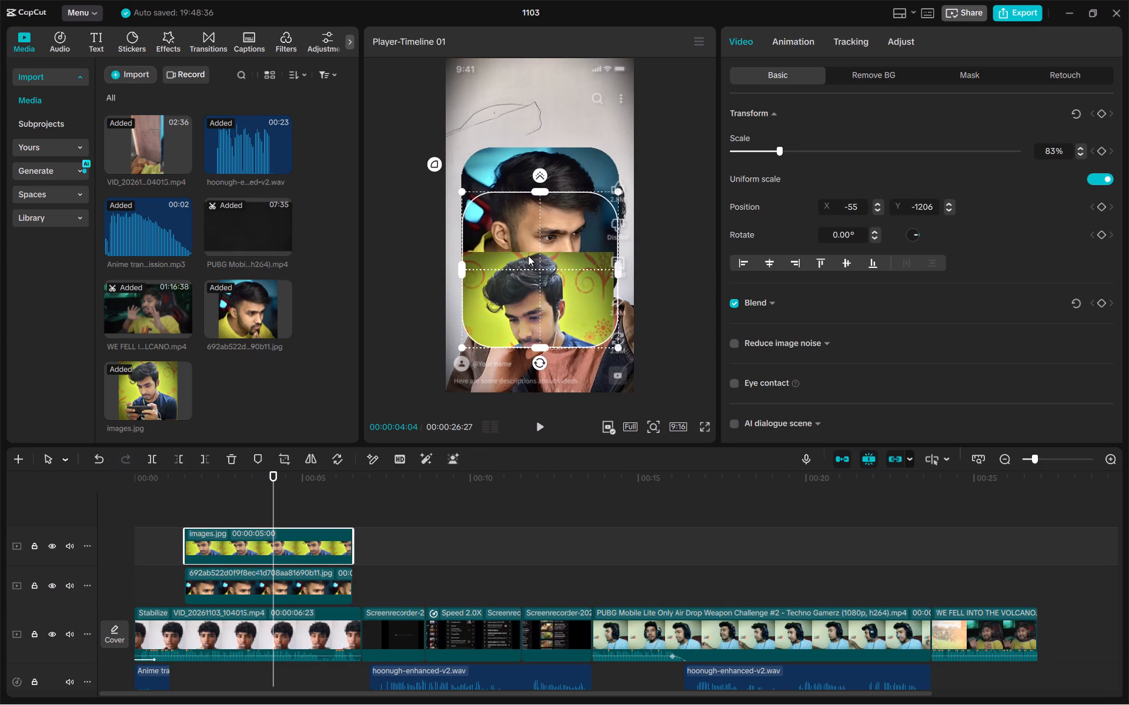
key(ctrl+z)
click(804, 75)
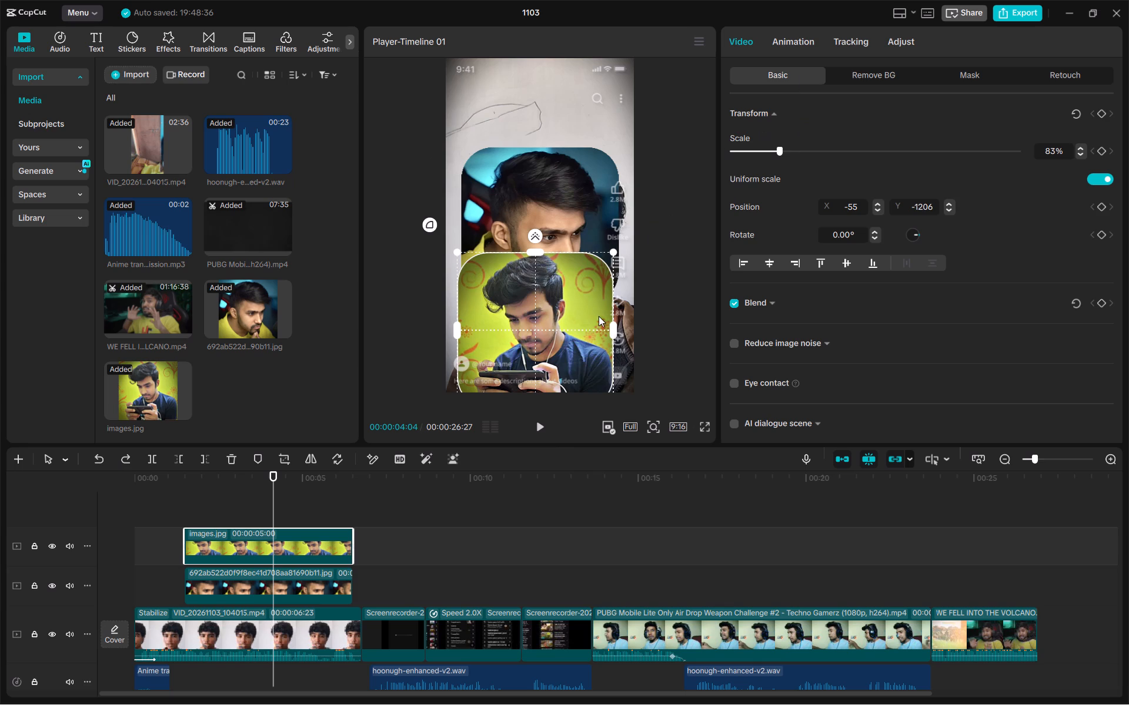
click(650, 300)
Compare the mask and basic transform settings of images.jpg and the first photo clip.
click(278, 540)
click(293, 512)
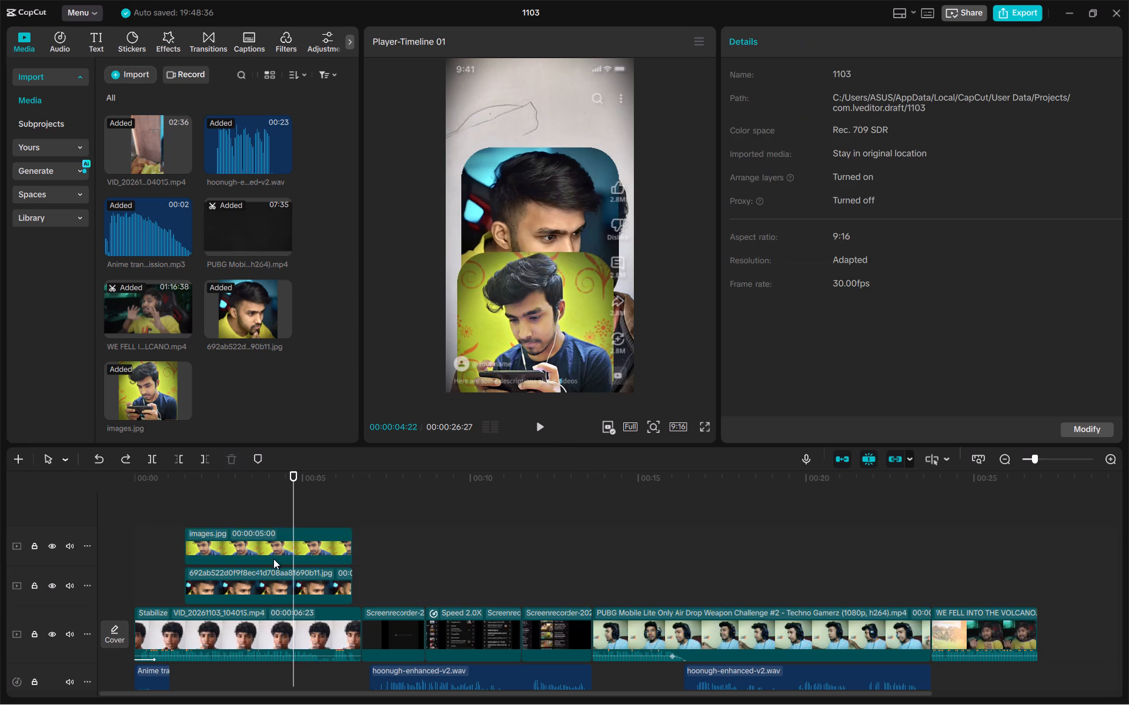
click(273, 559)
click(1033, 70)
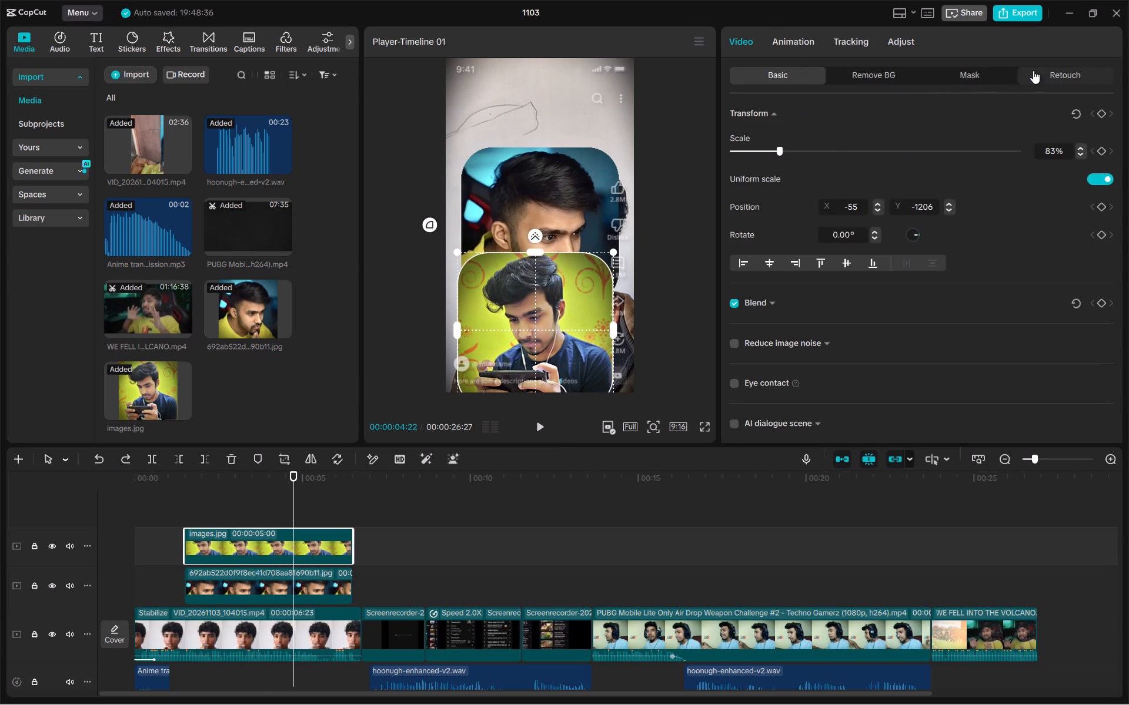
click(883, 78)
click(952, 83)
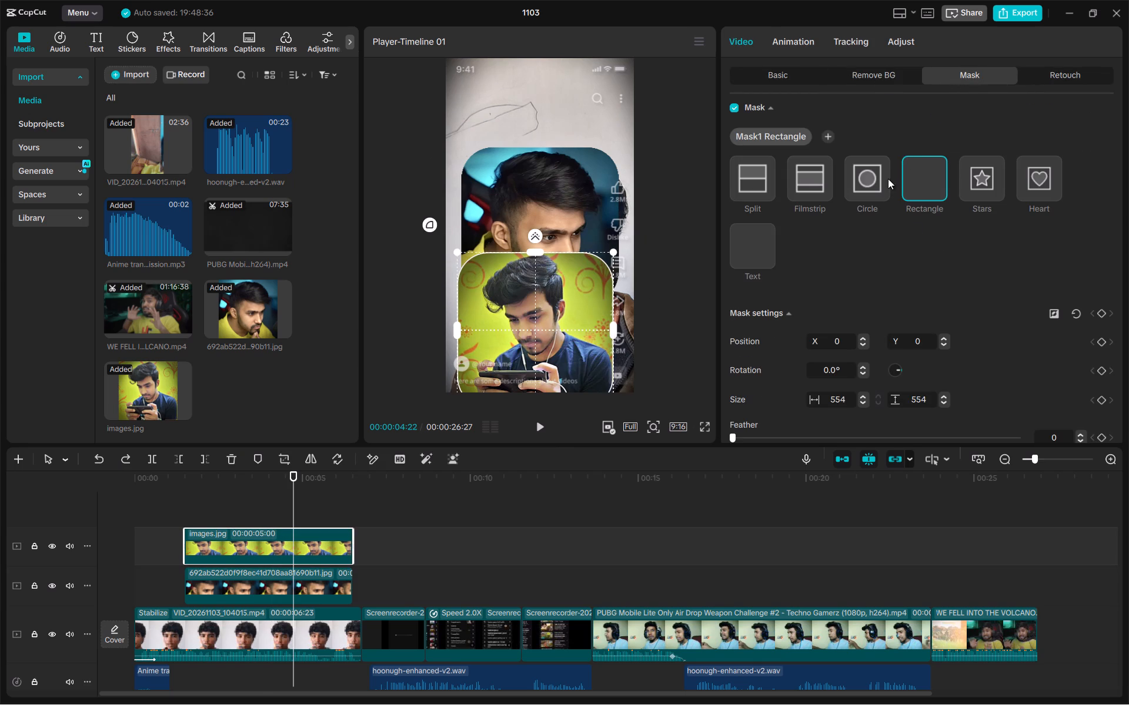
click(540, 193)
click(296, 582)
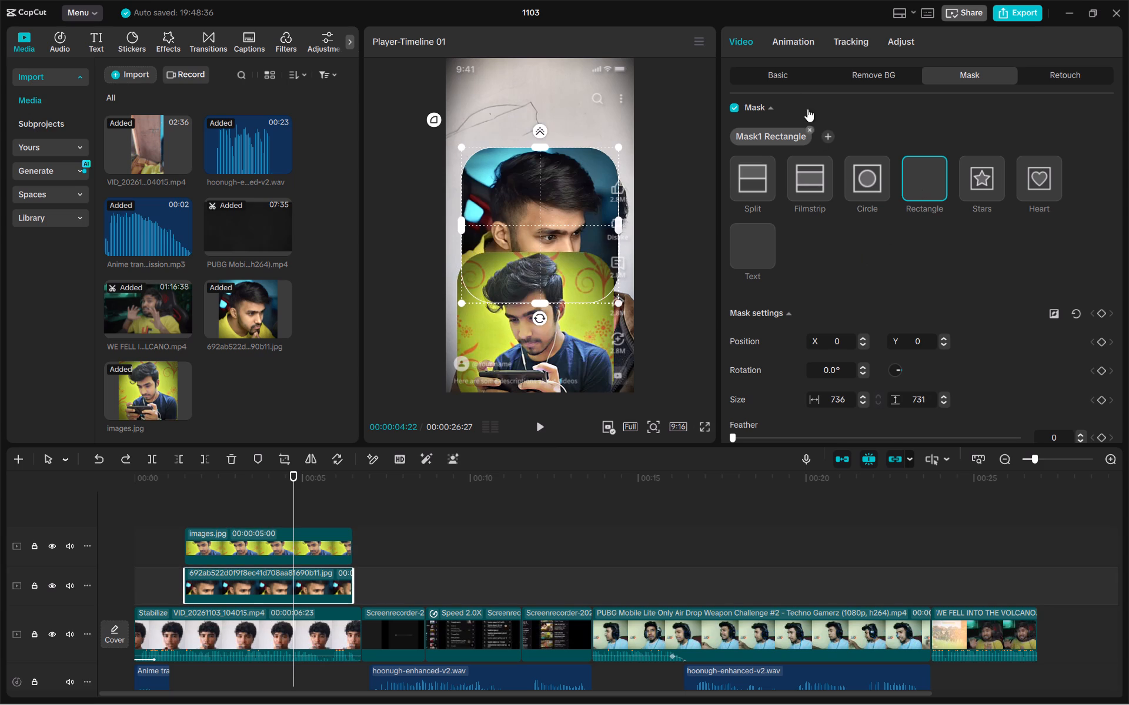
click(796, 82)
Move images.jpg up over the first photo, centred in the frame at X 0, Y 0.
click(543, 354)
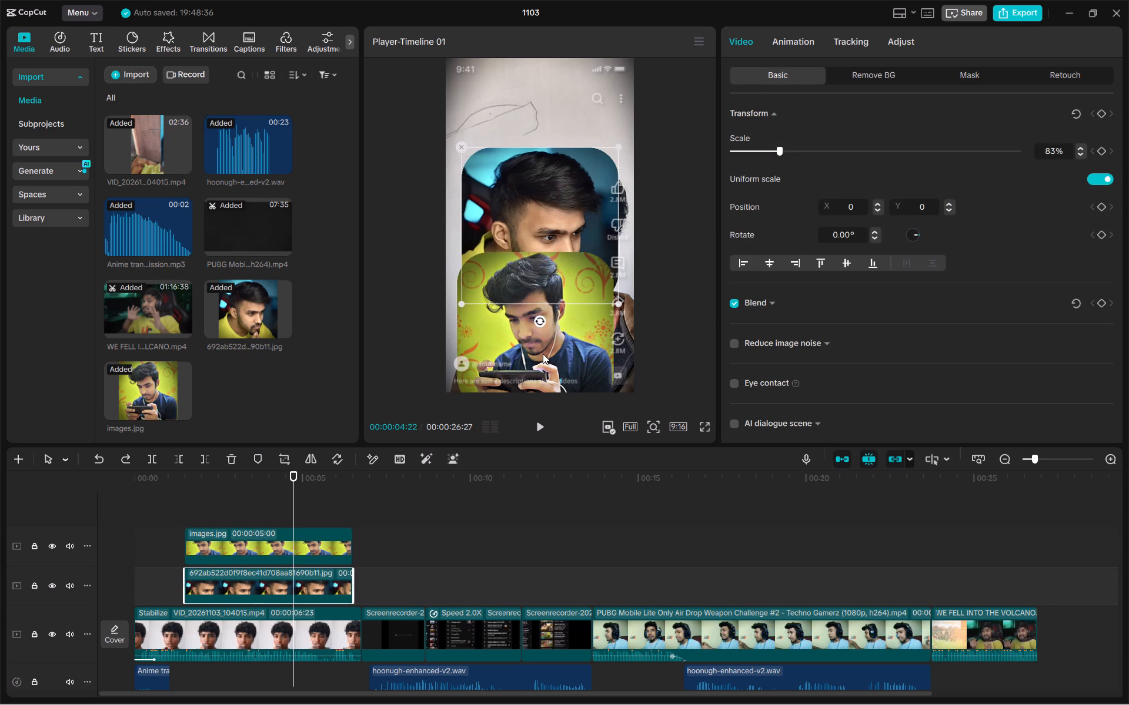
drag(572, 343, 580, 263)
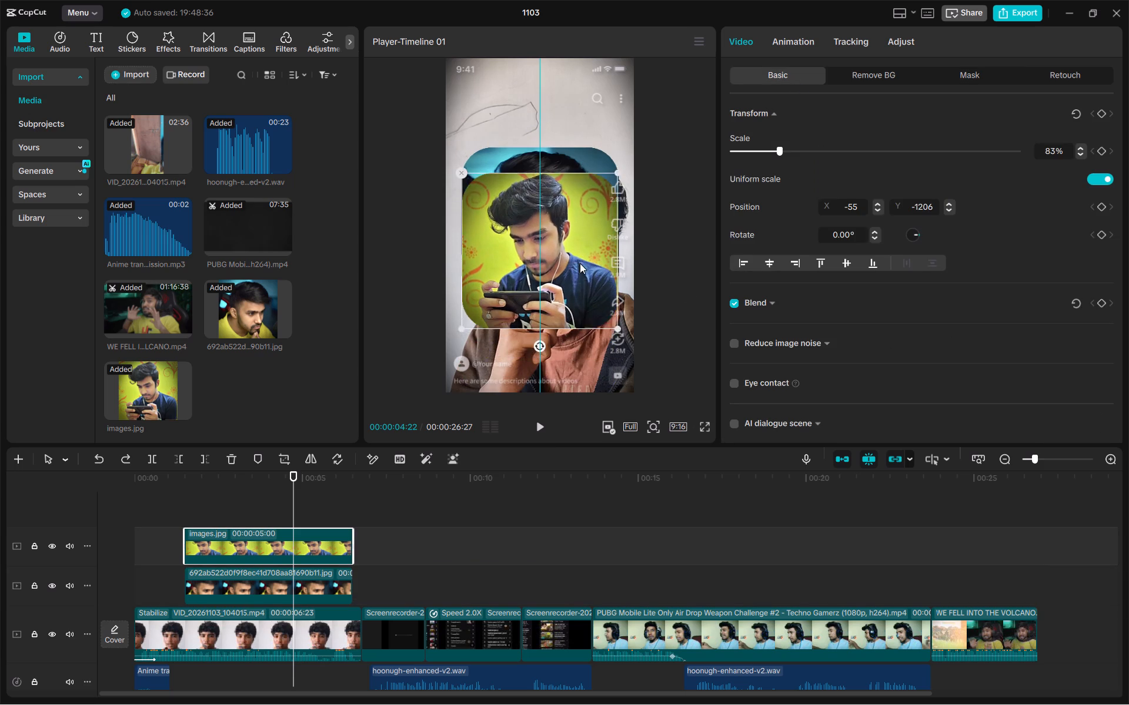
drag(580, 263, 580, 238)
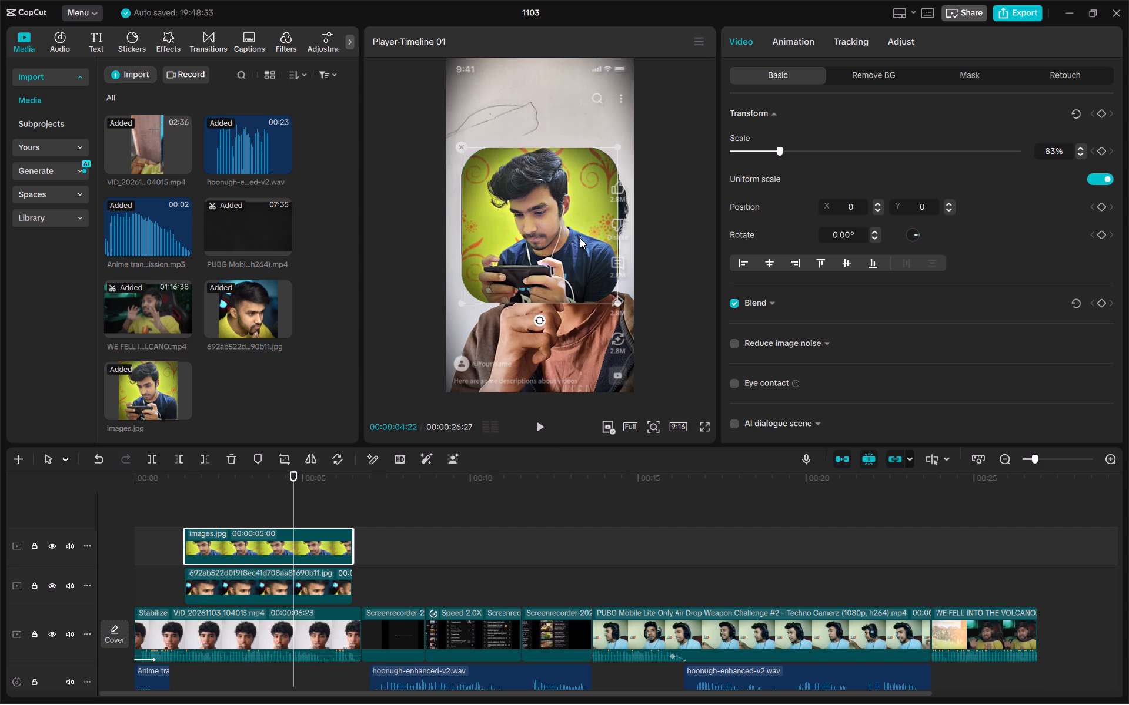
click(580, 238)
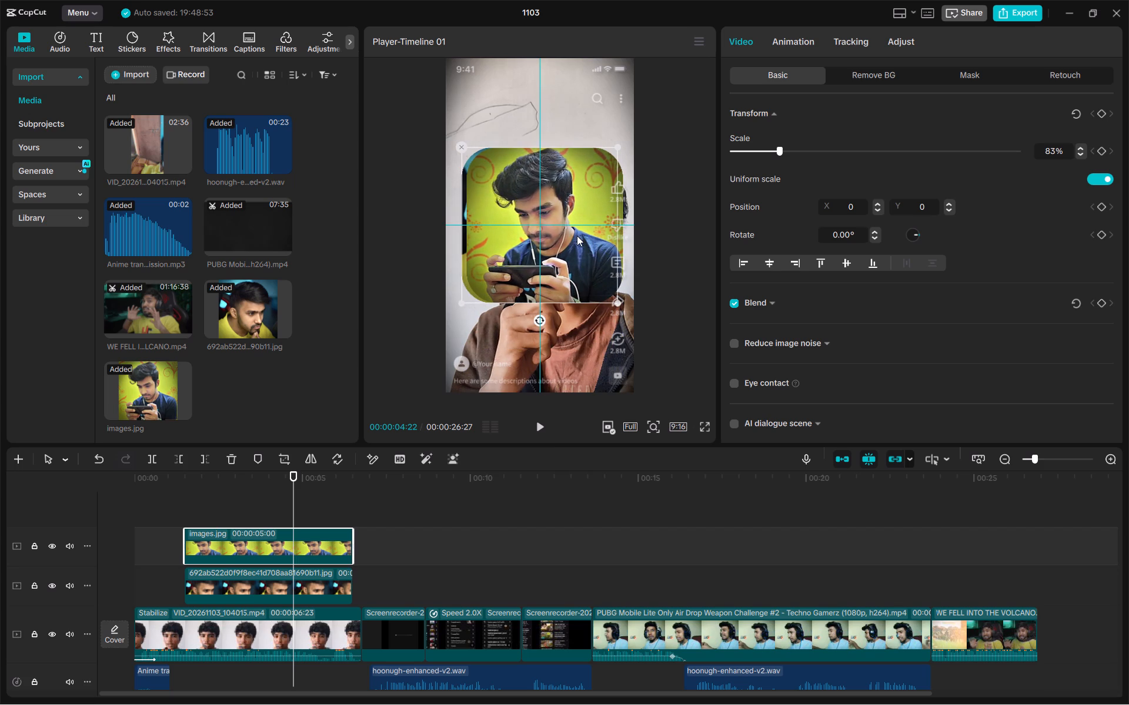
click(748, 263)
click(774, 263)
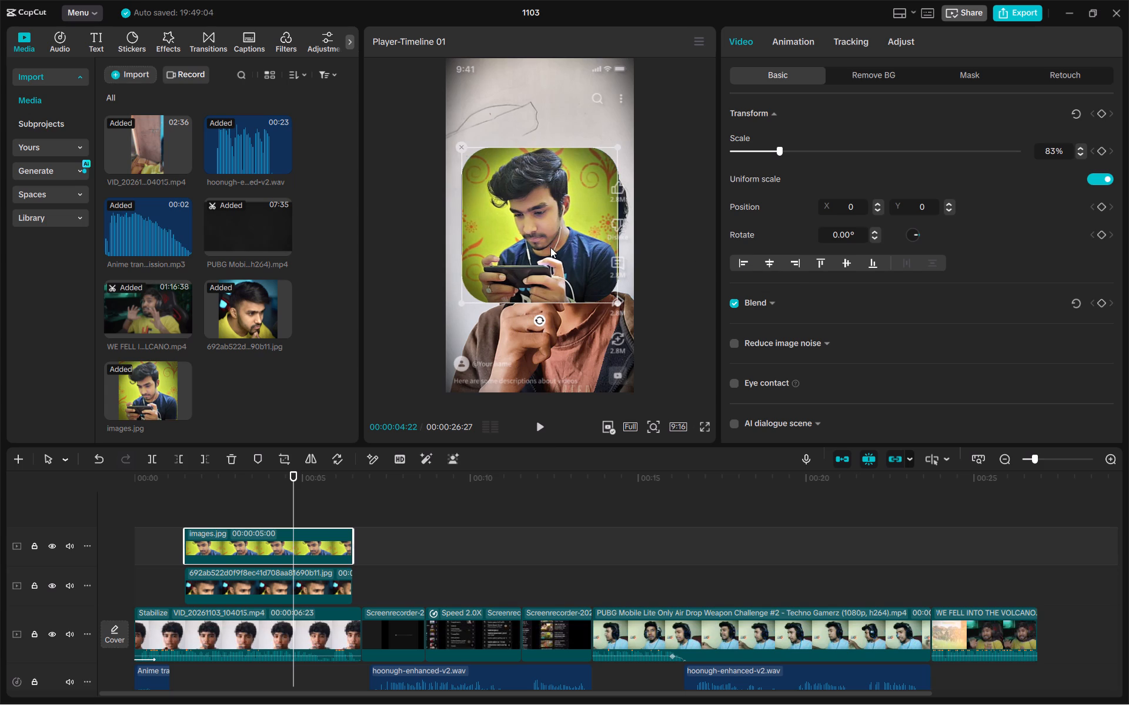
Scale the first photo down to 65% and images.jpg to 66%, with images.jpg shifted down to expose the photo beneath.
drag(553, 254, 557, 321)
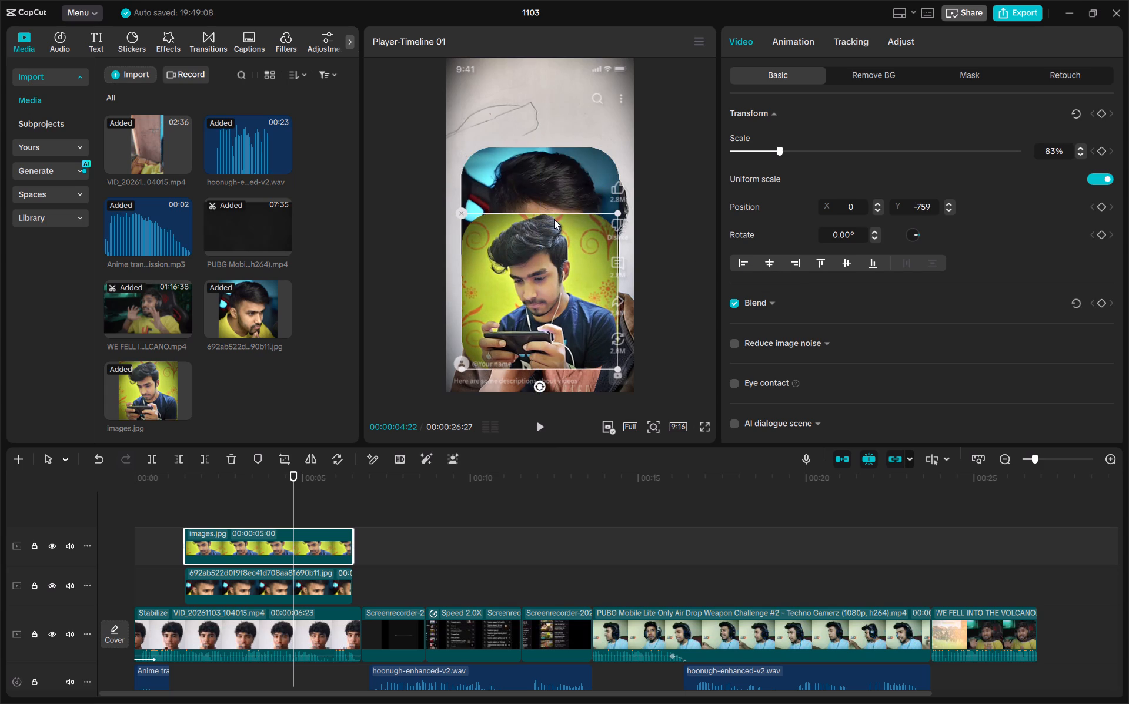
click(554, 199)
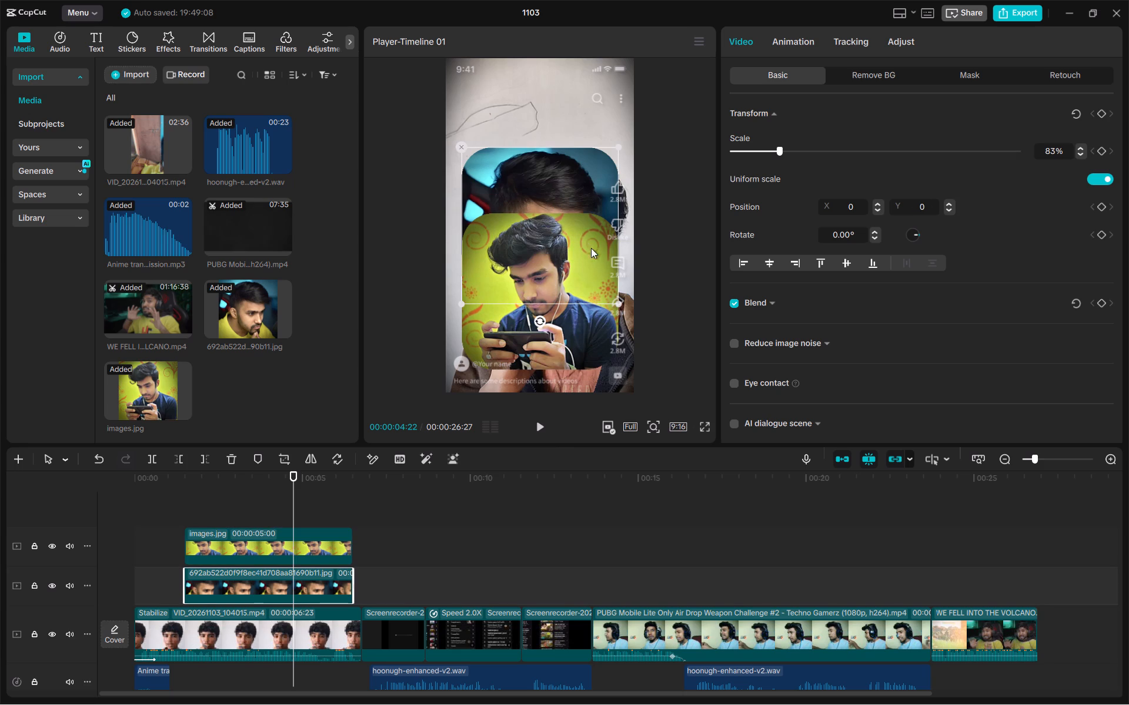
drag(615, 307, 596, 280)
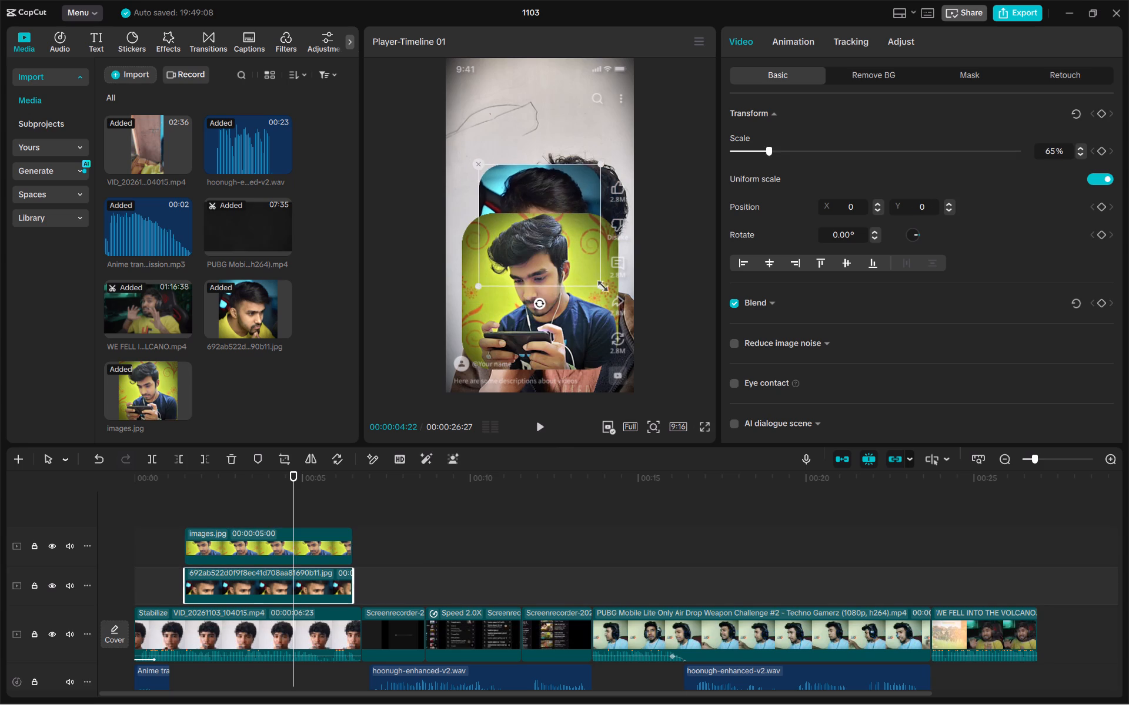
click(598, 316)
drag(617, 369, 600, 336)
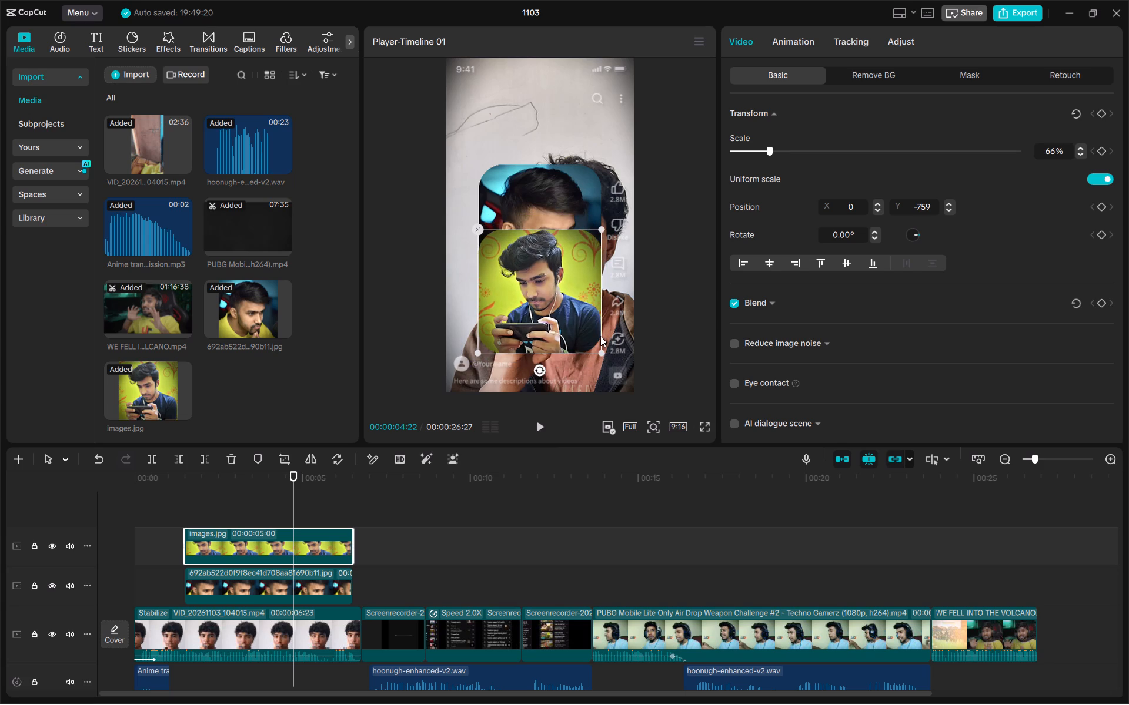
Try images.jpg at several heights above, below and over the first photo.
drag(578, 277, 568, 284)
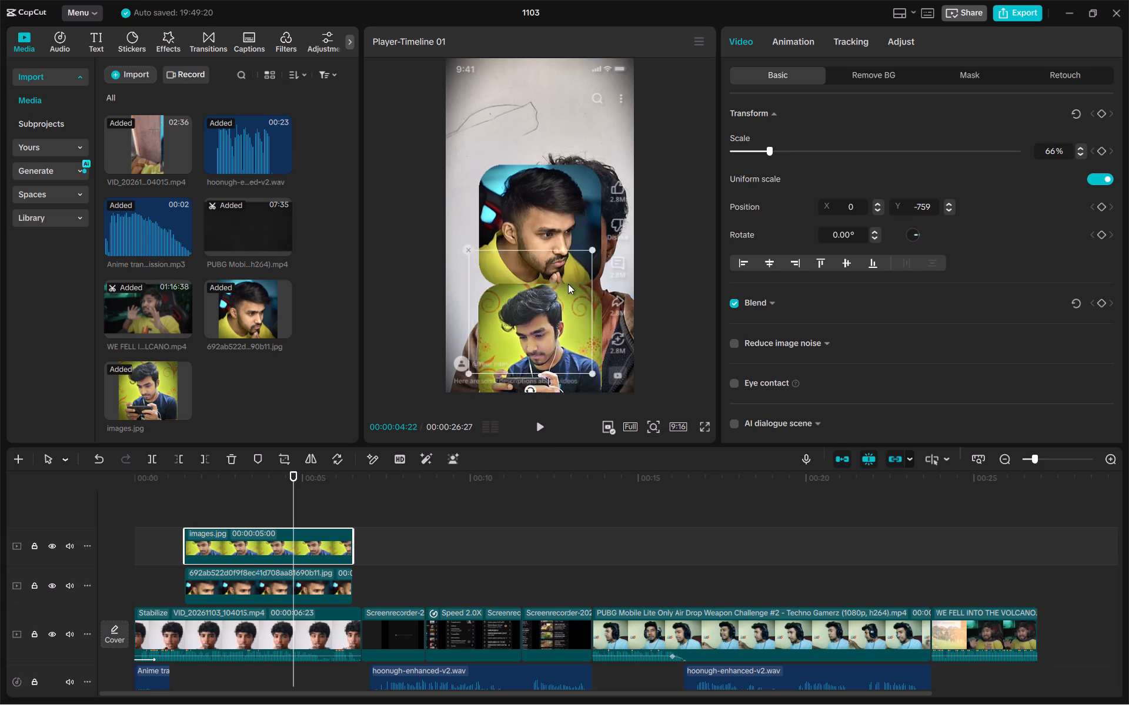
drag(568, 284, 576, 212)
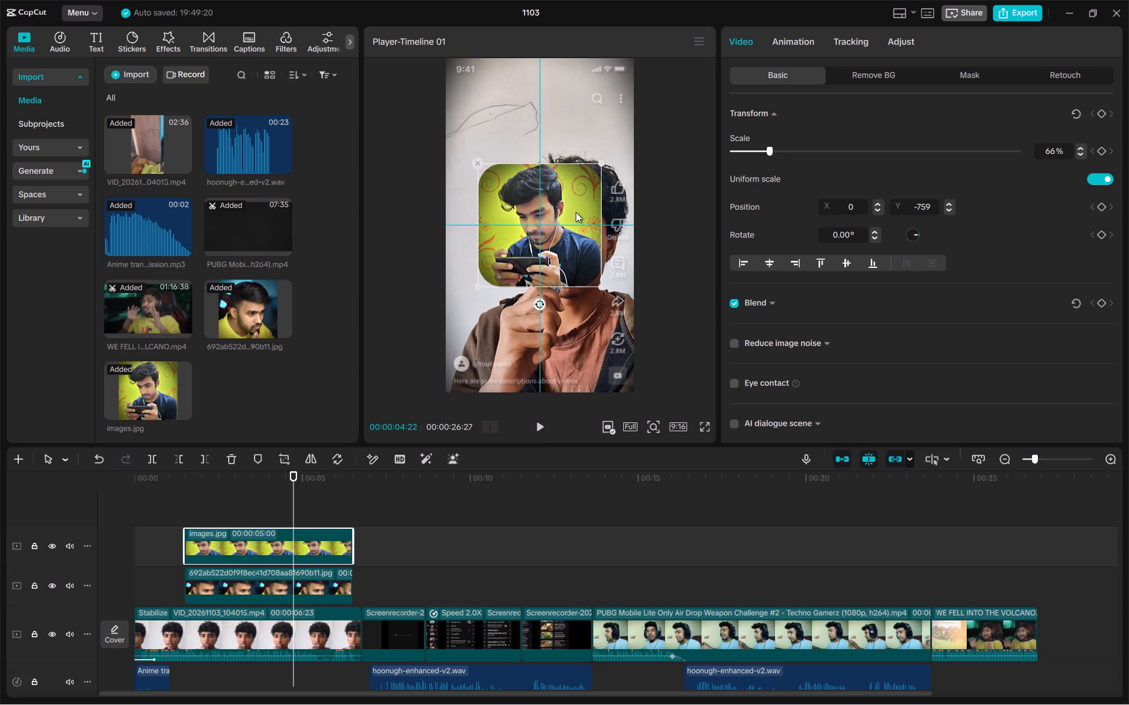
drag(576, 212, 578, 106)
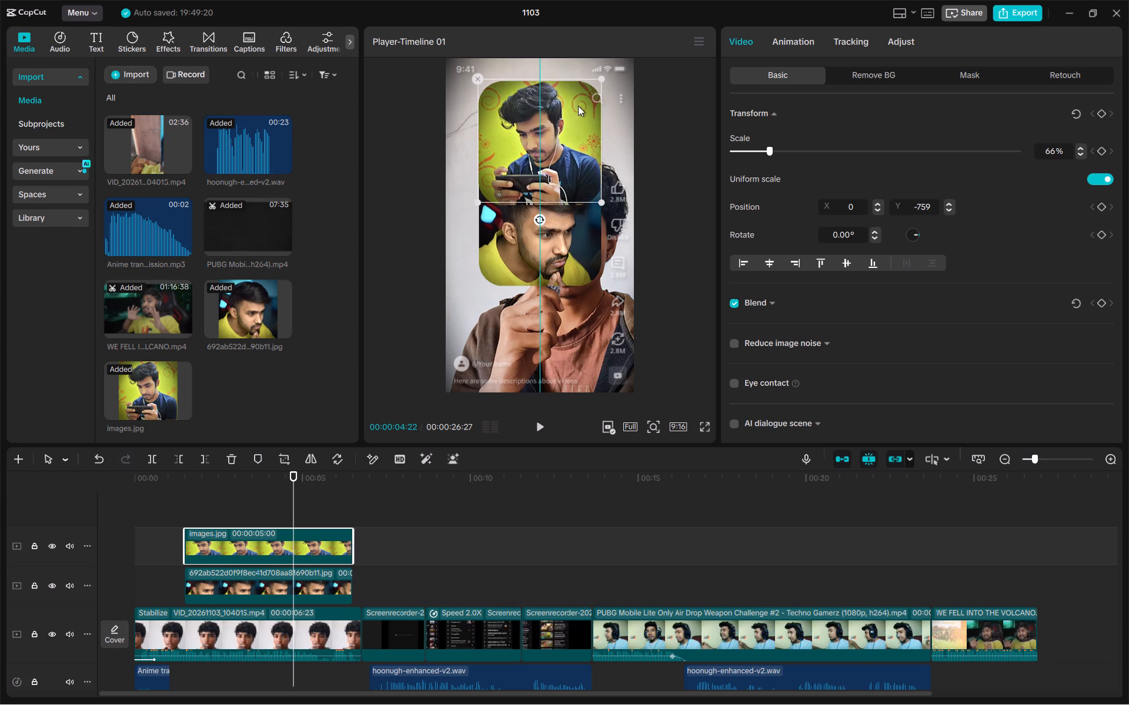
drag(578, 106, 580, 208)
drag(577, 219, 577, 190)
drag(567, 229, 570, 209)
Lower the first photo below the frame's centre and place images.jpg at X 0, Y 0, partly covering it.
click(576, 274)
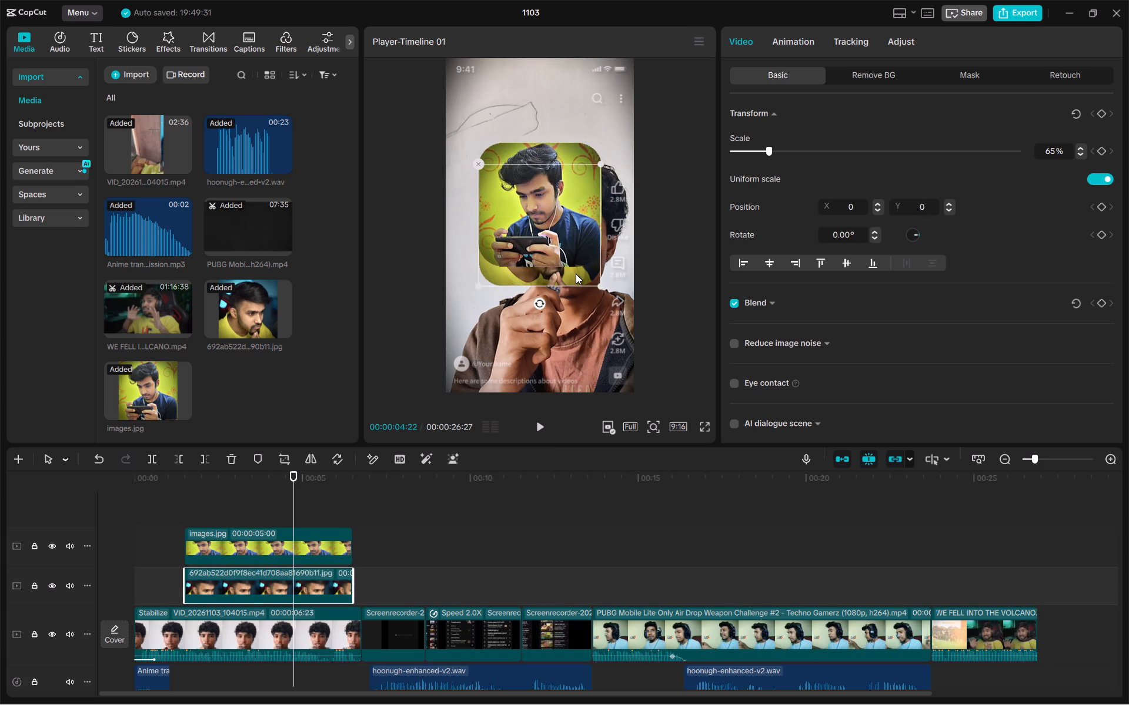
drag(576, 274, 578, 320)
drag(576, 205, 579, 234)
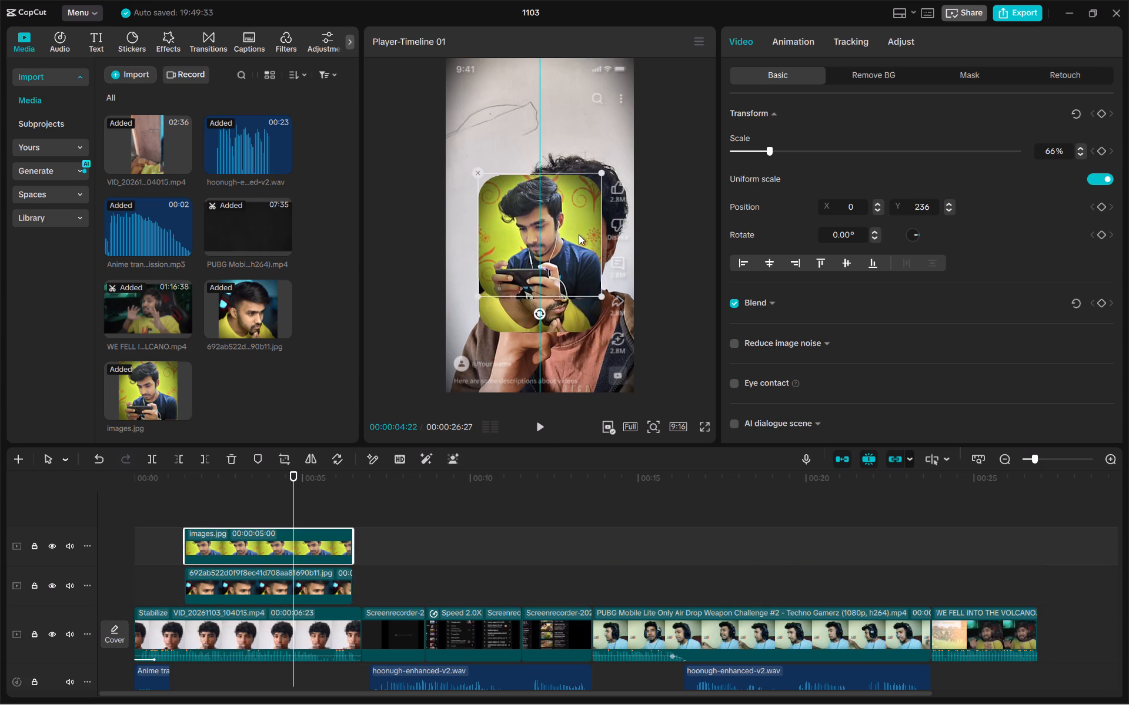
drag(579, 234, 578, 228)
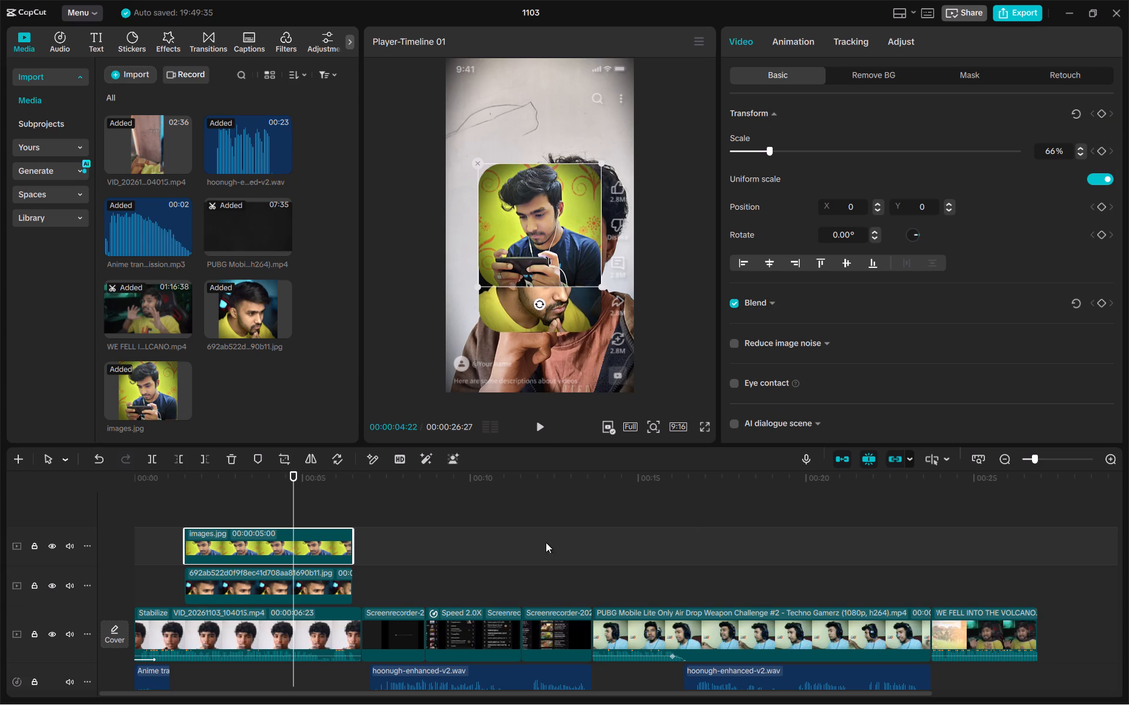
Add a transform keyframe to images.jpg at 00:00:03:27 in its centred position.
drag(293, 507, 265, 502)
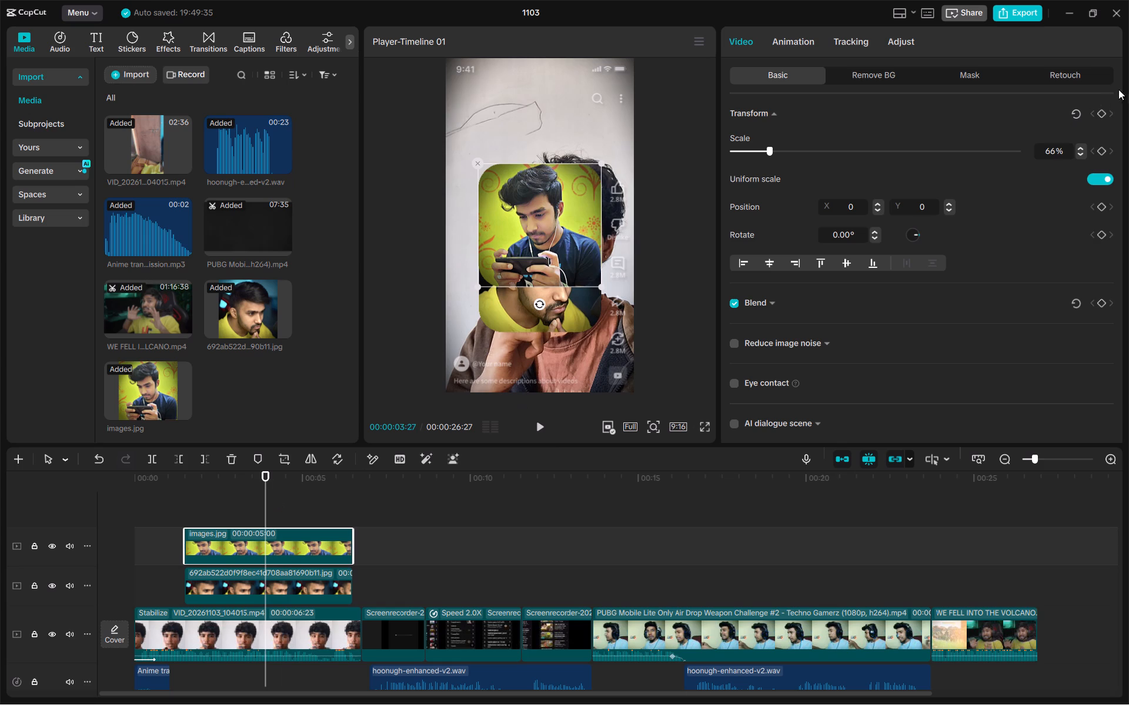
click(1101, 110)
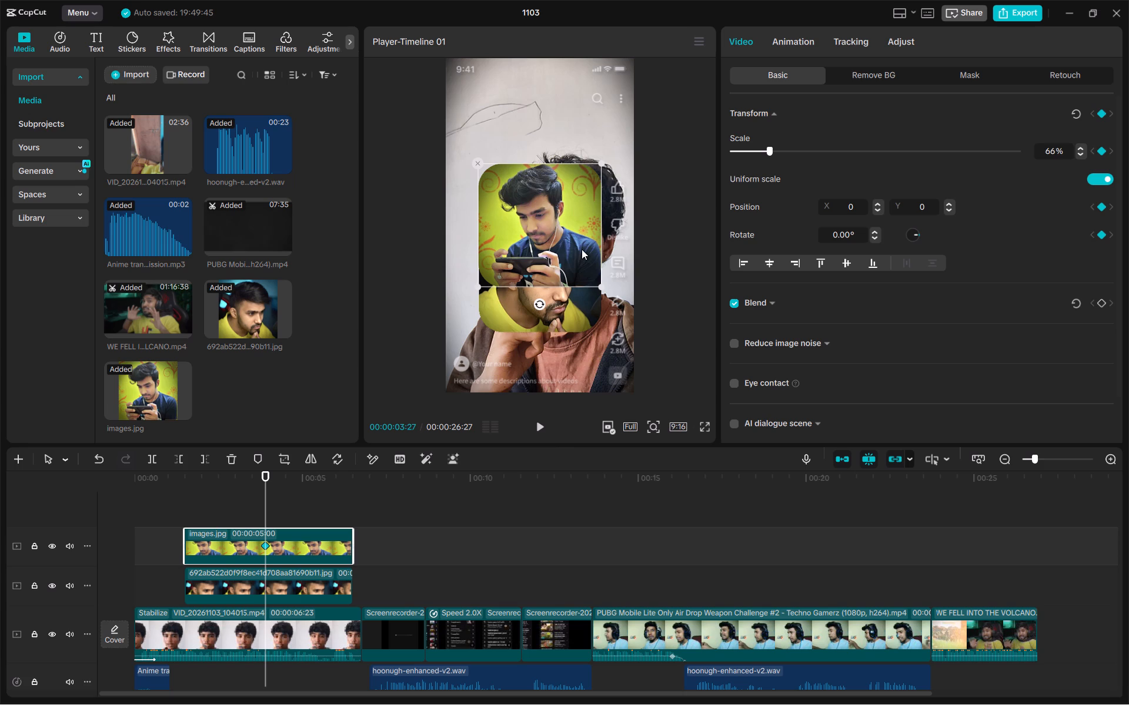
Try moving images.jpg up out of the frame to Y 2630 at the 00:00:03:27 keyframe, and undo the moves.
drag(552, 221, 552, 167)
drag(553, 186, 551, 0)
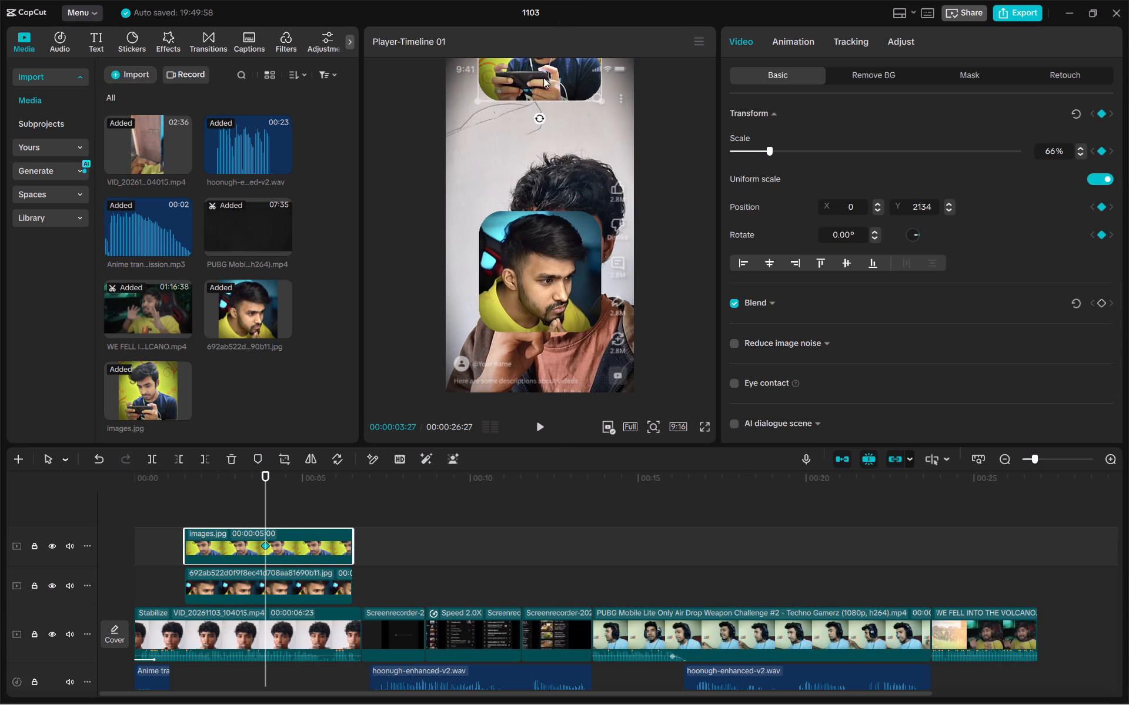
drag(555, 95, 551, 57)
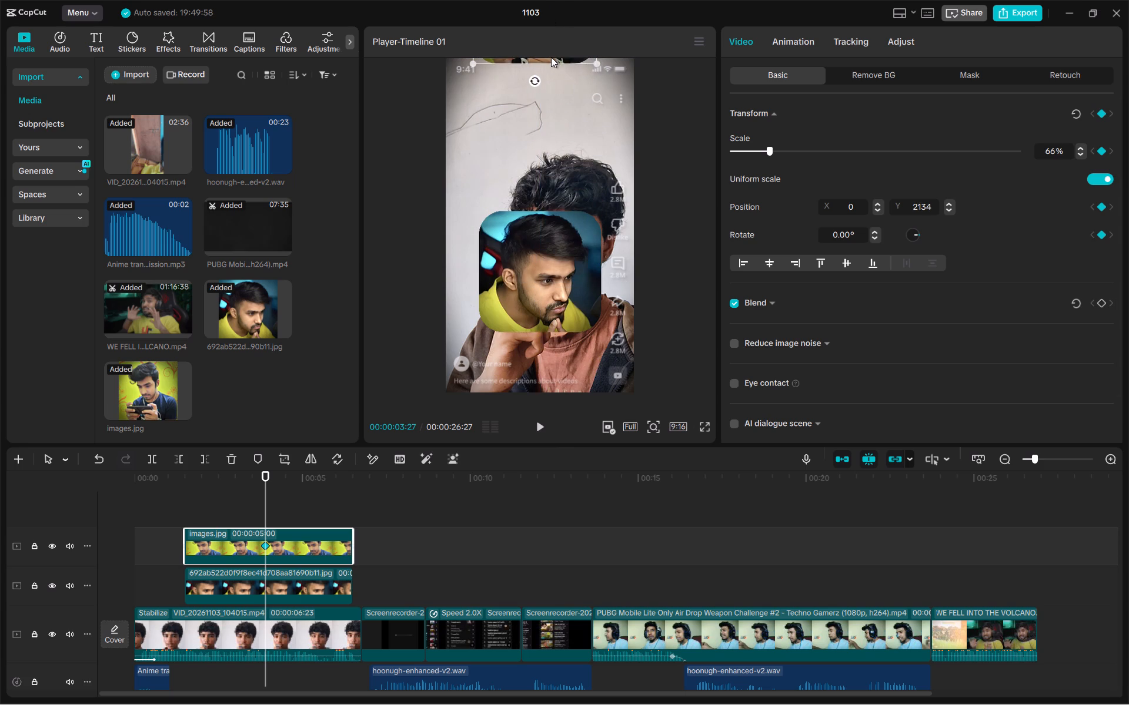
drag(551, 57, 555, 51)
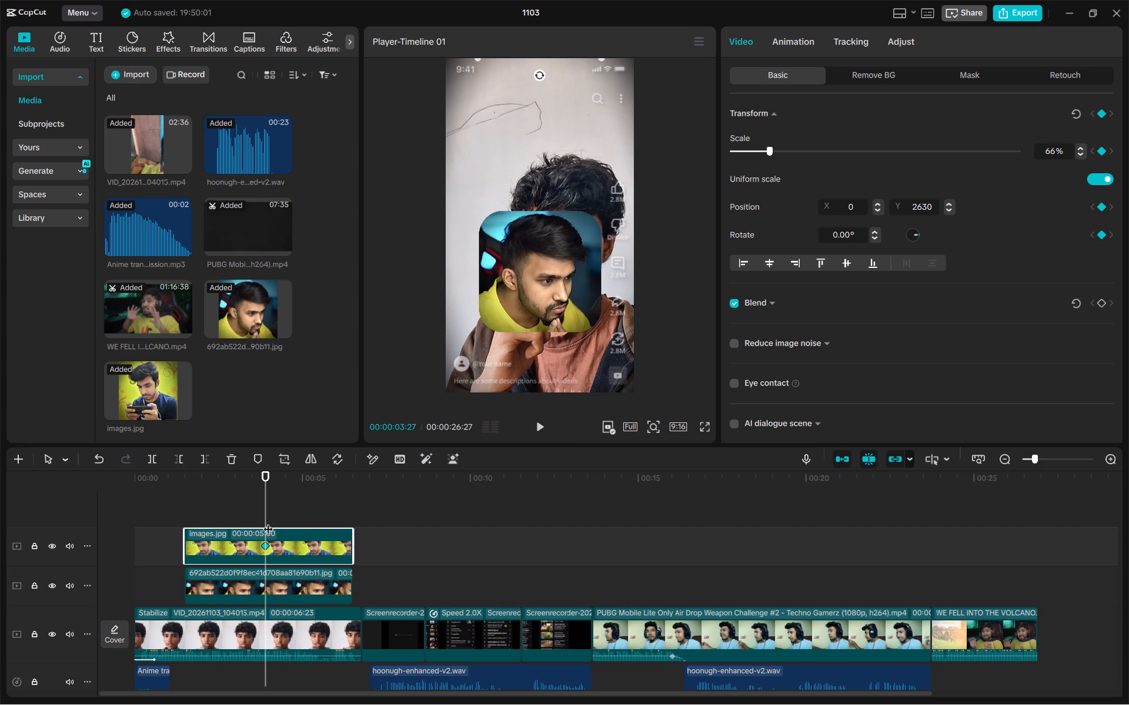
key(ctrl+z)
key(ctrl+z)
At the start of images.jpg, 00:00:01:15, move the photo up out of the frame to Y 2742 as its starting keyframe.
drag(270, 510, 256, 512)
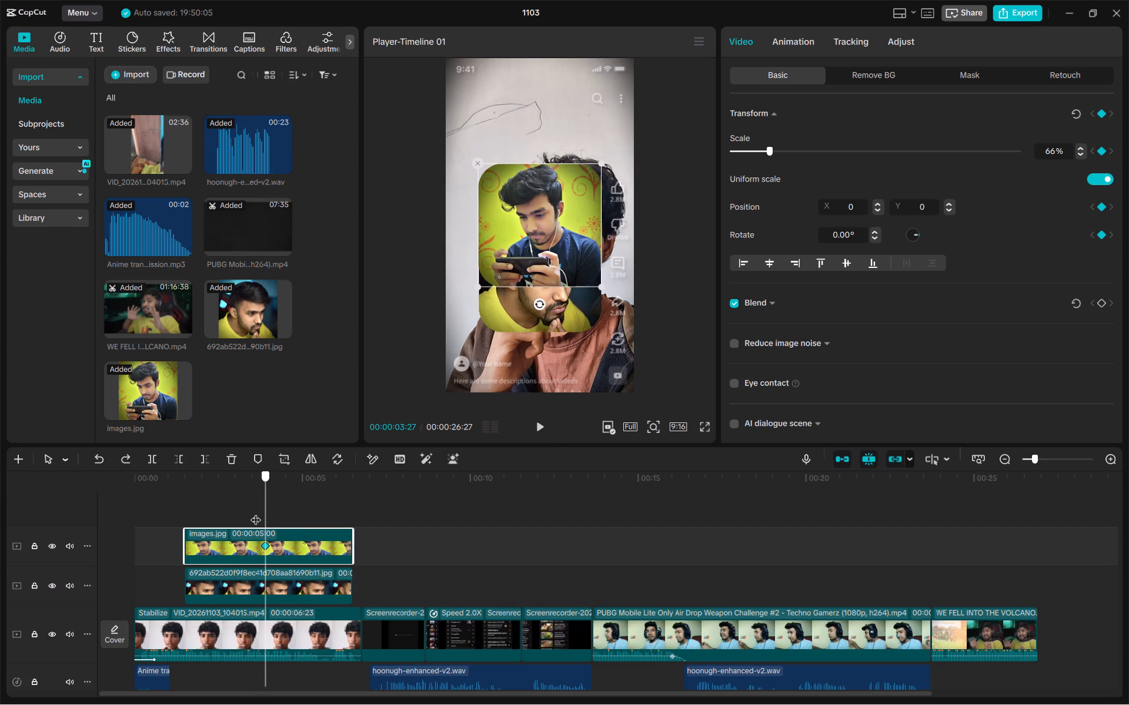
drag(256, 512, 184, 528)
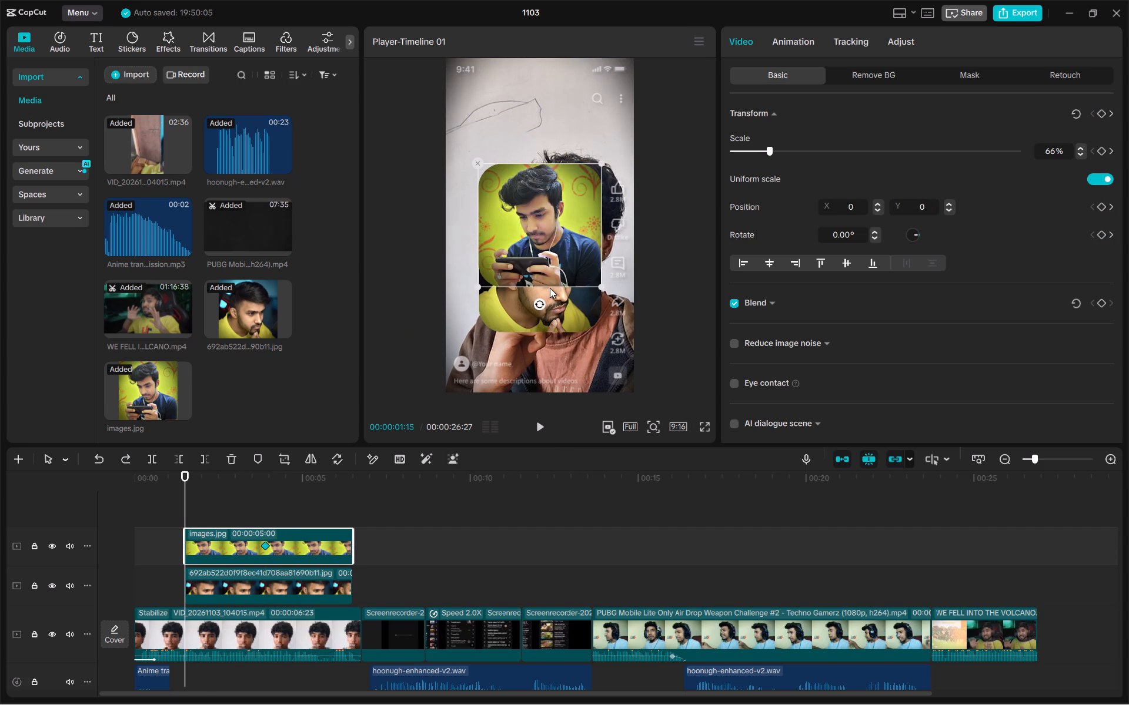
drag(550, 284, 552, 41)
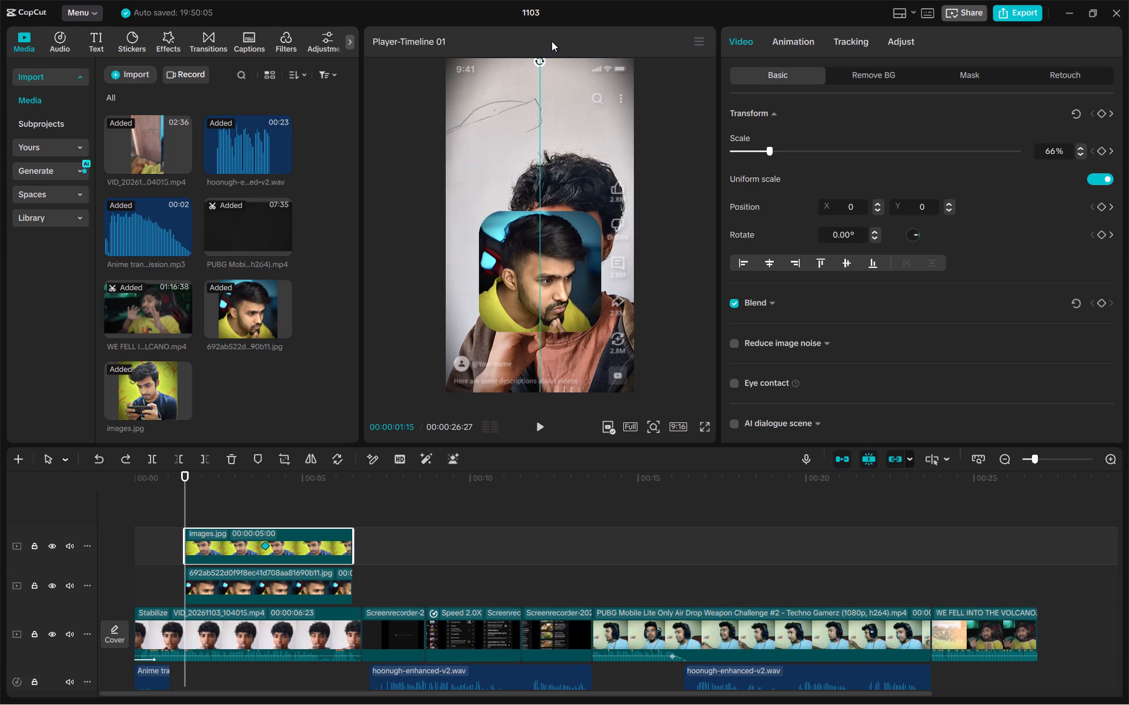
drag(552, 41, 549, 52)
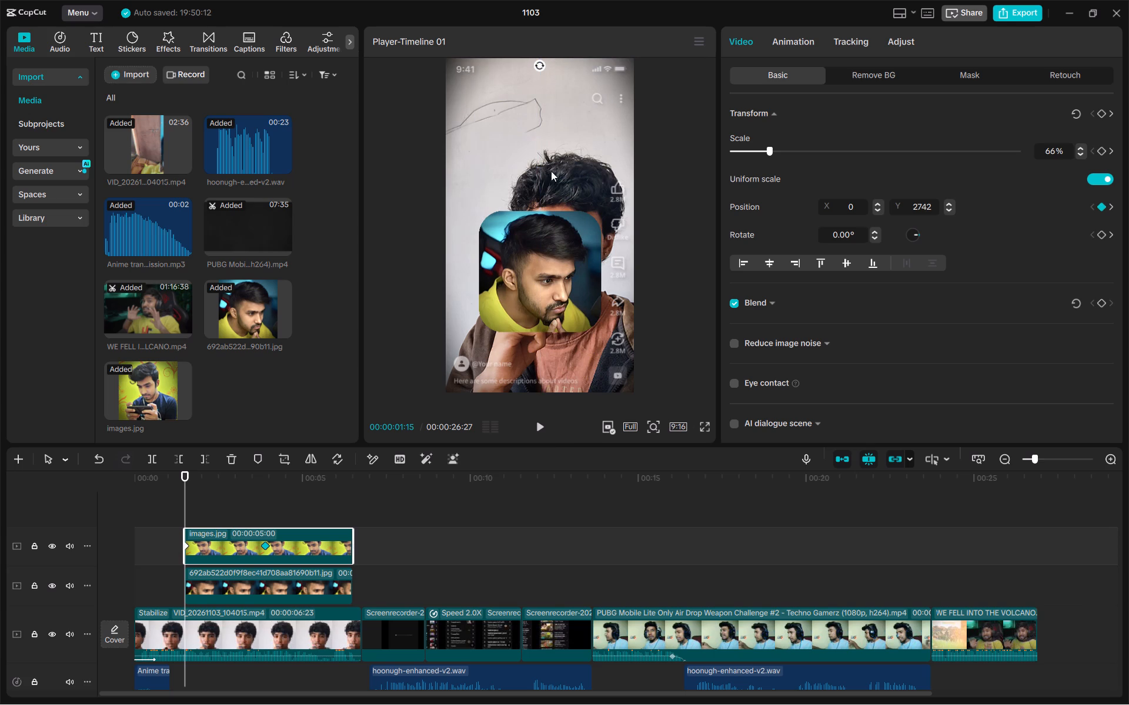
Shift the centred keyframe of images.jpg earlier and trim the clip's end to a duration of 00:00:03:14.
drag(188, 517, 348, 513)
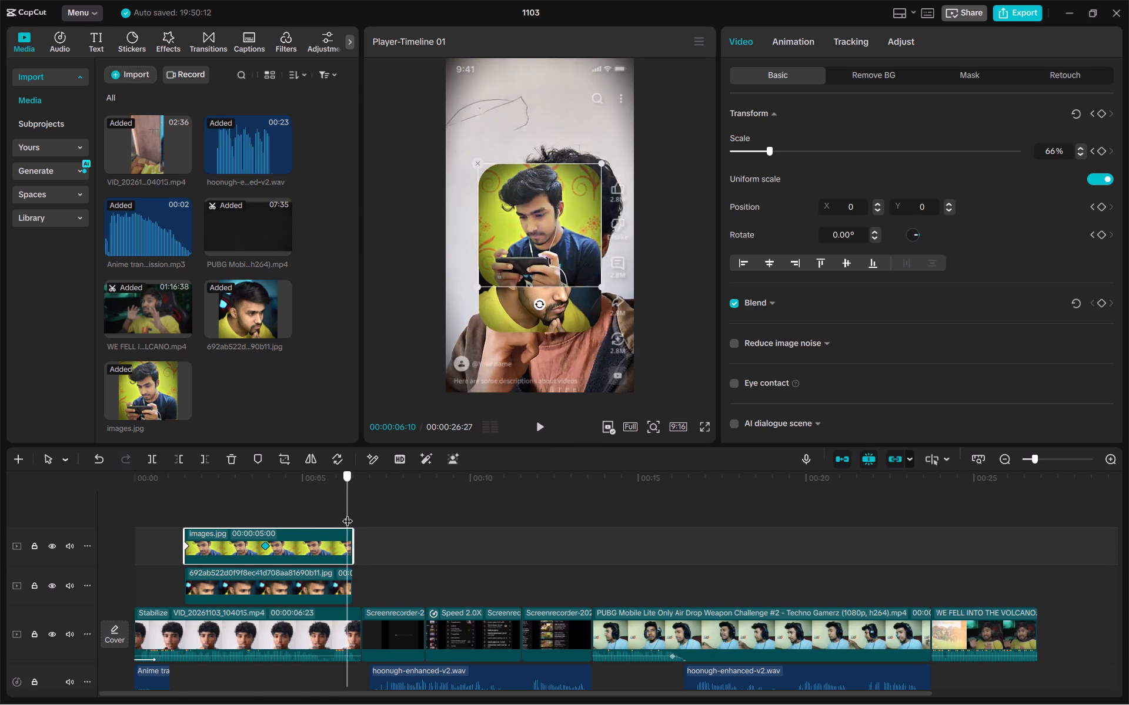
drag(348, 513, 351, 513)
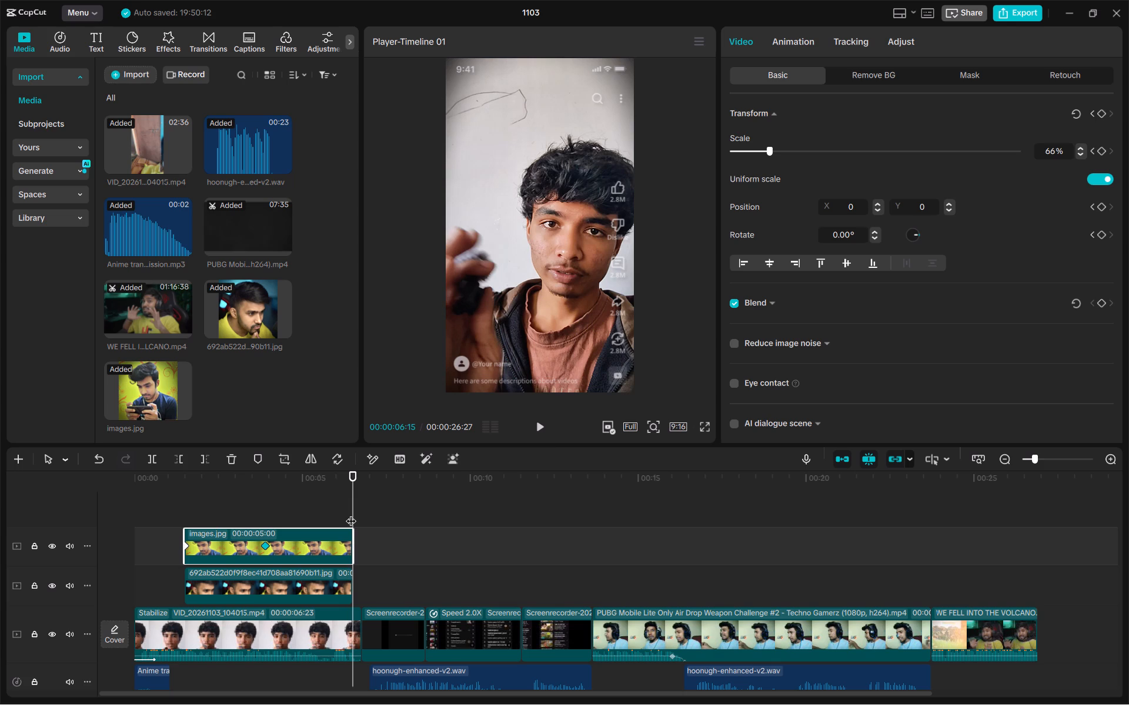
drag(350, 509, 349, 509)
drag(349, 509, 329, 509)
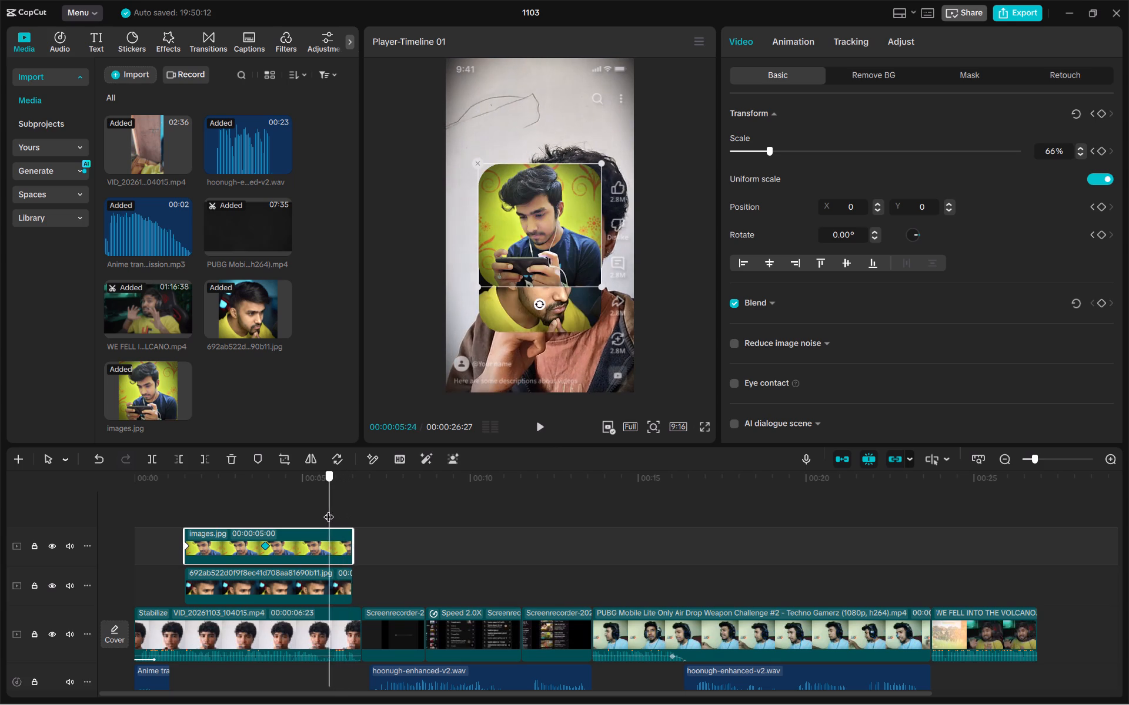
drag(329, 509, 322, 508)
drag(266, 542, 248, 546)
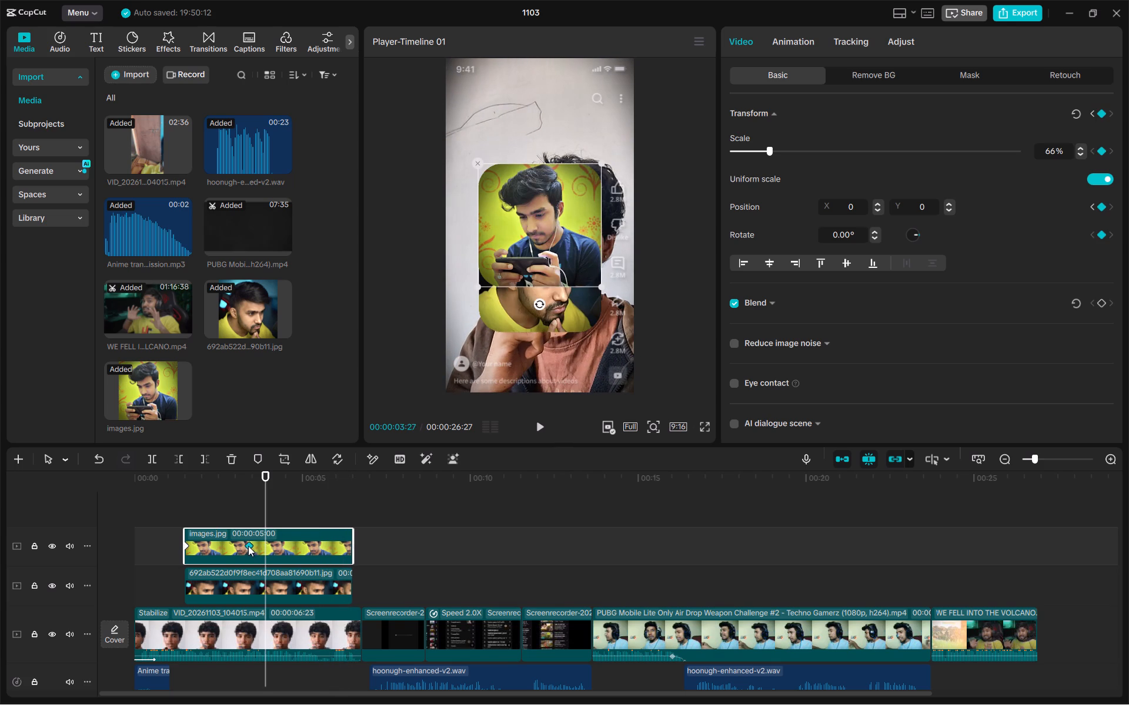
drag(248, 546, 250, 546)
drag(350, 543, 291, 532)
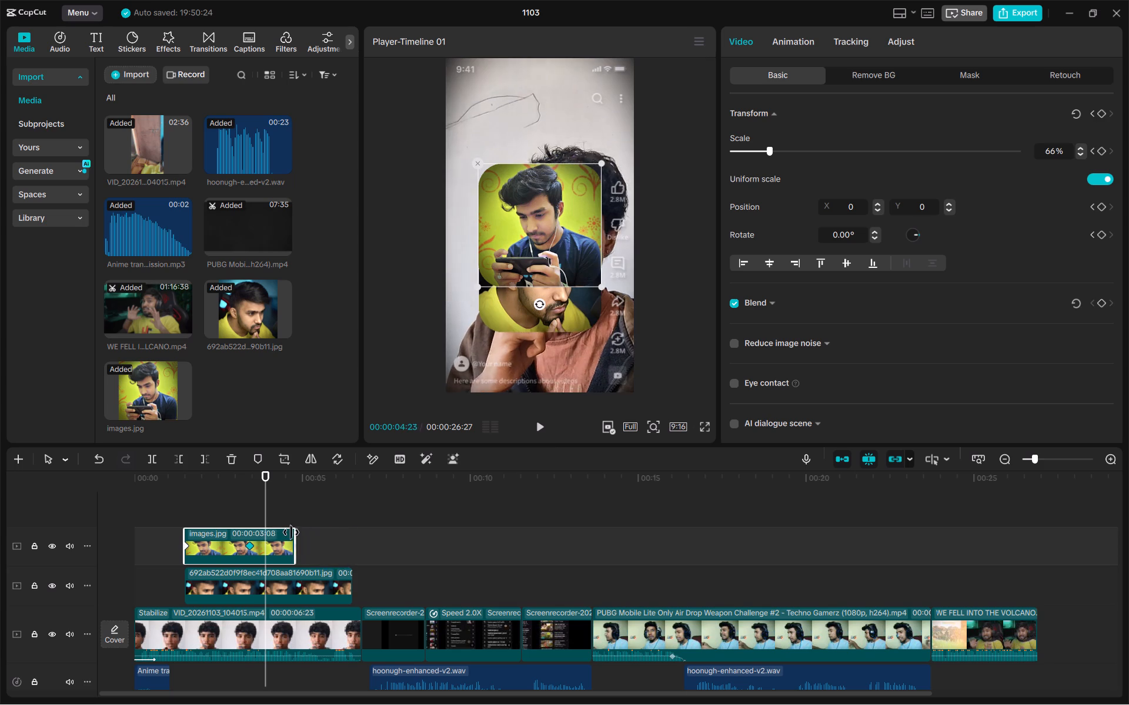
drag(291, 532, 299, 532)
click(248, 544)
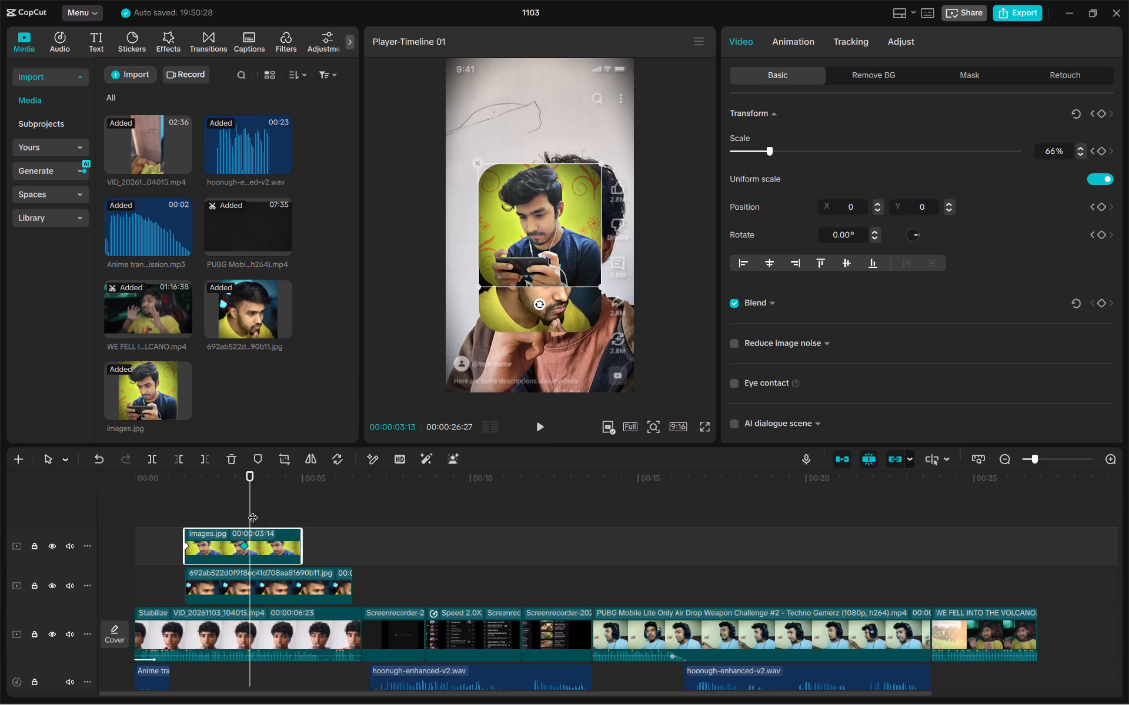
Near the end of images.jpg, at 00:00:04:27, move the photo down out of the frame to Y -2630 as its exit keyframe.
drag(252, 510, 299, 515)
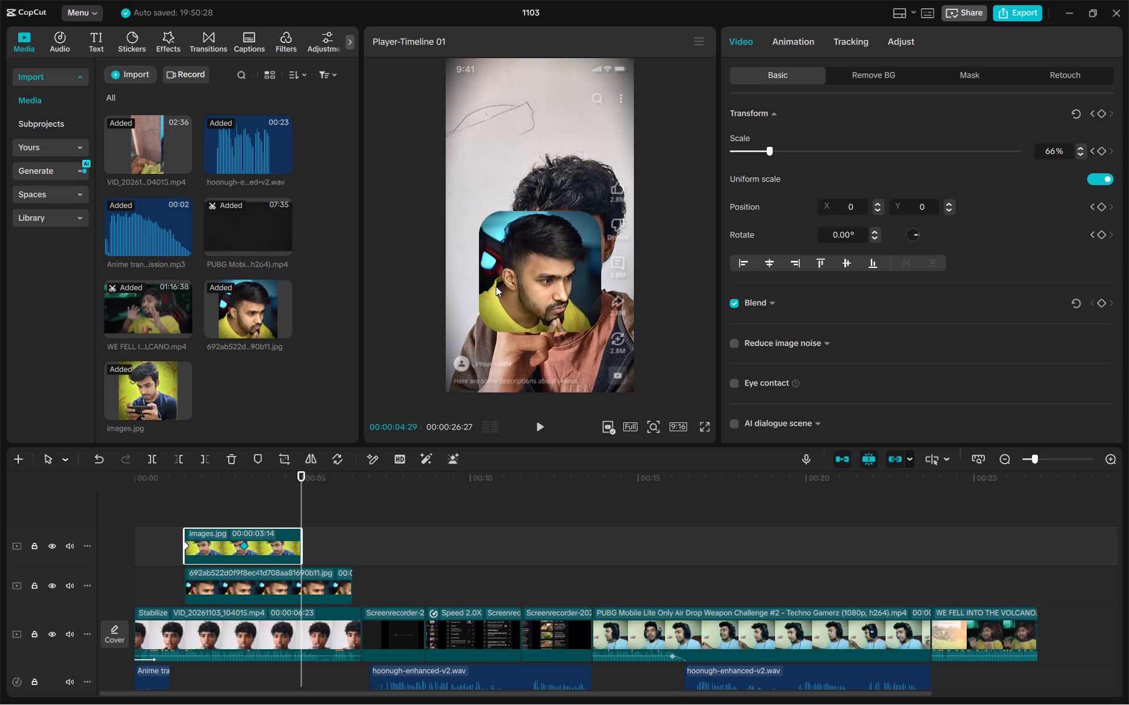
click(265, 555)
drag(301, 508, 252, 500)
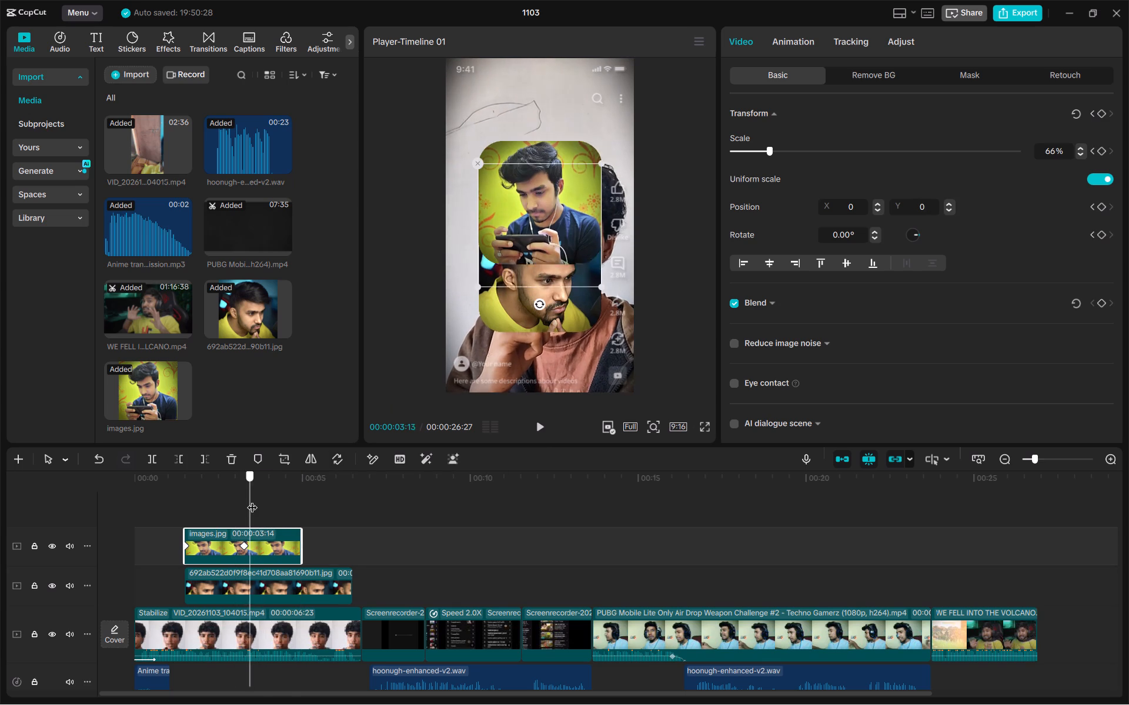
drag(252, 500, 295, 502)
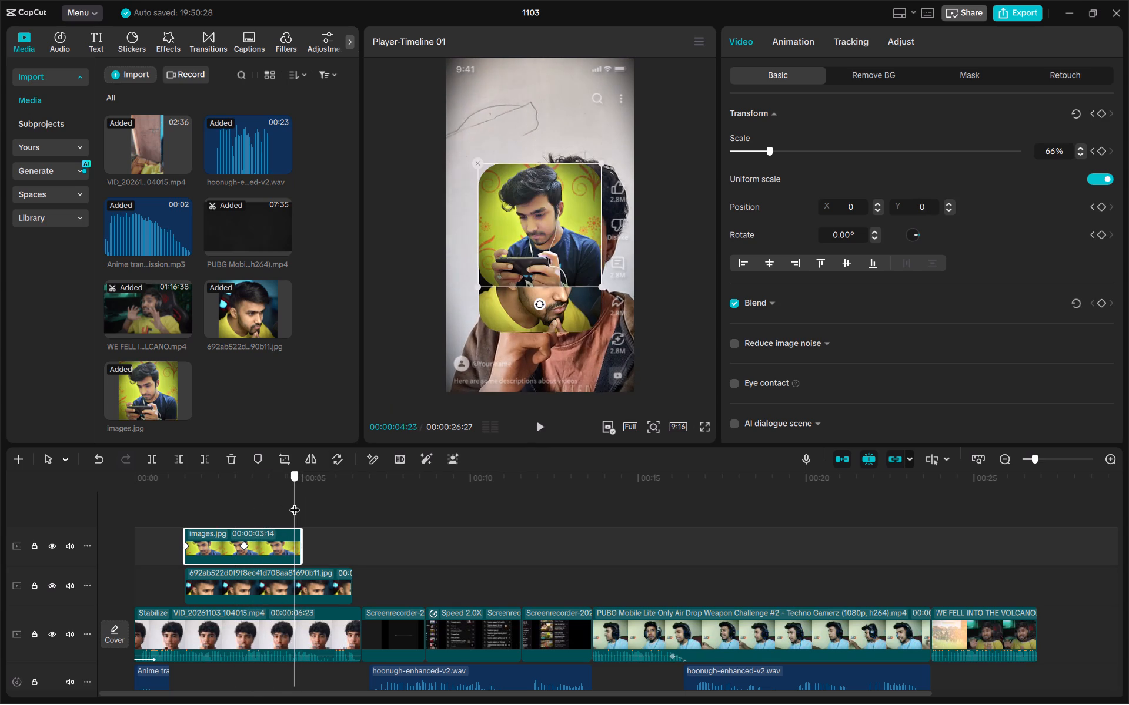
drag(295, 502, 298, 502)
ctrl+scroll(300, 544, up, 3)
scroll(299, 552, right, 1)
ctrl+scroll(299, 552, up, 4)
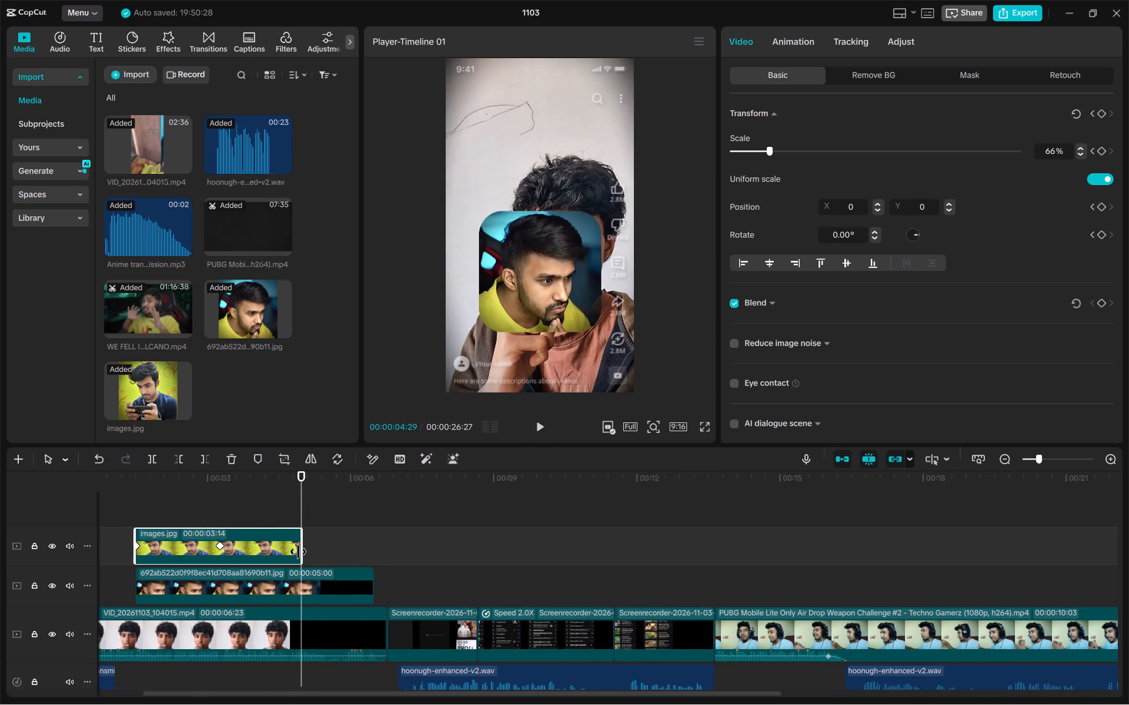
ctrl+scroll(298, 552, up, 4)
click(300, 516)
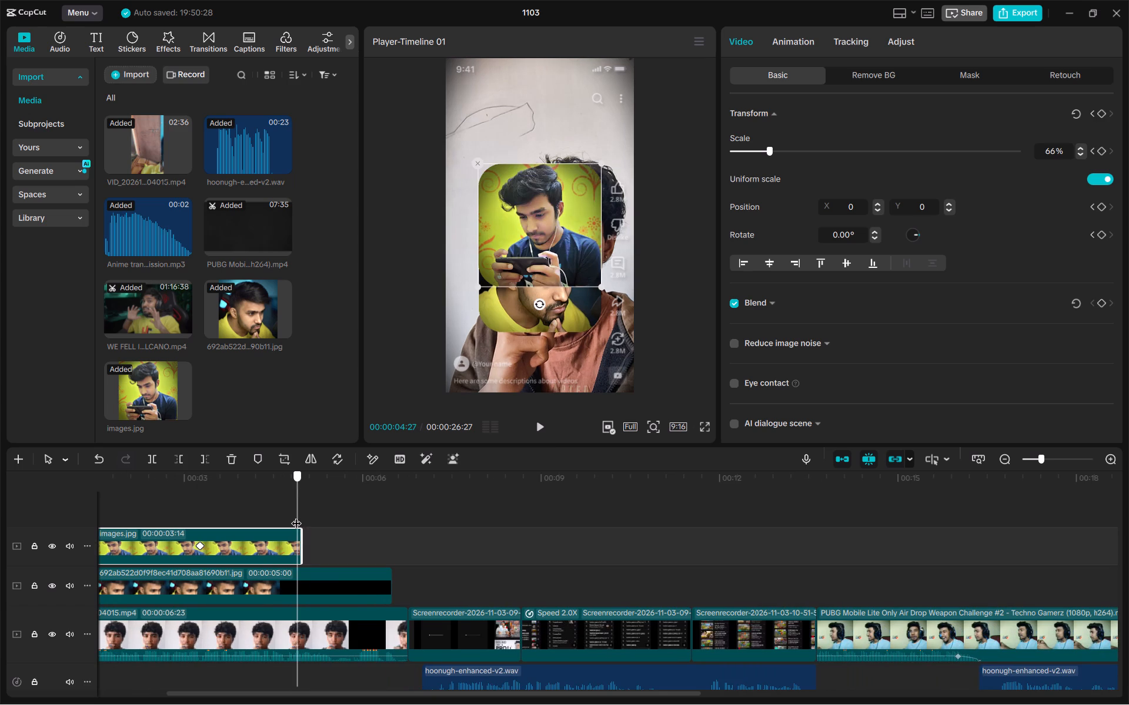
drag(576, 223, 574, 452)
drag(299, 503, 298, 499)
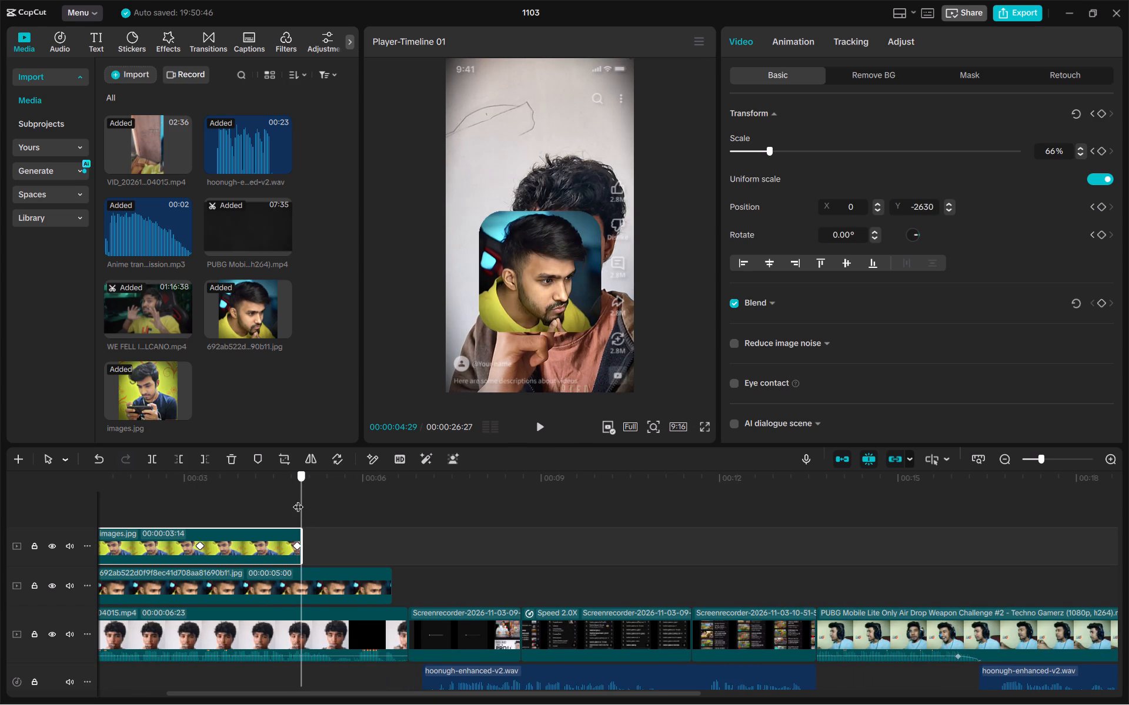
drag(298, 499, 295, 496)
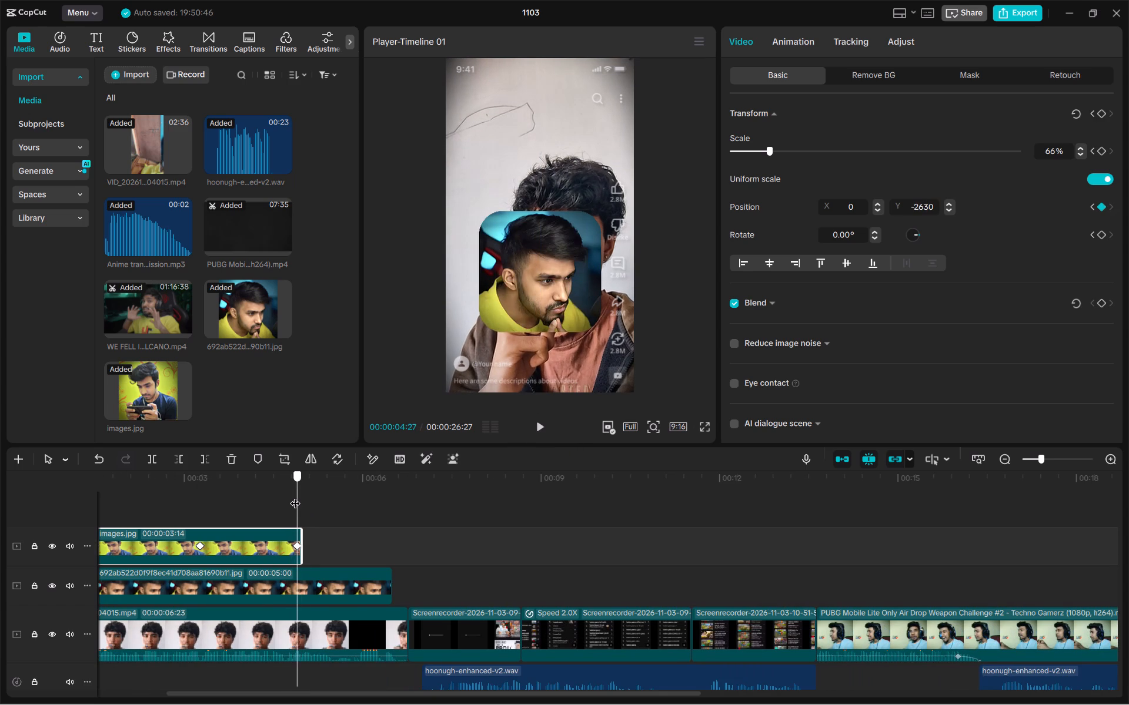
Play back the opening seconds to review the slide-in and slide-out motion of images.jpg.
drag(295, 496, 301, 495)
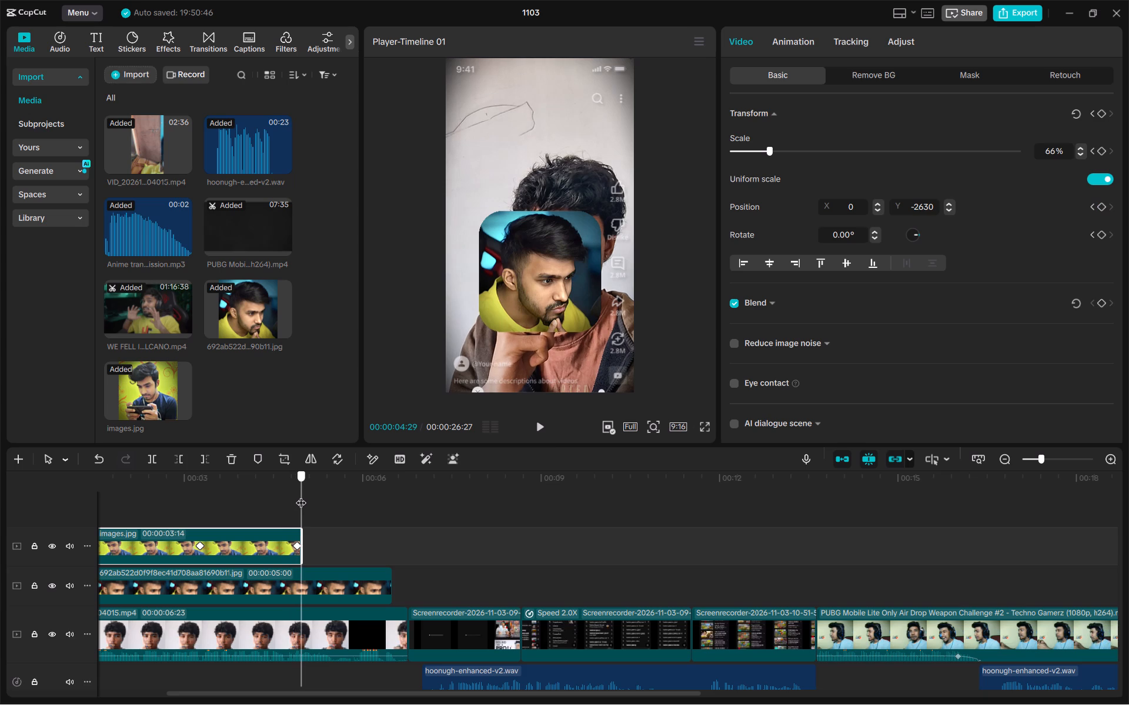
drag(301, 495, 289, 489)
key(space)
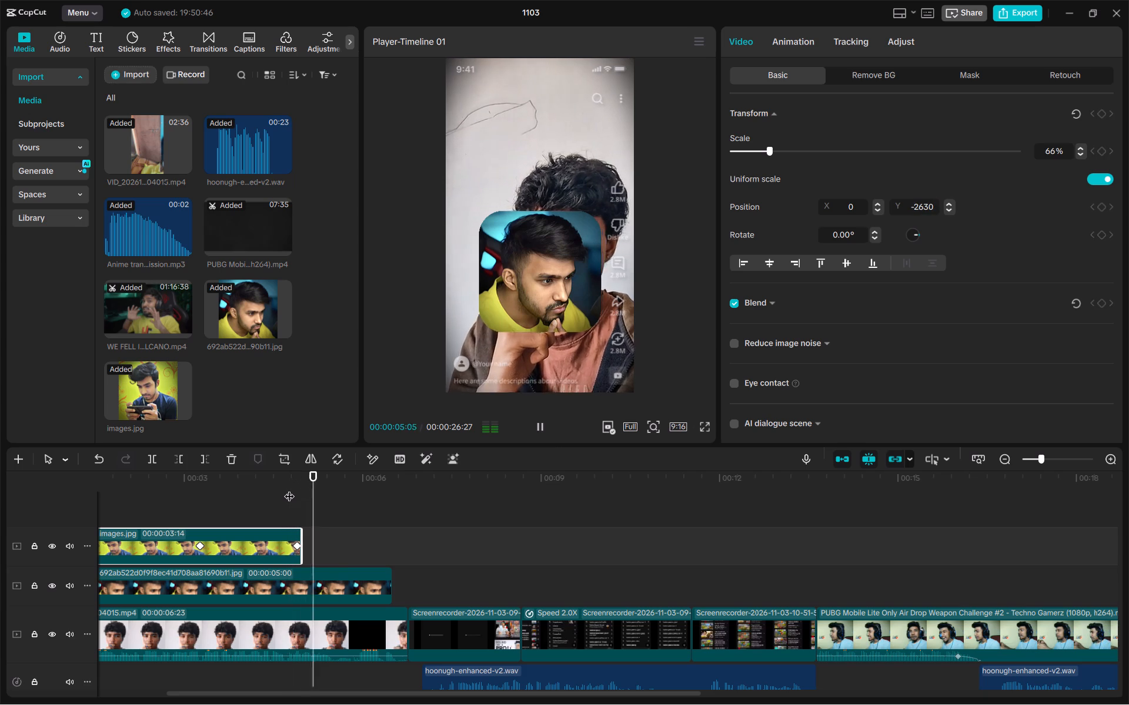
click(290, 489)
drag(291, 489, 100, 516)
key(space)
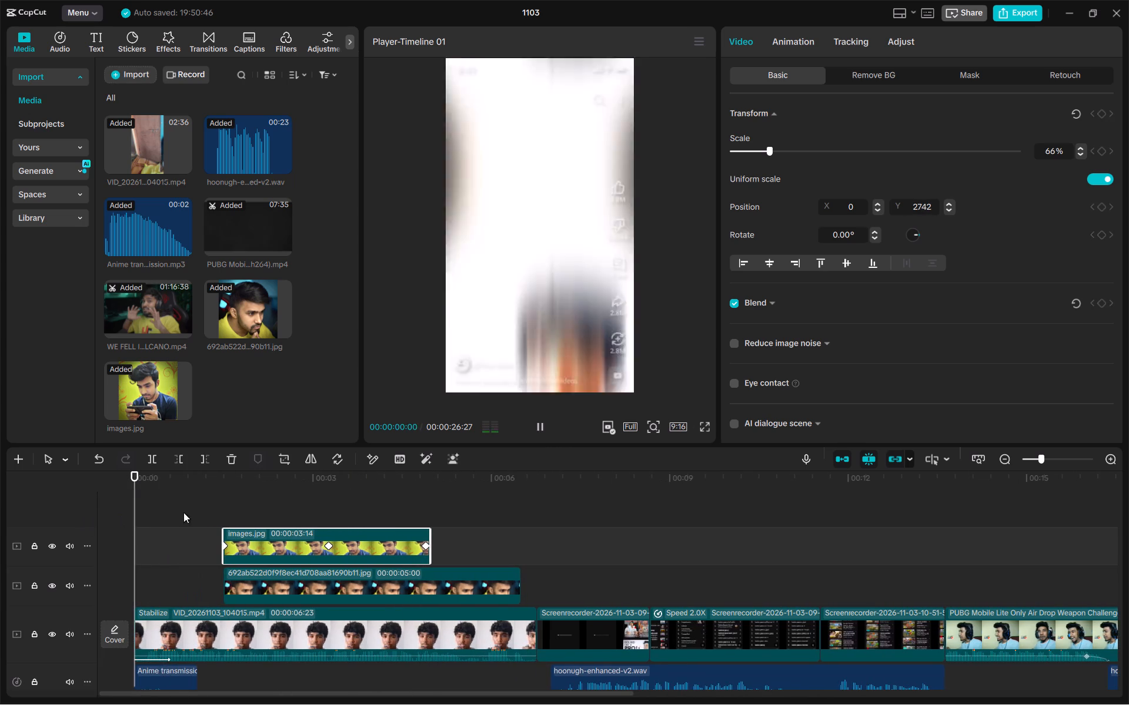
click(224, 501)
key(space)
key(space)
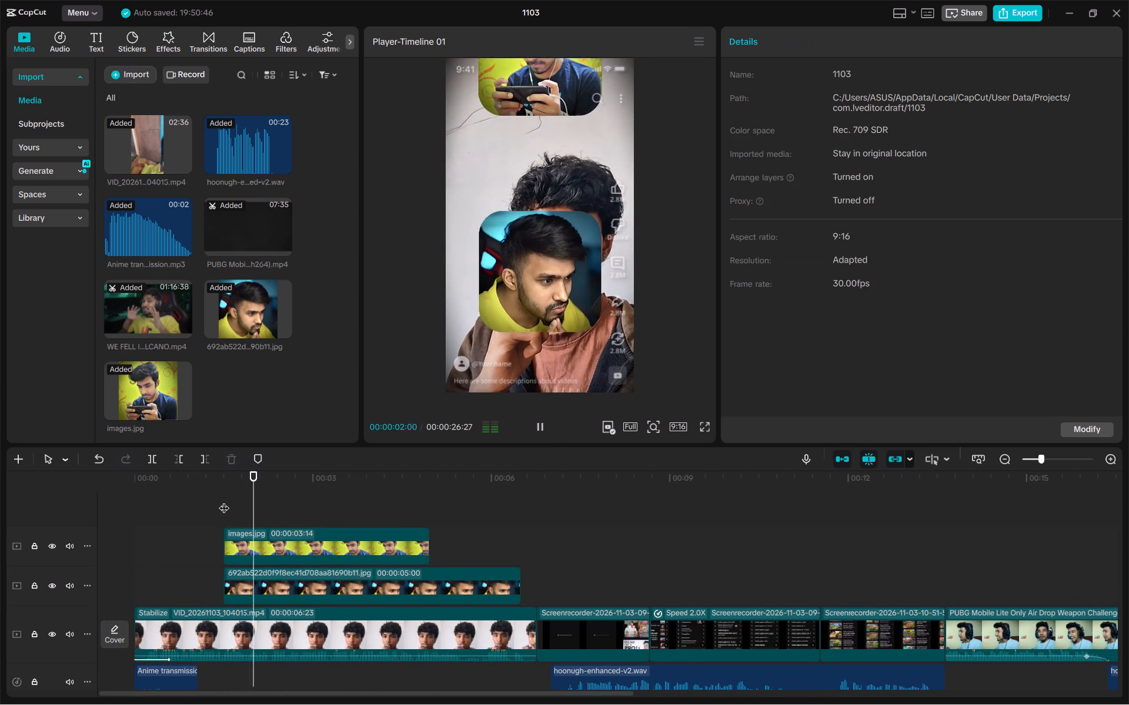
key(space)
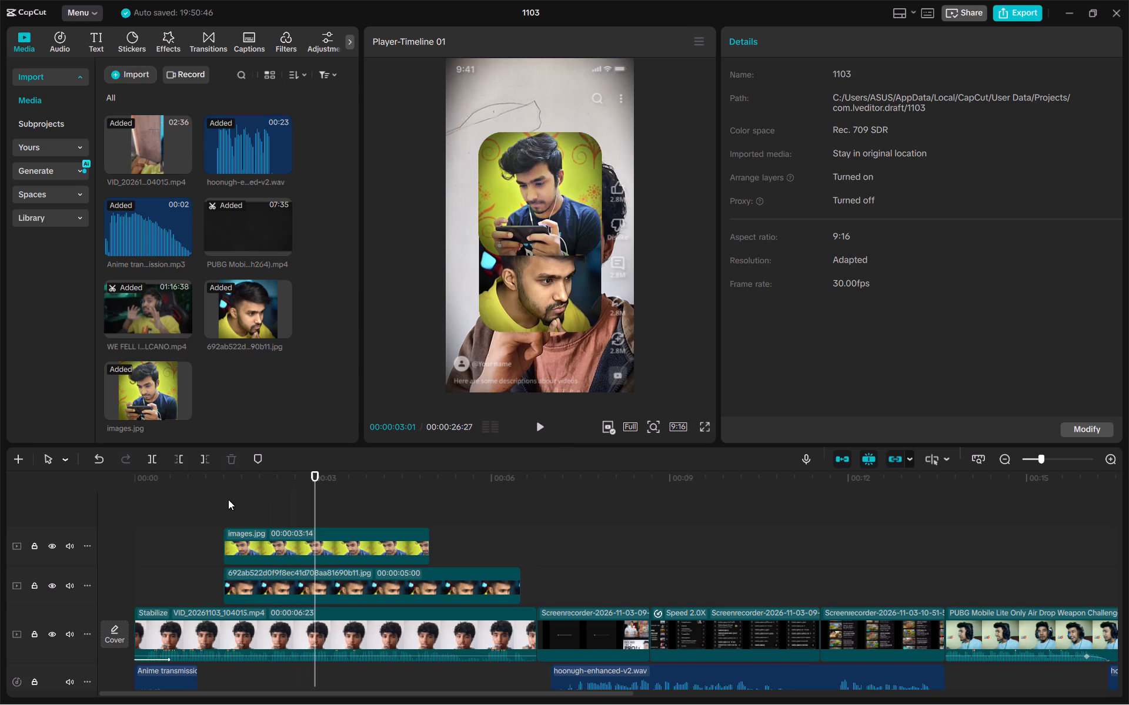
Shift the centred keyframe of images.jpg earlier, to about 00:00:03:00.
click(329, 538)
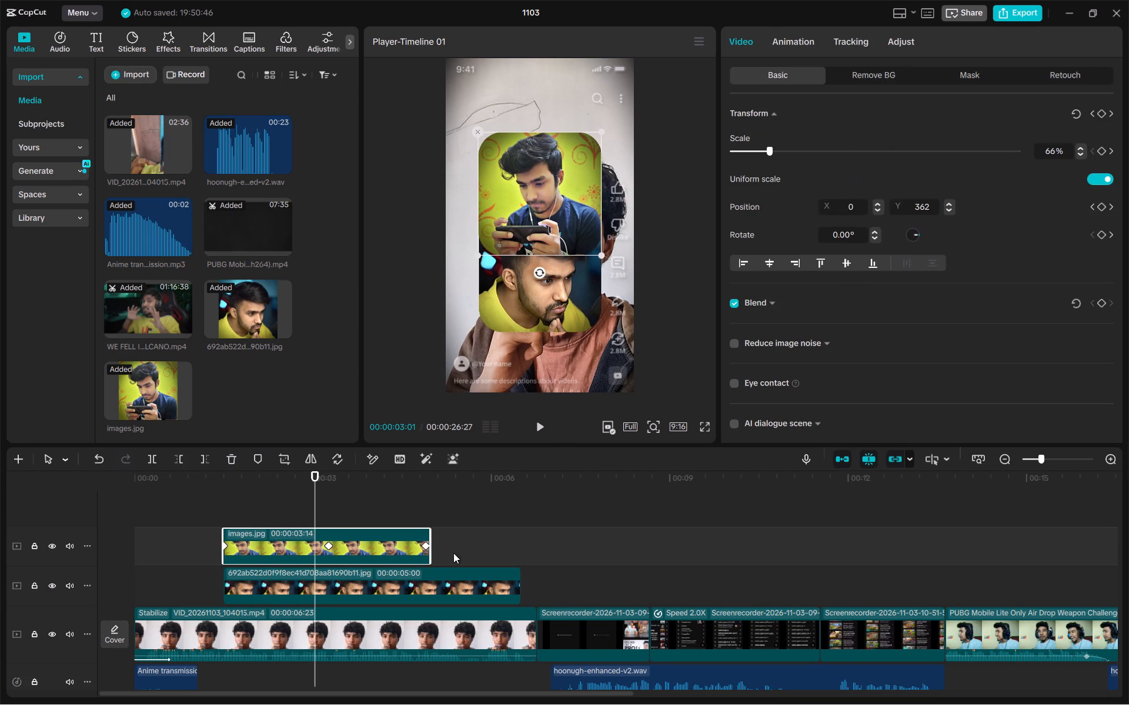
drag(322, 543, 306, 543)
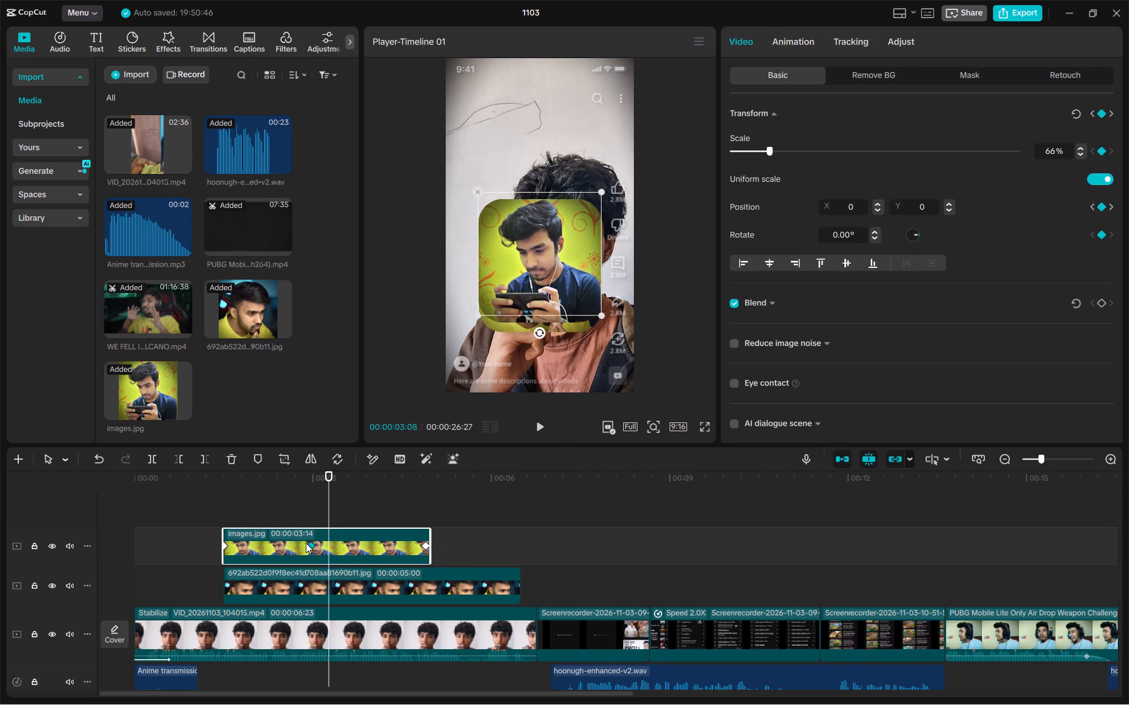
drag(306, 543, 313, 543)
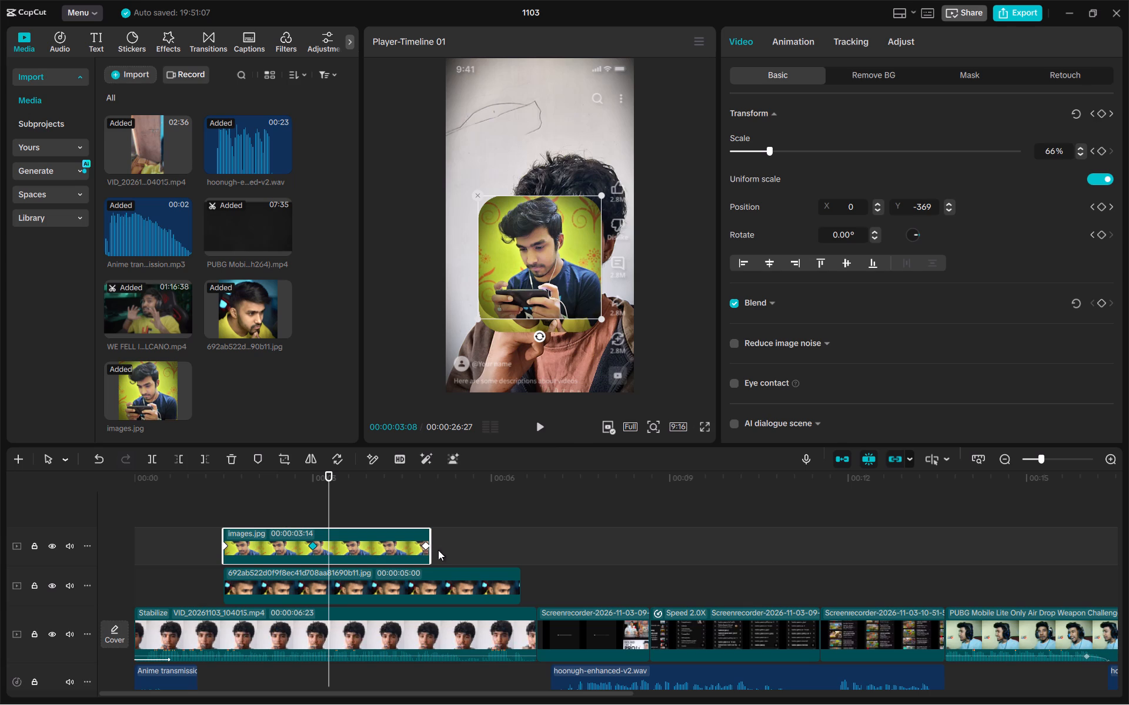
Shift the exit keyframe of images.jpg earlier and trim the clip's end to it, for a duration of 00:00:02:20.
drag(425, 545, 383, 545)
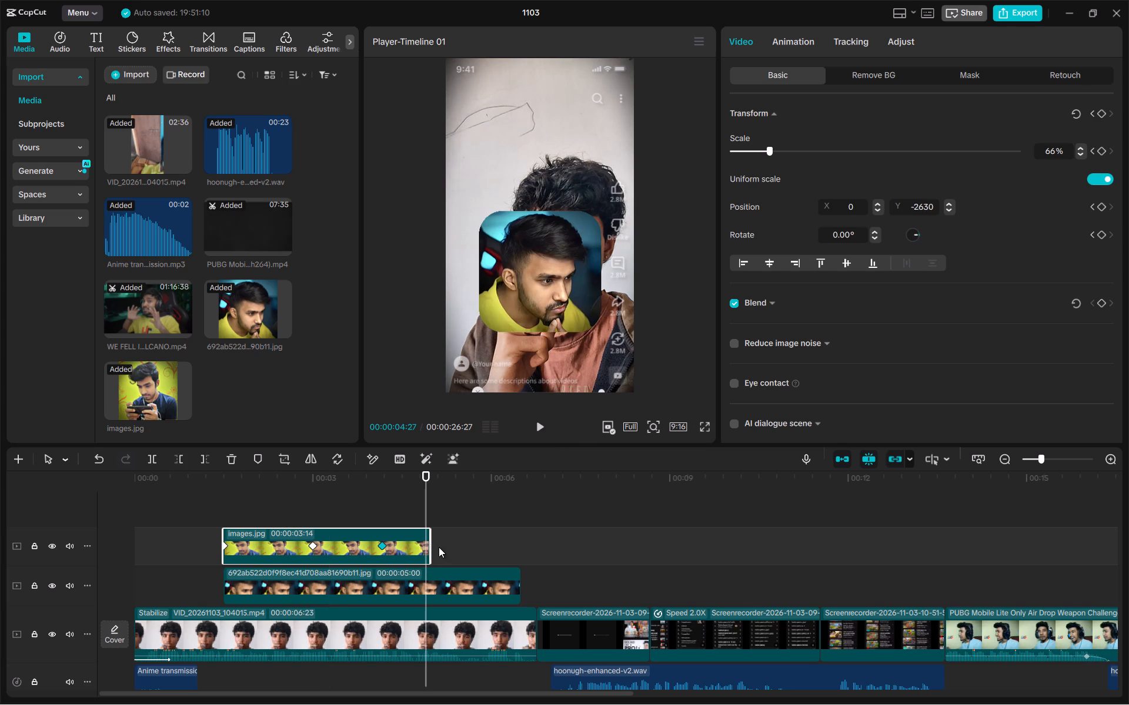
drag(430, 546, 385, 542)
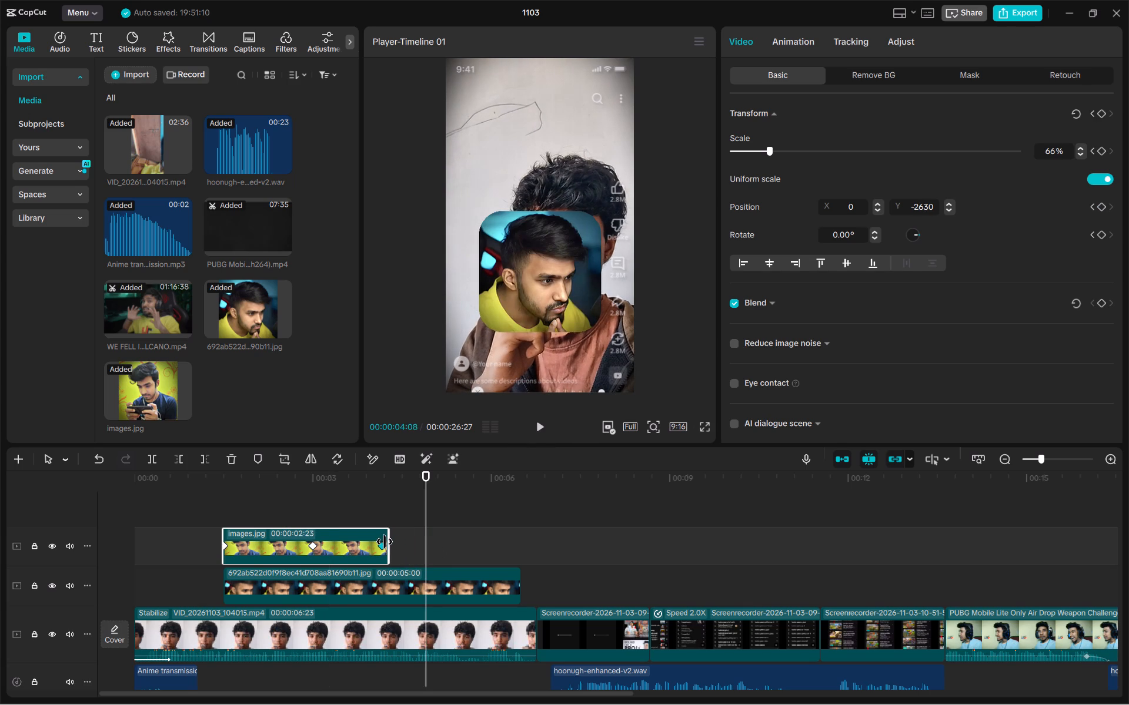
drag(385, 542, 380, 542)
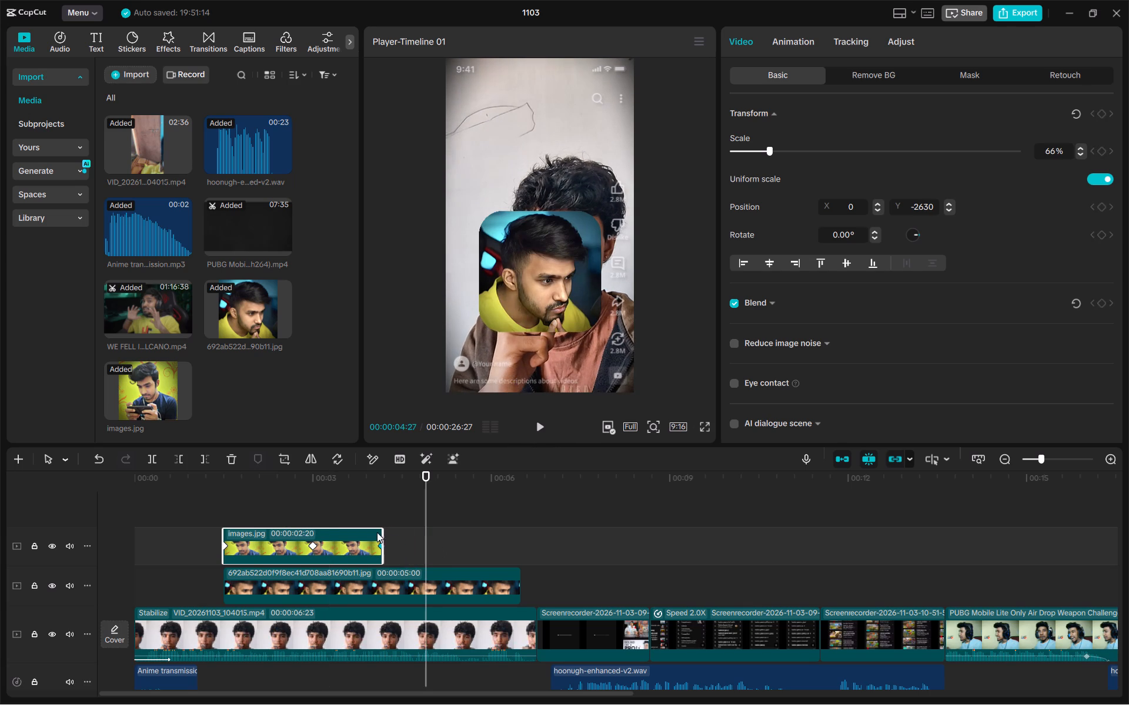
Preview the motion of images.jpg and shift its centred keyframe slightly earlier, just before 00:00:03:00.
click(373, 525)
drag(373, 525, 241, 530)
click(227, 508)
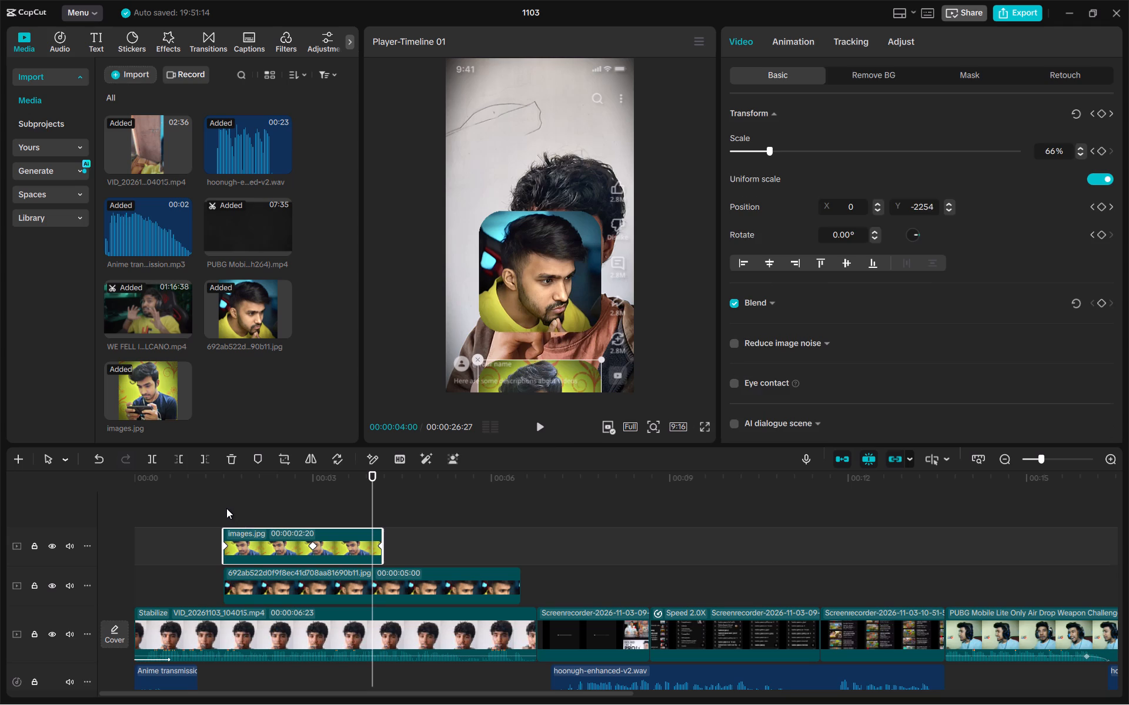
key(space)
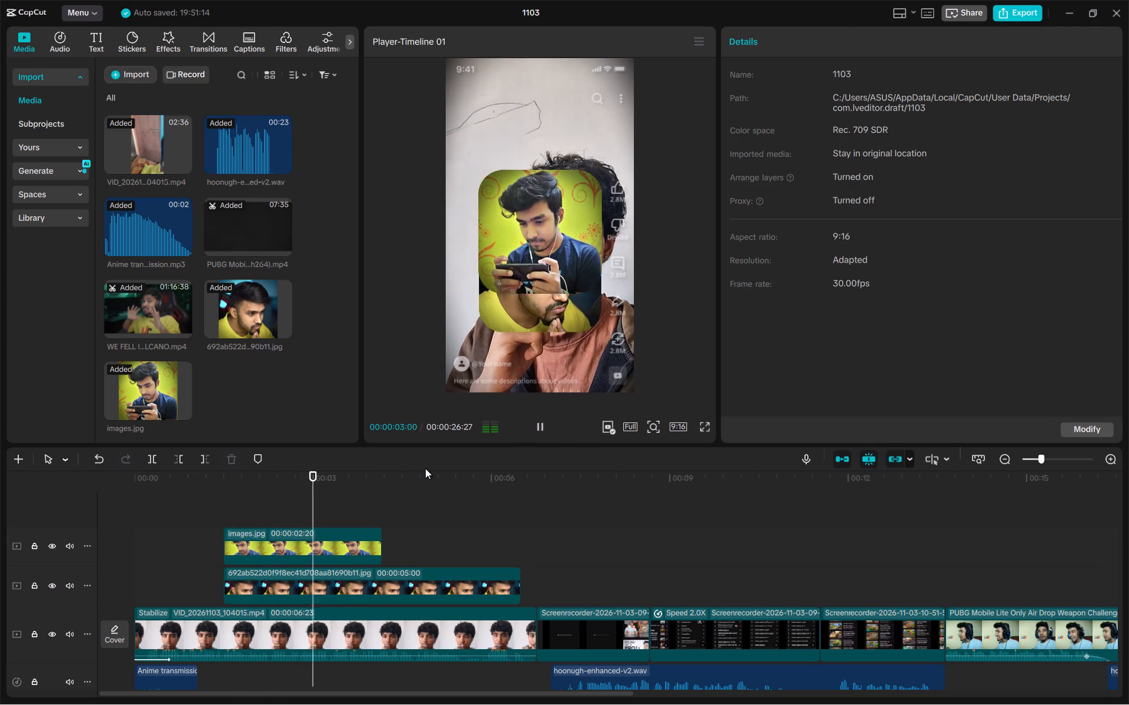
key(space)
click(323, 525)
click(303, 558)
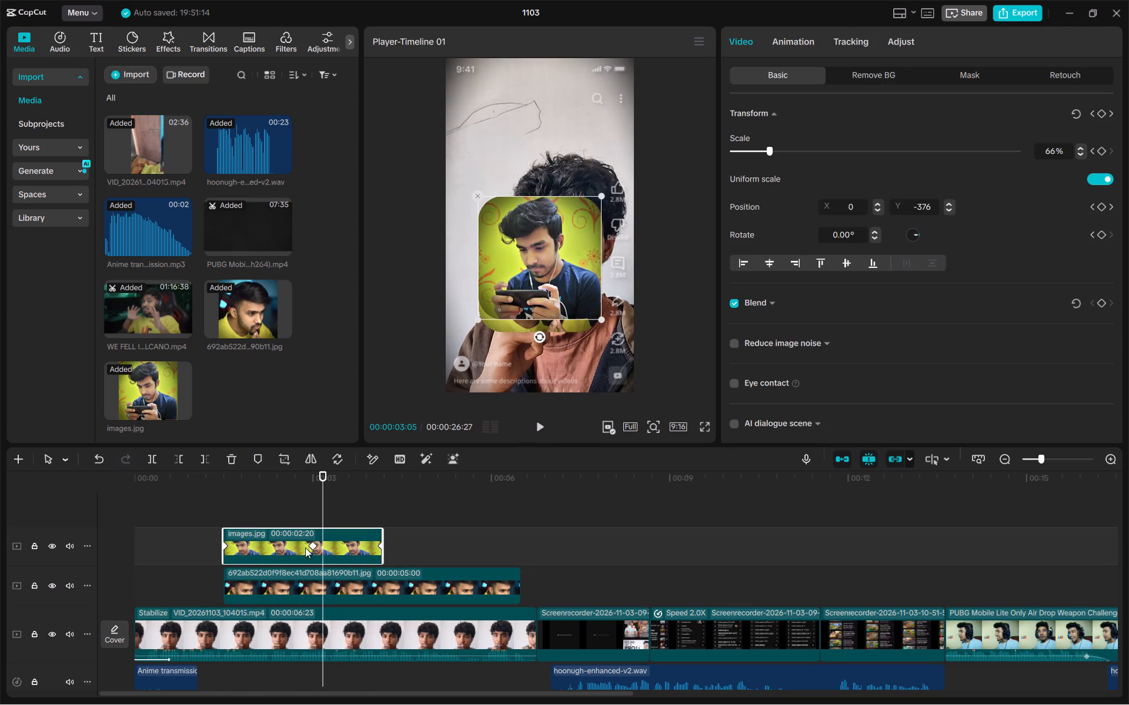
click(309, 543)
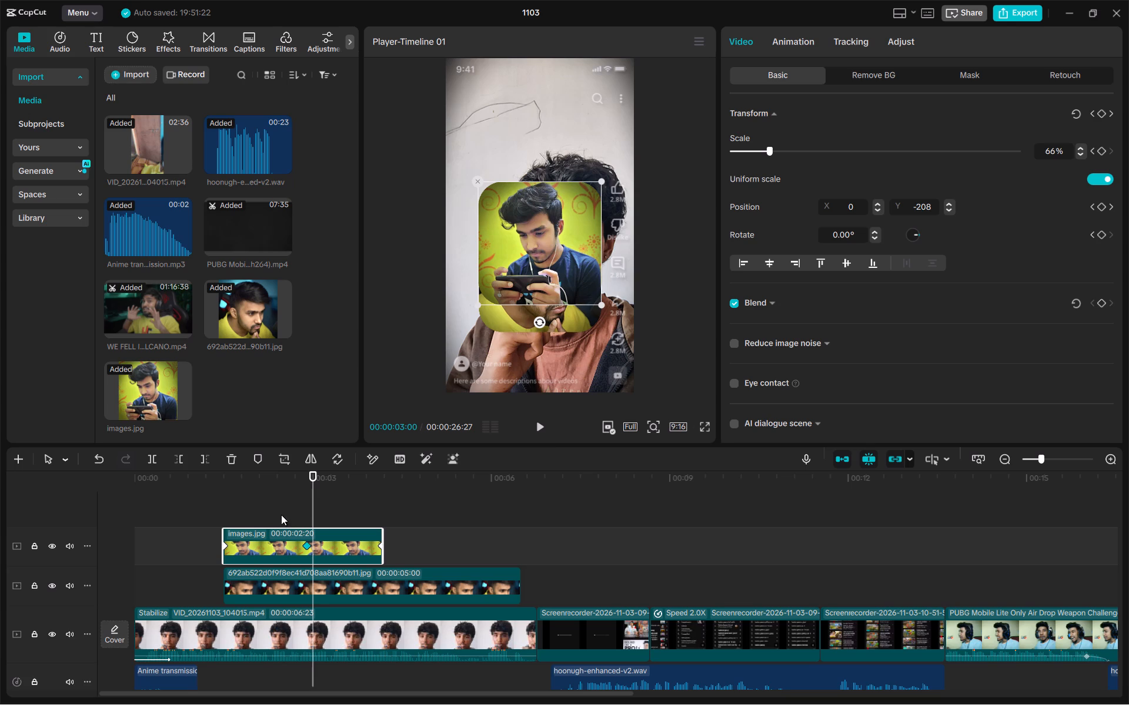
Look through the Animation, Tracking, Adjust and basic Video settings of images.jpg for motion options.
click(281, 515)
click(287, 539)
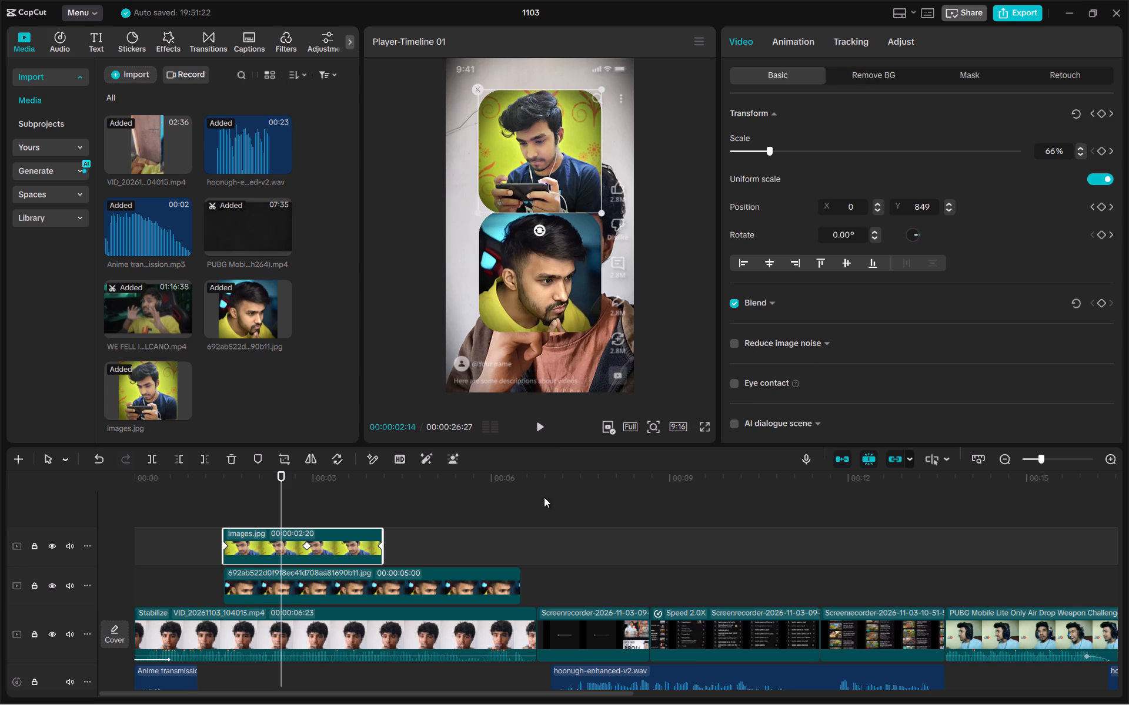
click(796, 47)
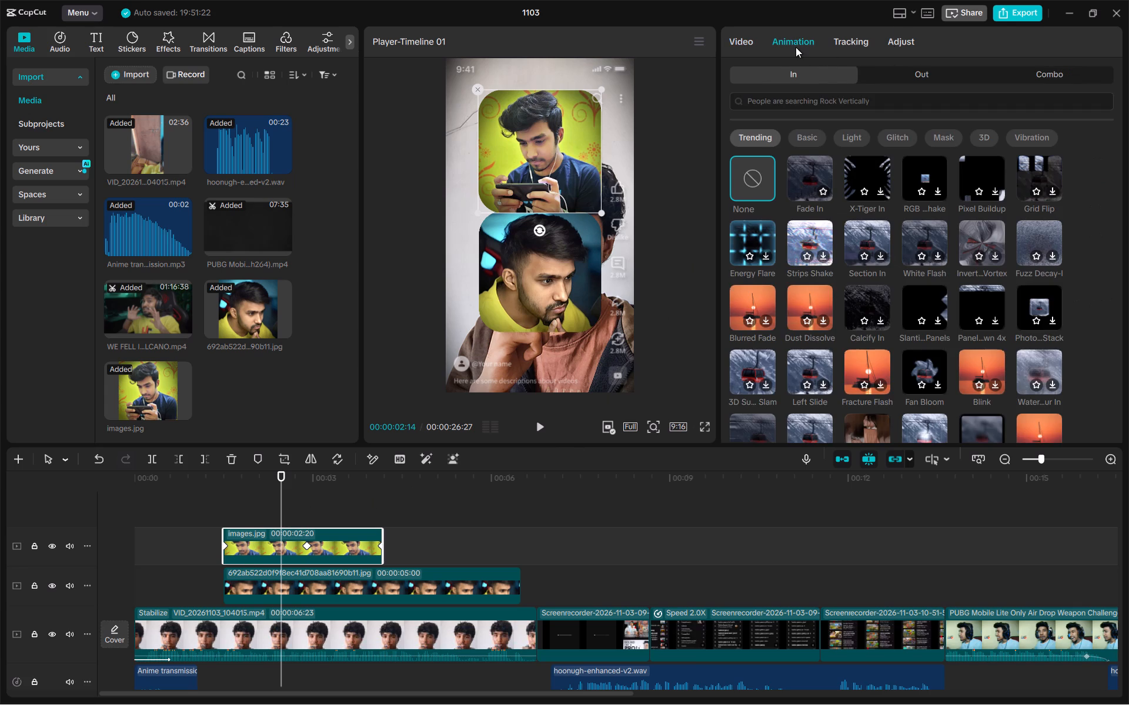
click(862, 43)
click(890, 45)
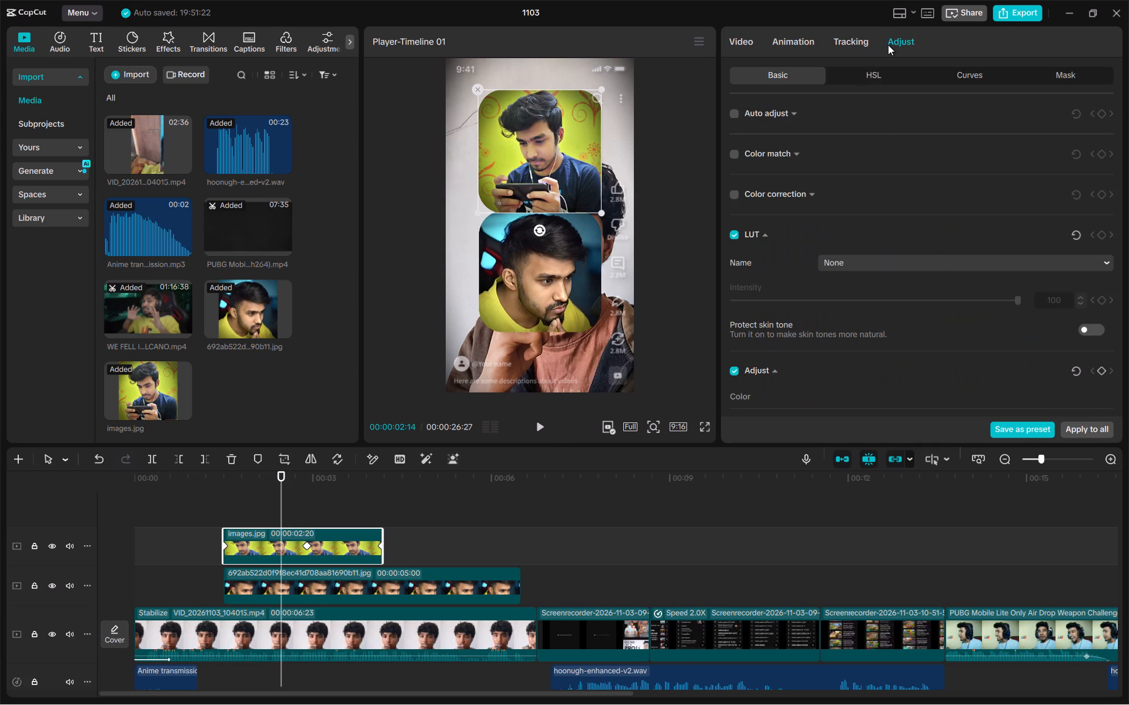
click(756, 43)
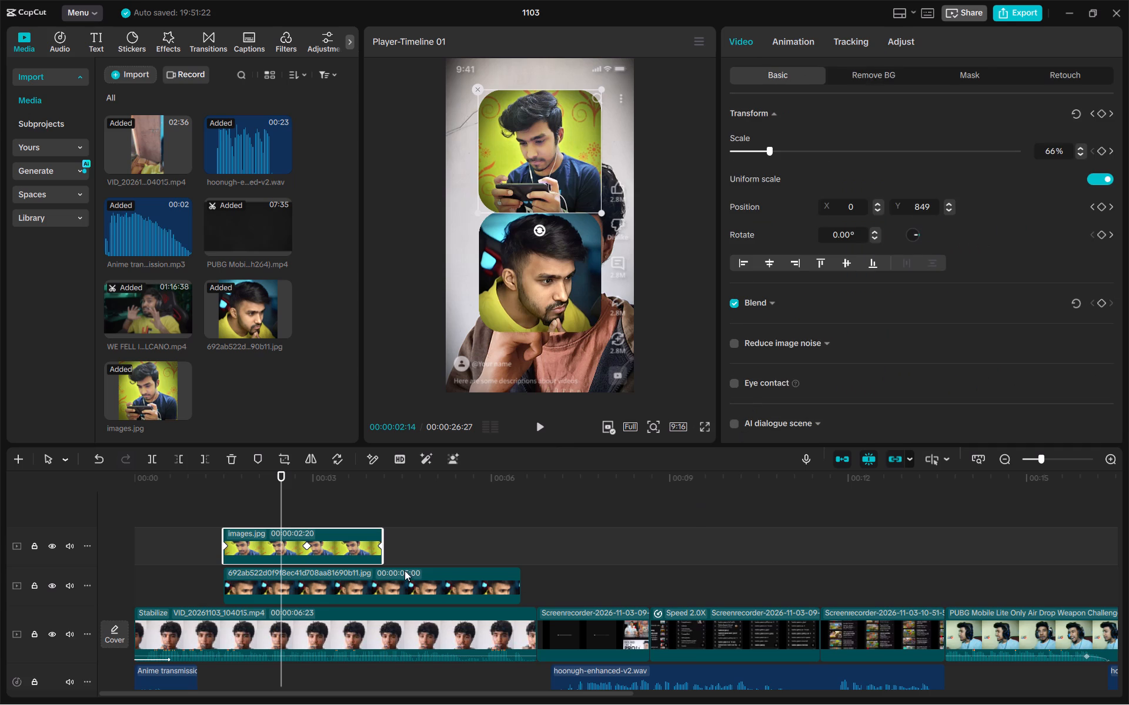
click(259, 508)
click(258, 536)
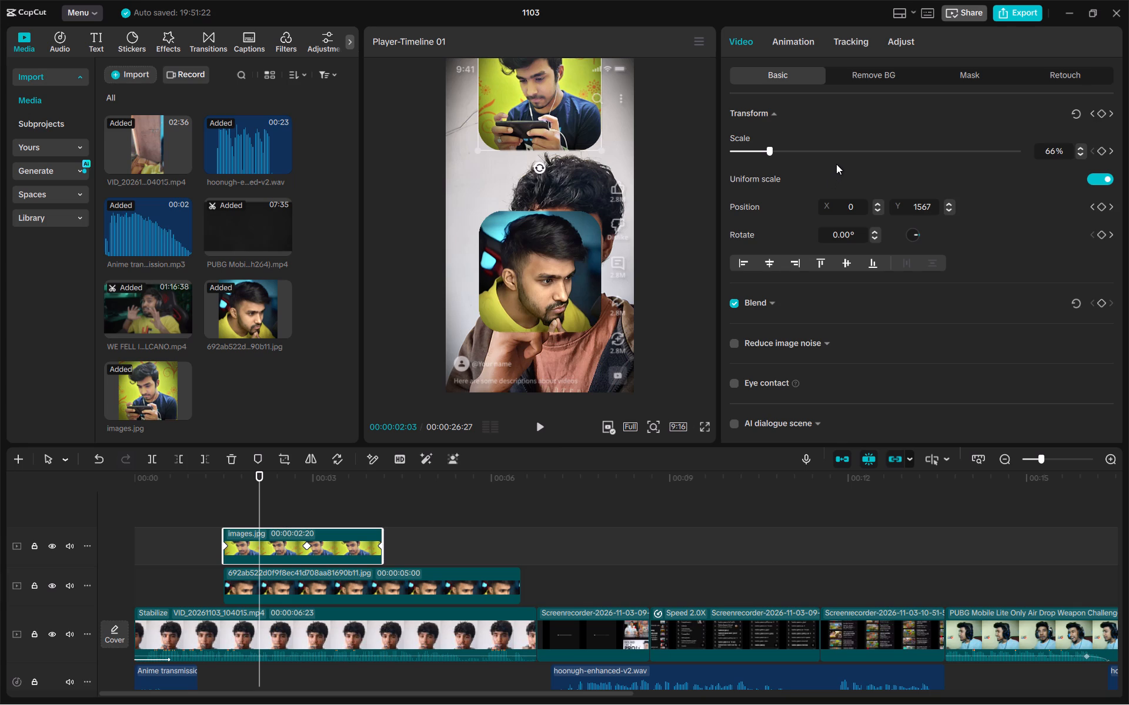
scroll(834, 213, down, 4)
scroll(834, 213, up, 2)
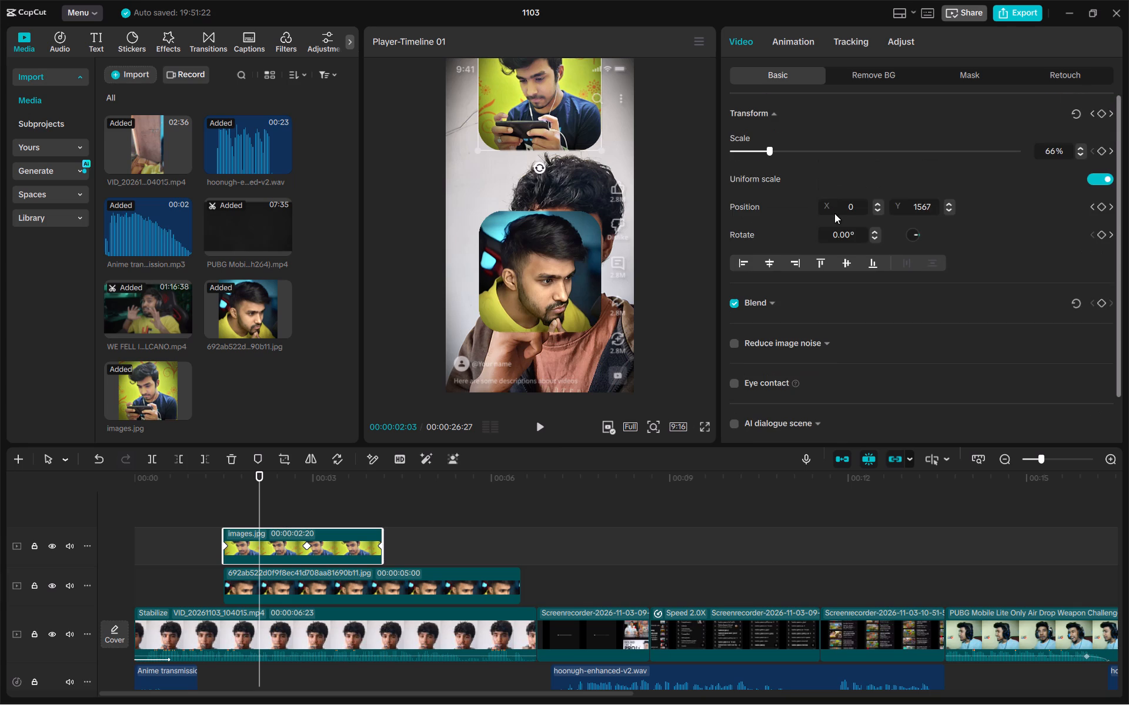
scroll(834, 213, up, 1)
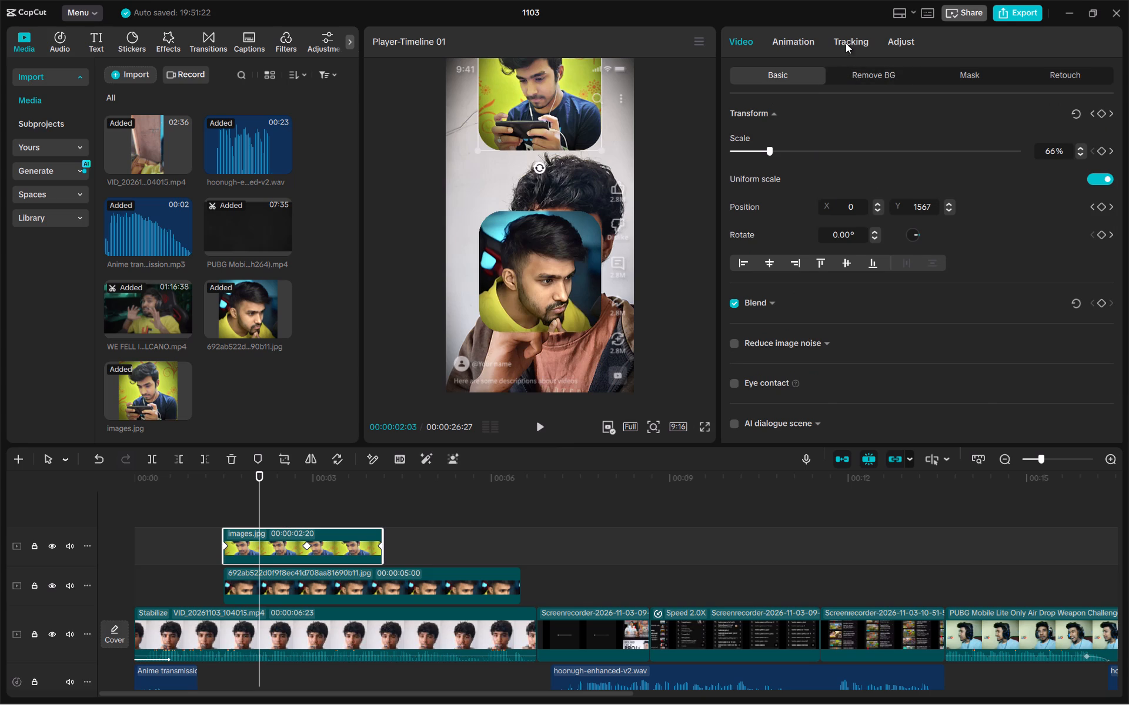
click(797, 36)
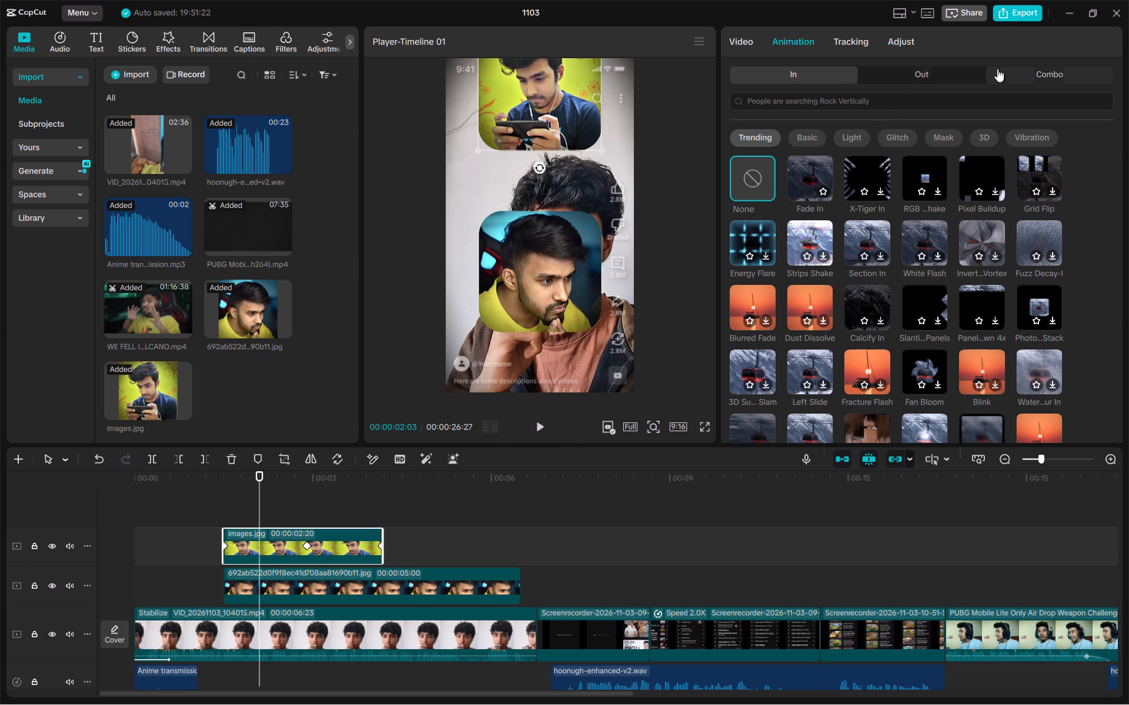
click(757, 39)
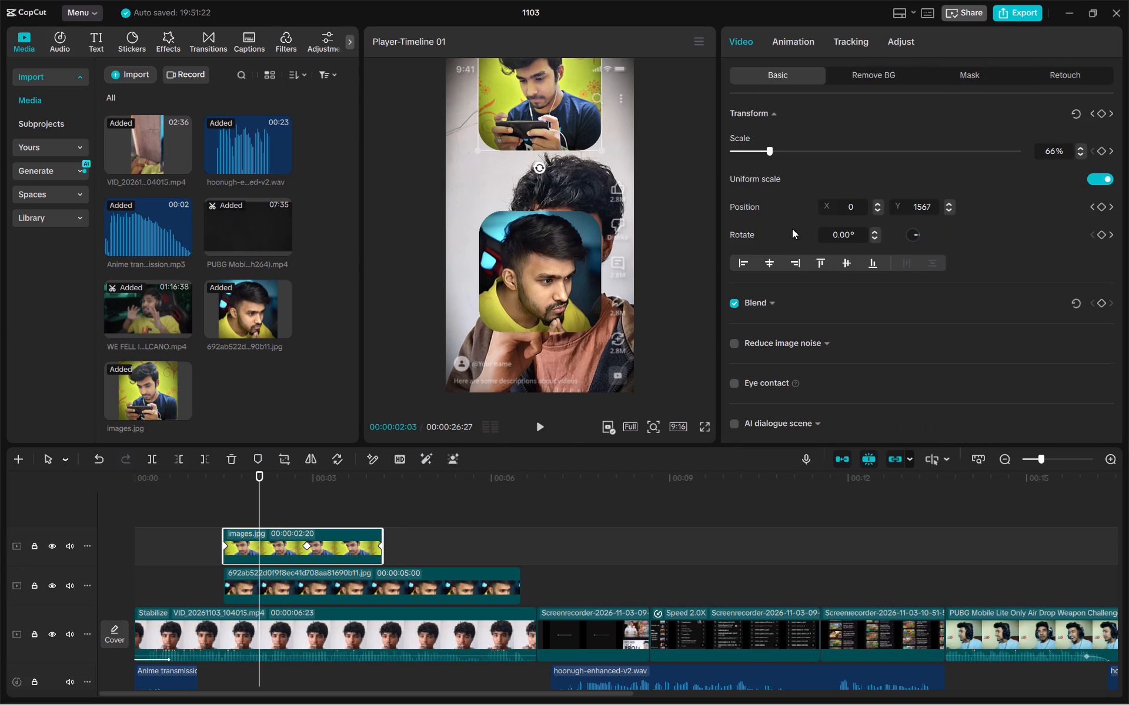
scroll(792, 229, down, 4)
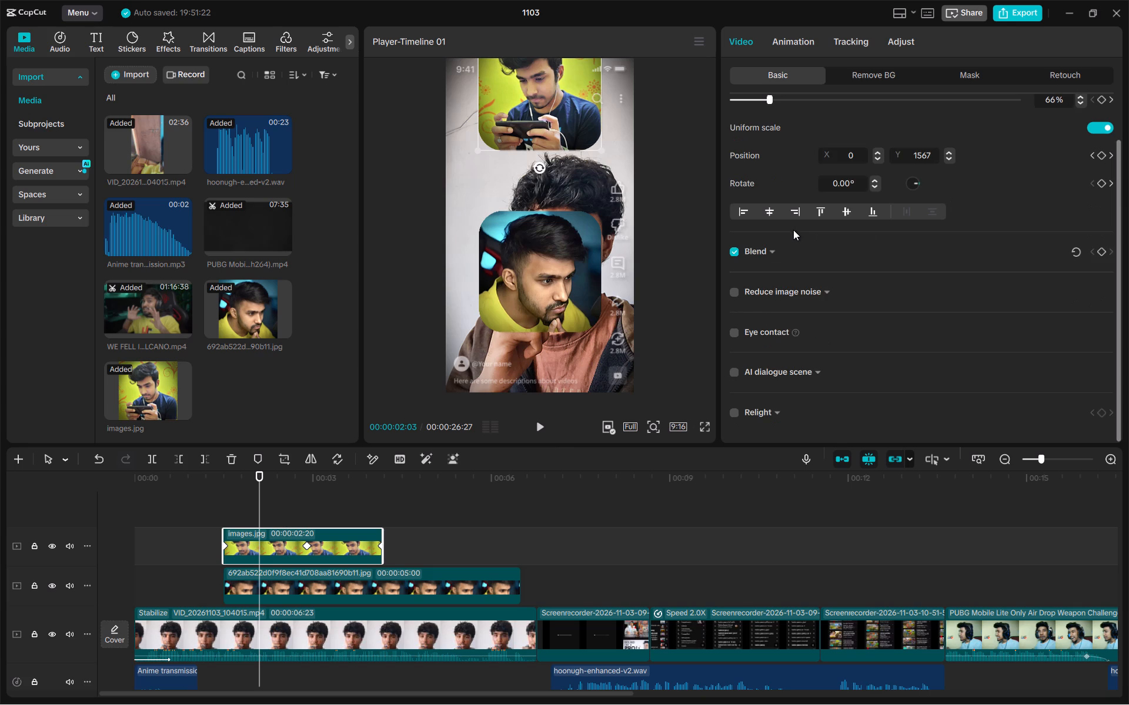
scroll(754, 337, up, 3)
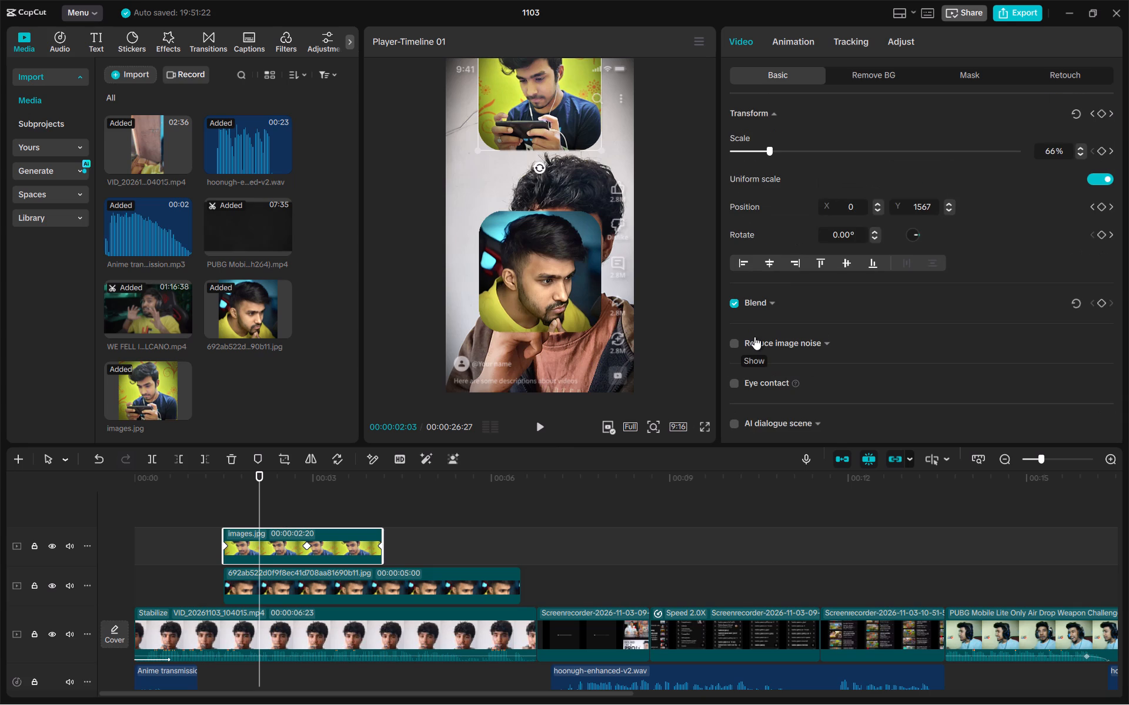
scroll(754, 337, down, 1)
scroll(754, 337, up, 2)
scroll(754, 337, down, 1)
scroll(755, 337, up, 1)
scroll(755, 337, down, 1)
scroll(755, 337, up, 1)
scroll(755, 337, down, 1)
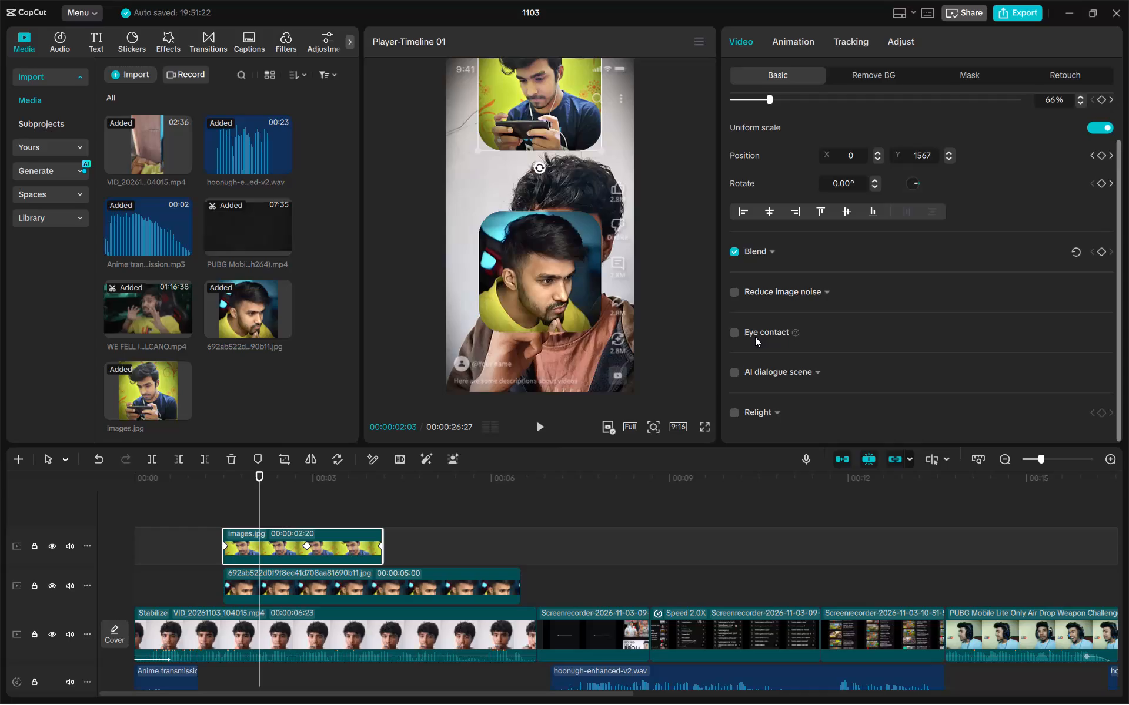
Show the variable speed animation graphs for the Transform keyframes of images.jpg.
right_click(340, 541)
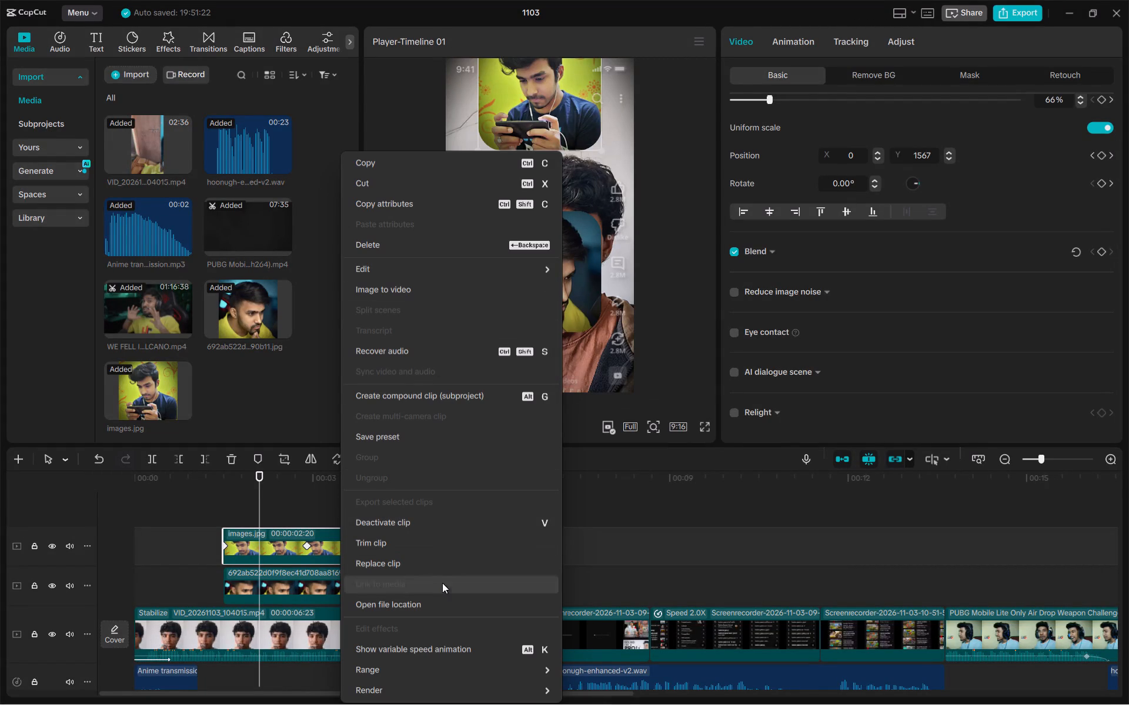
click(452, 648)
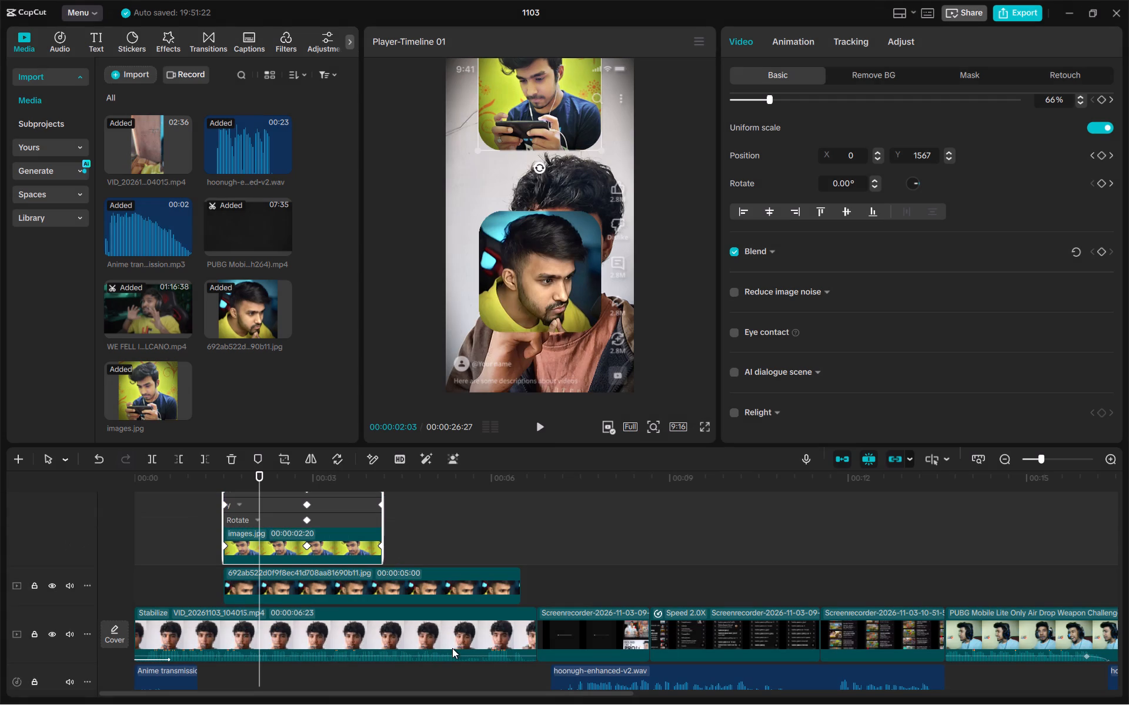
scroll(448, 581, up, 2)
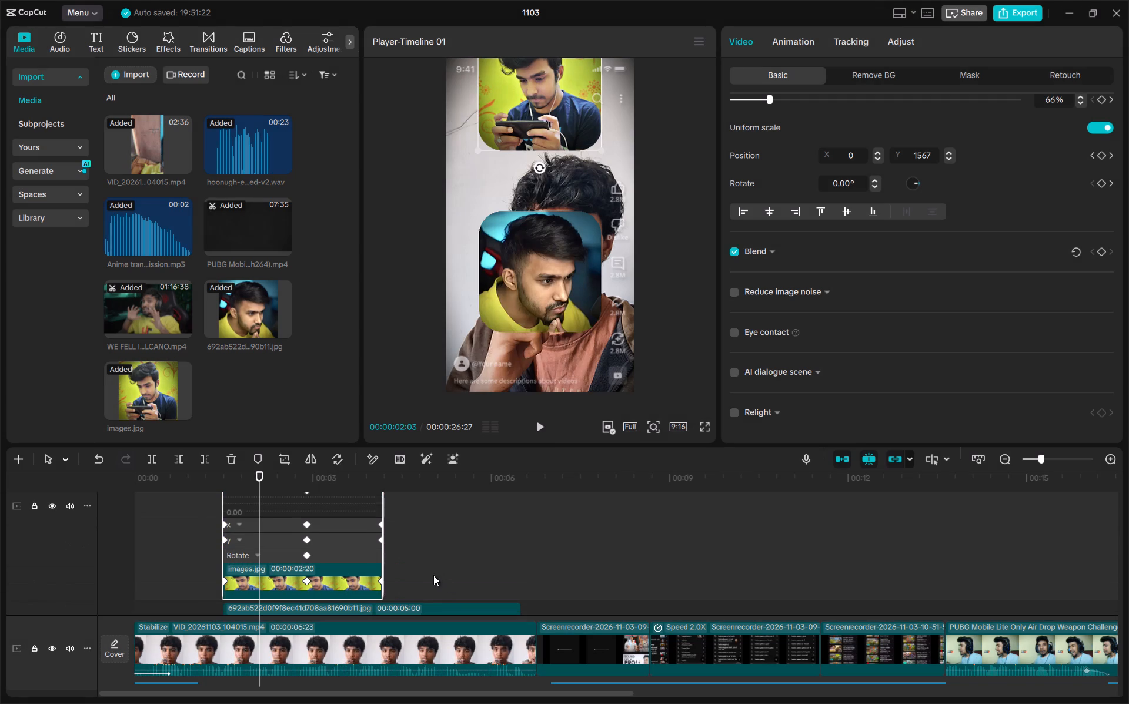
scroll(432, 575, up, 6)
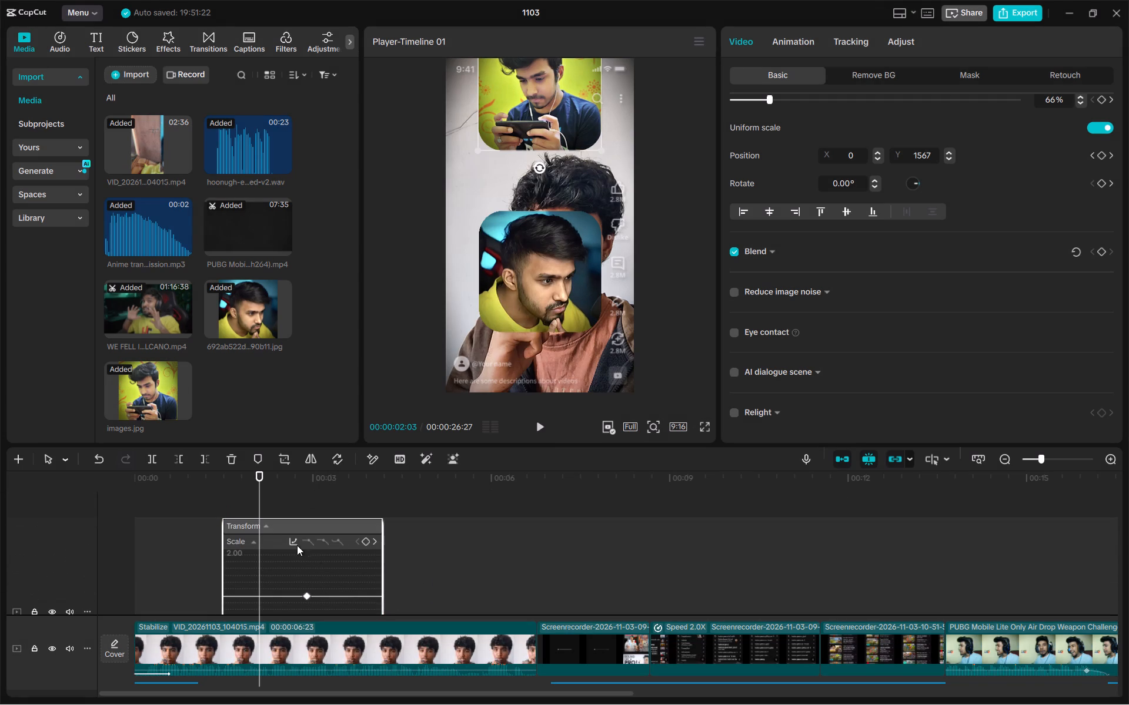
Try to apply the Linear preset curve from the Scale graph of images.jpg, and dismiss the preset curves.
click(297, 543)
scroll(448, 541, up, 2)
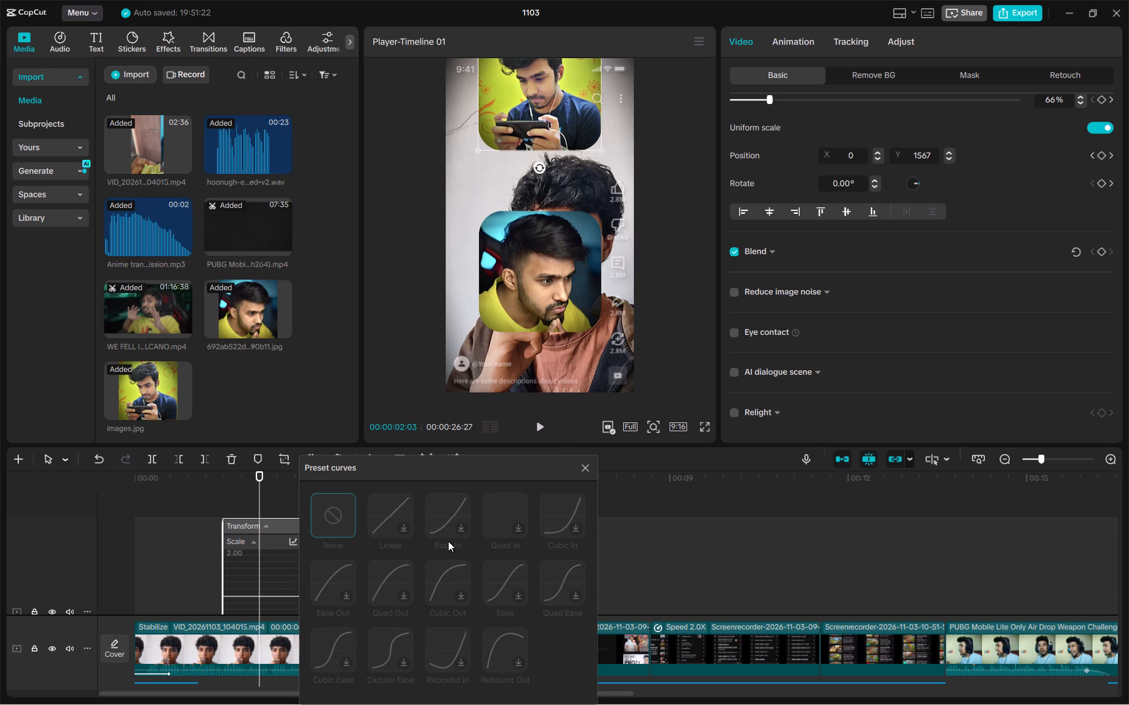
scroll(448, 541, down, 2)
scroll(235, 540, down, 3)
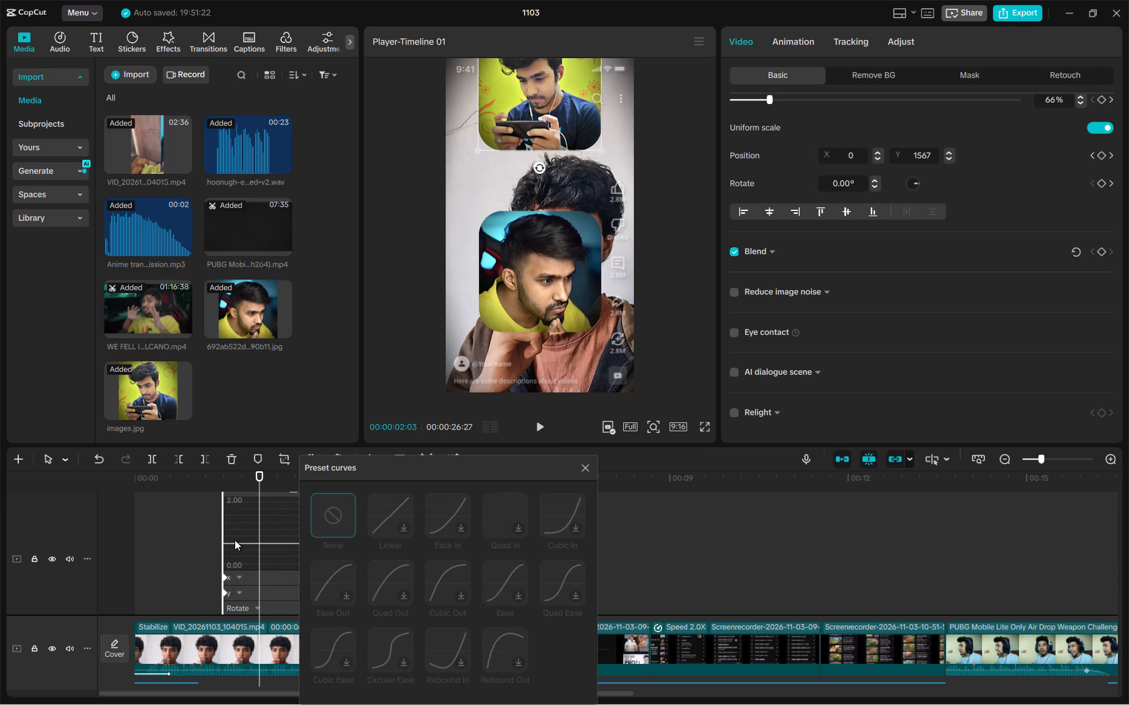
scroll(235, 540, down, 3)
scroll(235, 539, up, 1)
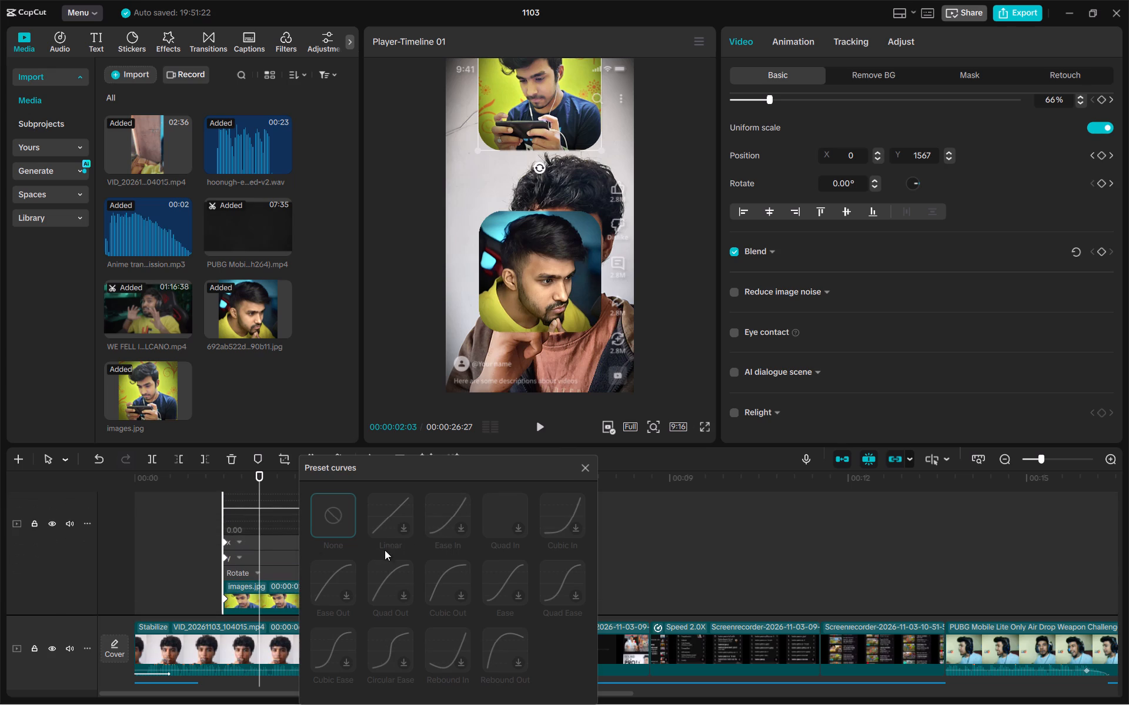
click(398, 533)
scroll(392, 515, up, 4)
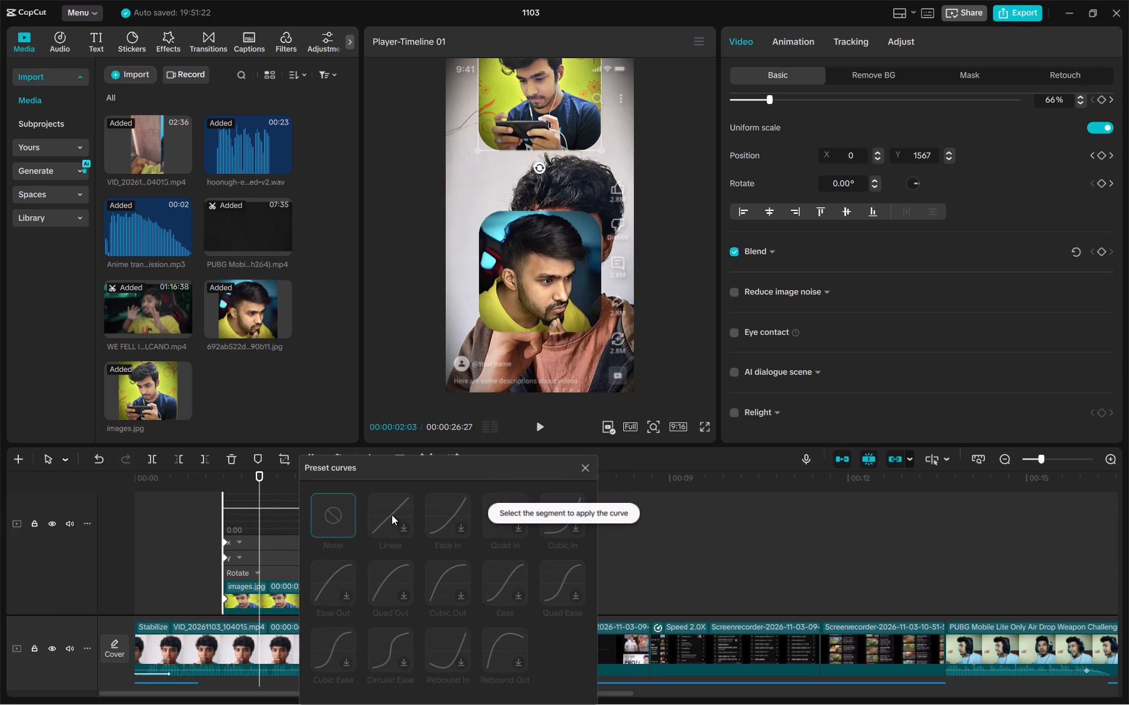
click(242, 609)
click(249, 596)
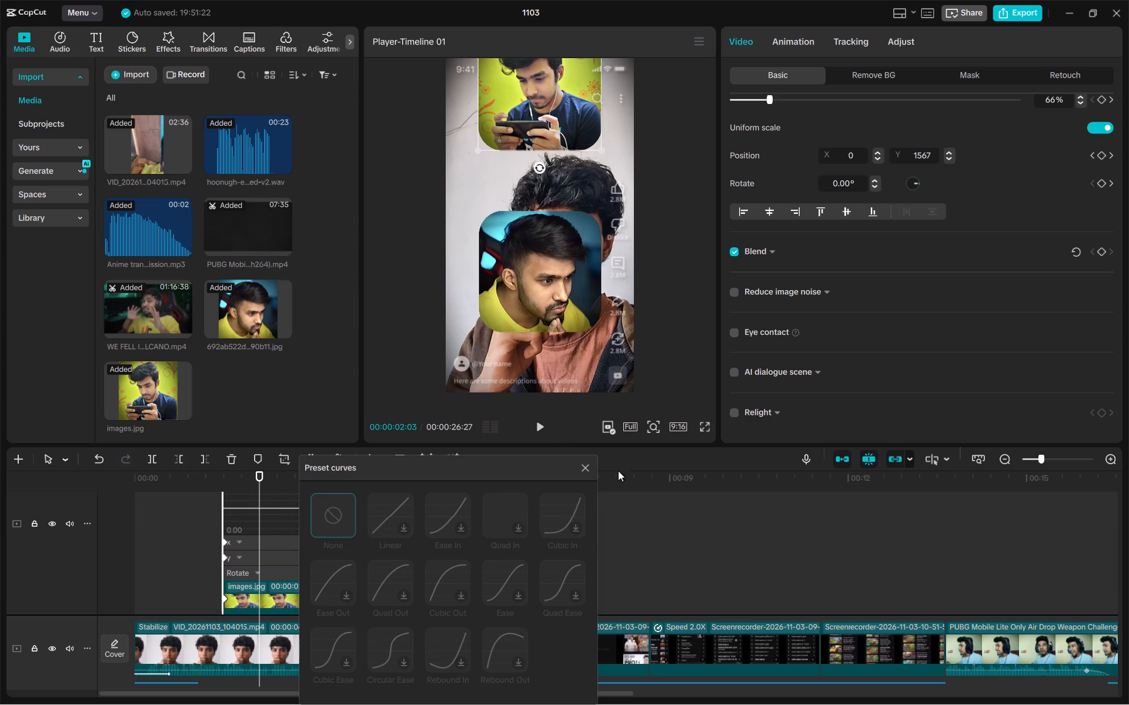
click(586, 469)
Expand the Rotate, X and Y graphs of images.jpg and look over the curves of its Transform keyframes.
click(262, 584)
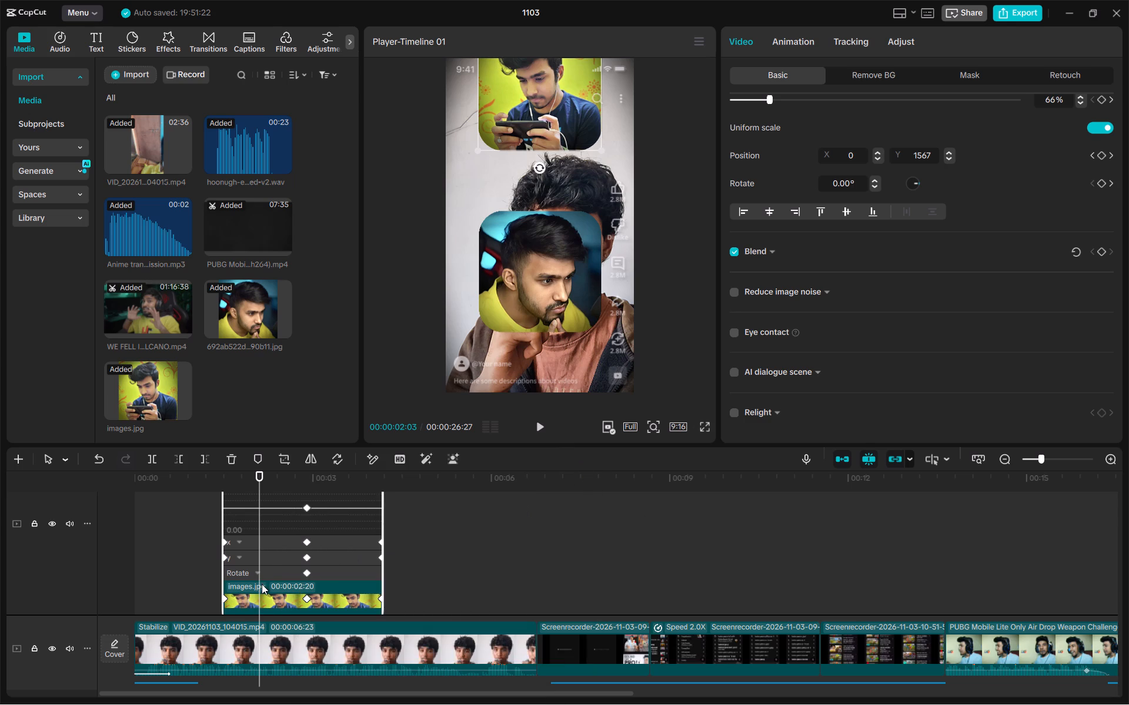
click(266, 614)
click(272, 572)
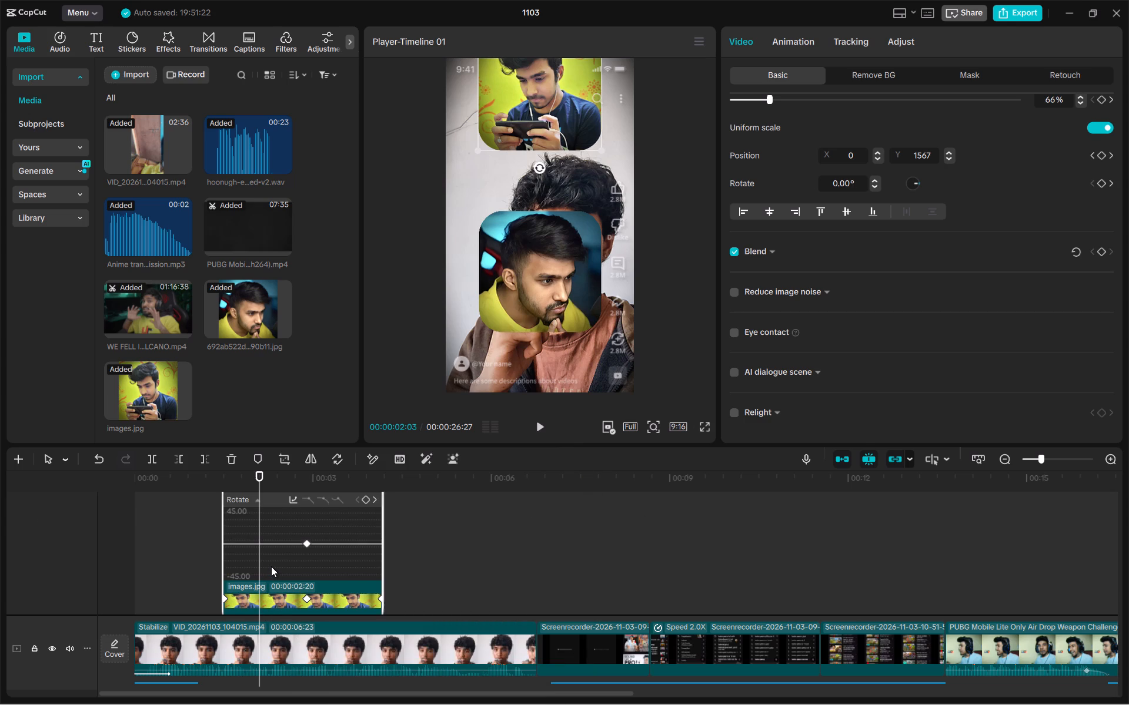
scroll(271, 566, down, 1)
scroll(271, 566, up, 4)
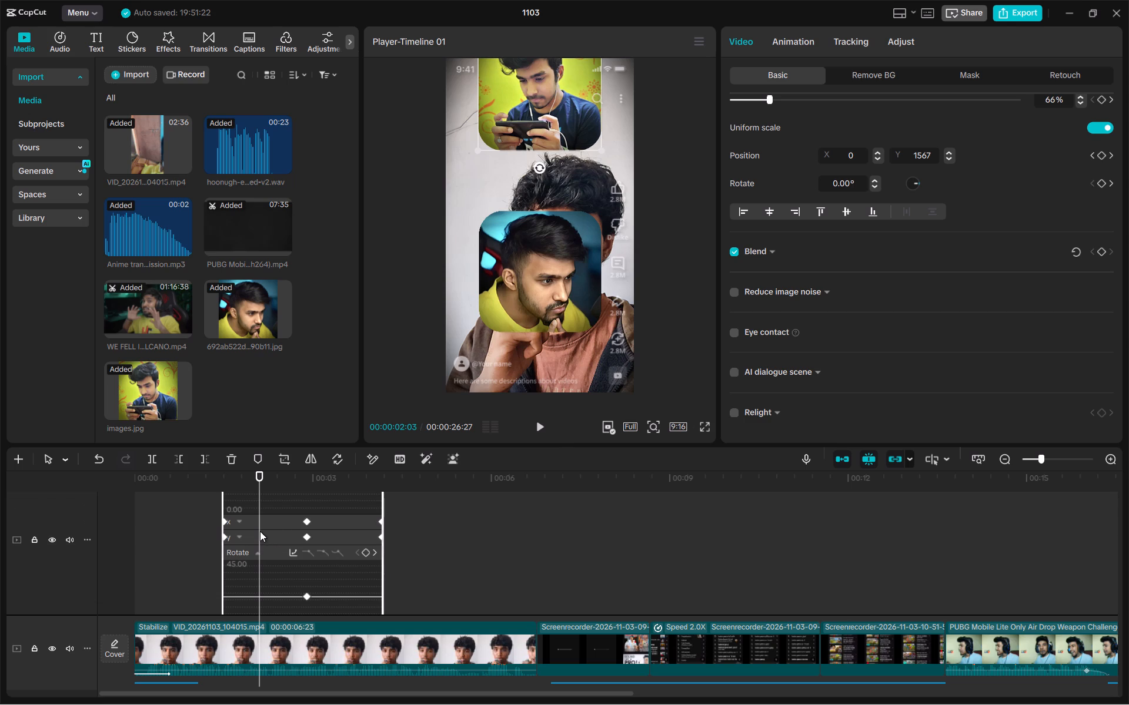
click(259, 526)
click(259, 533)
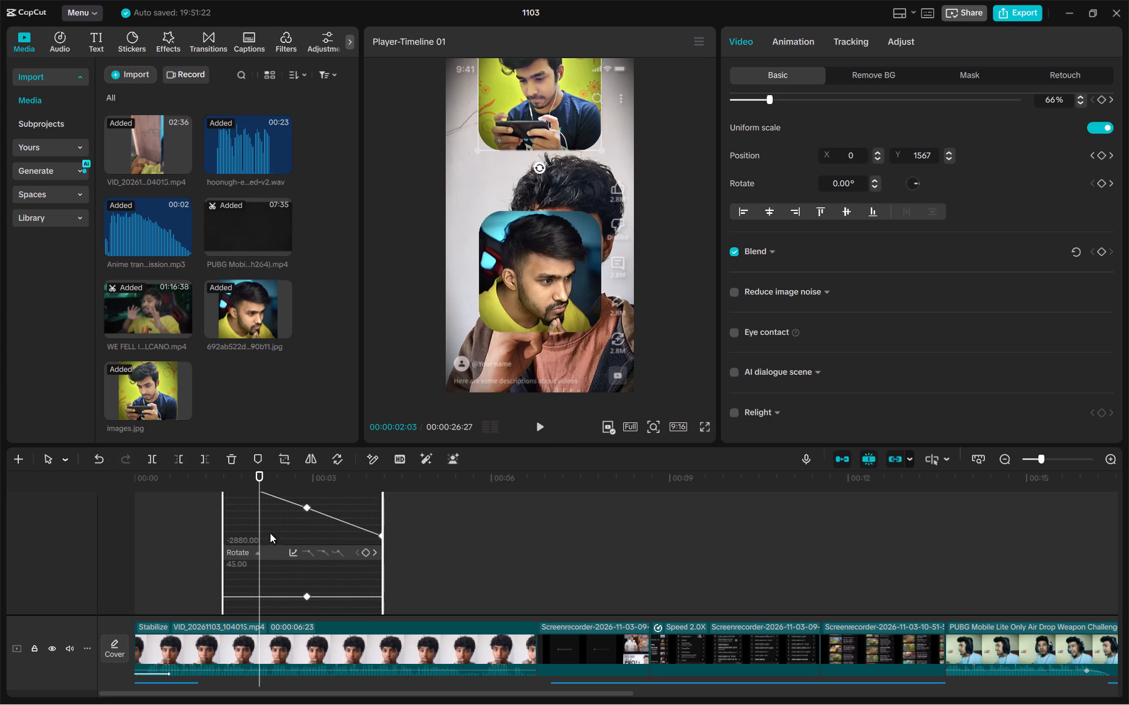
scroll(270, 533, up, 11)
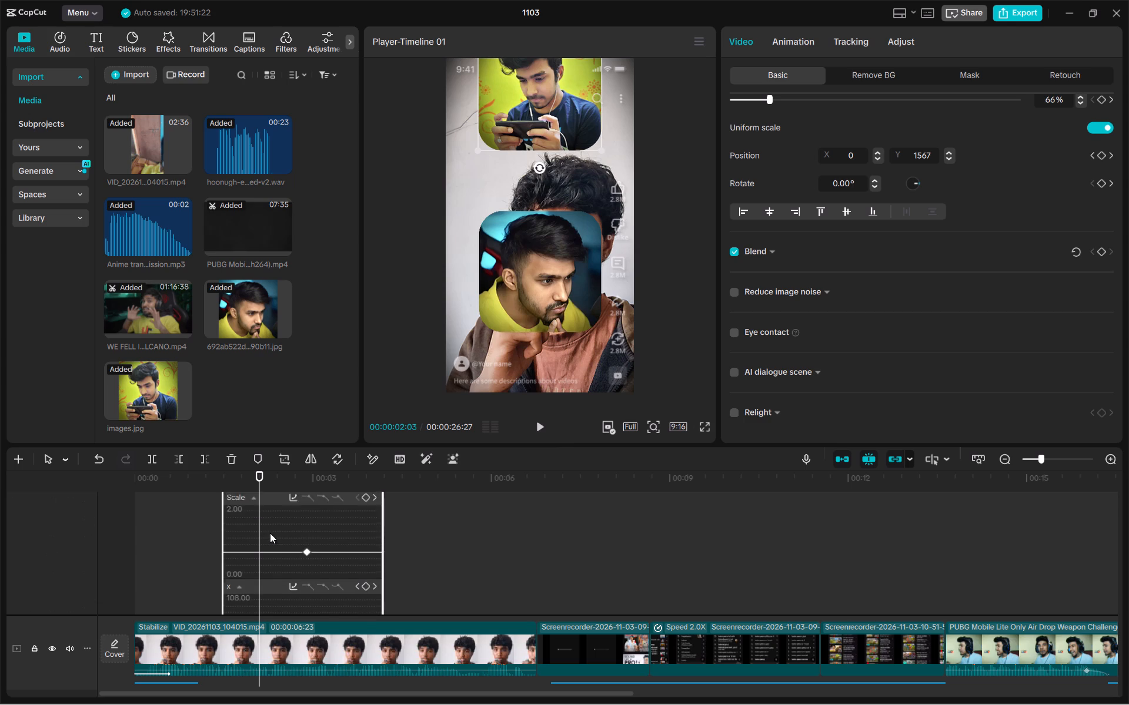
scroll(270, 533, up, 3)
scroll(270, 533, down, 14)
scroll(270, 533, up, 1)
scroll(270, 533, down, 2)
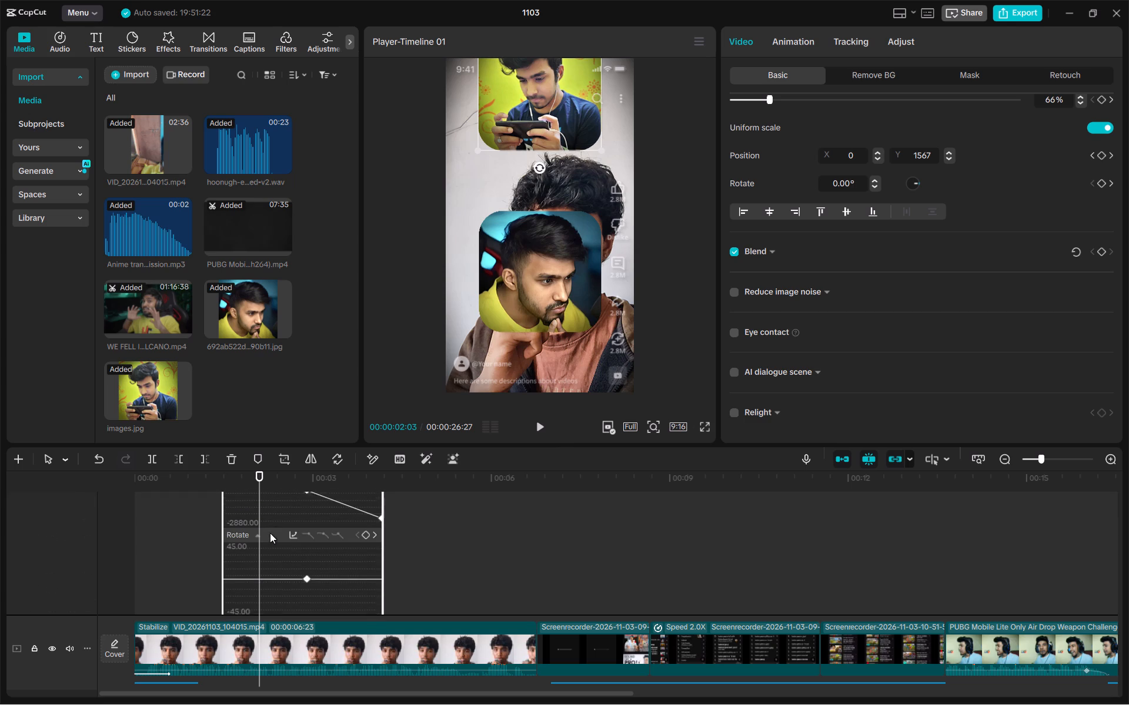
scroll(270, 533, down, 4)
Preview the slide-in of images.jpg from just before the clip starts, stopping at 00:00:02:00.
click(216, 541)
key(space)
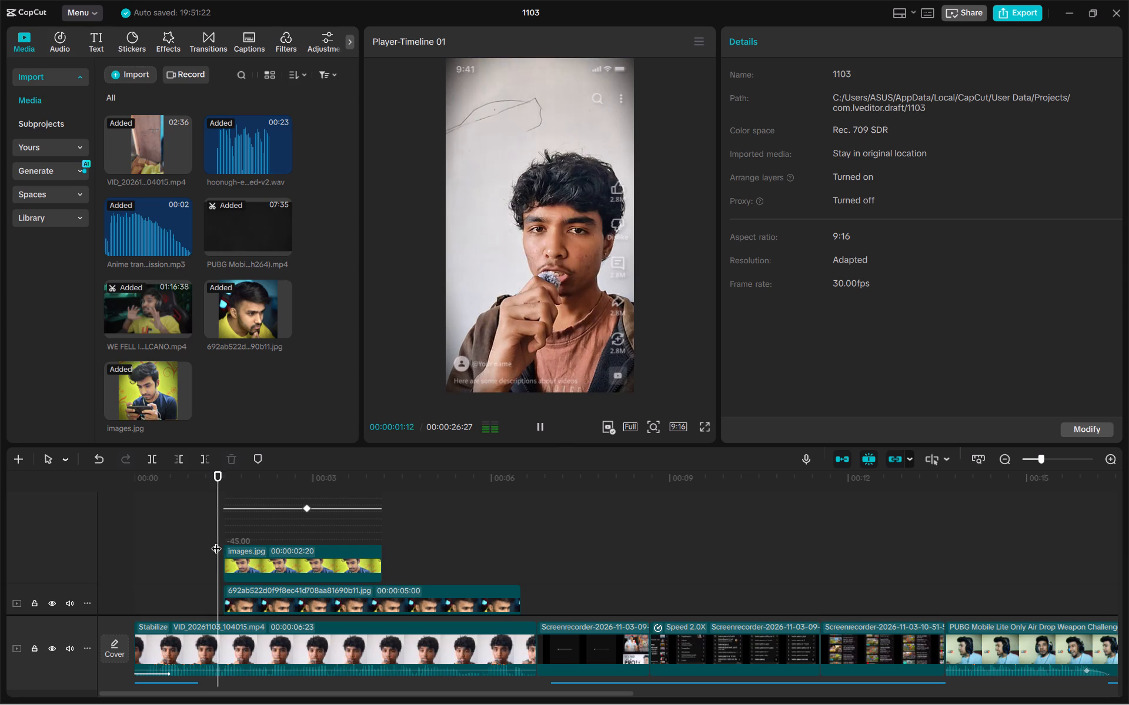
key(space)
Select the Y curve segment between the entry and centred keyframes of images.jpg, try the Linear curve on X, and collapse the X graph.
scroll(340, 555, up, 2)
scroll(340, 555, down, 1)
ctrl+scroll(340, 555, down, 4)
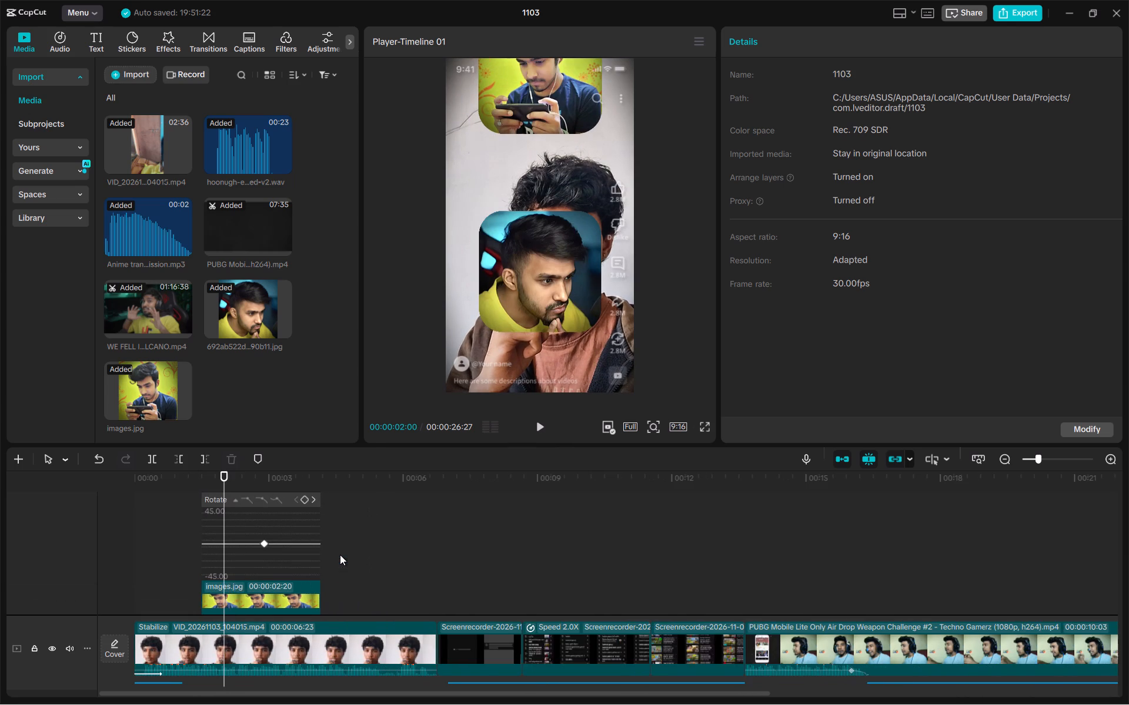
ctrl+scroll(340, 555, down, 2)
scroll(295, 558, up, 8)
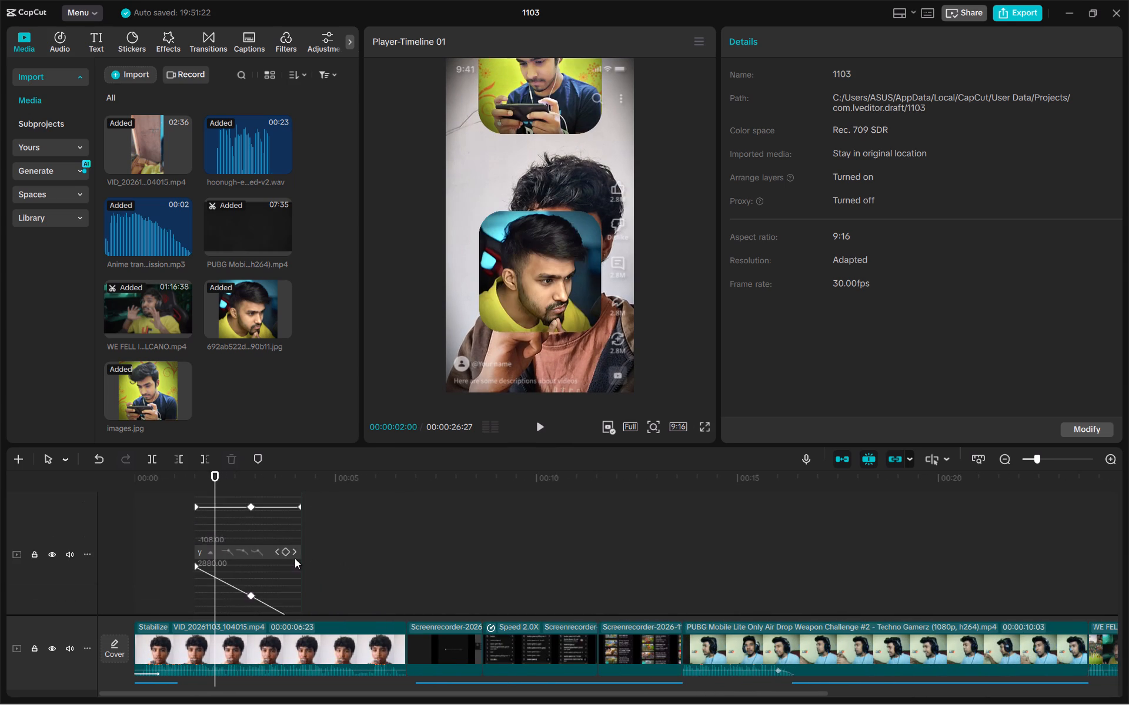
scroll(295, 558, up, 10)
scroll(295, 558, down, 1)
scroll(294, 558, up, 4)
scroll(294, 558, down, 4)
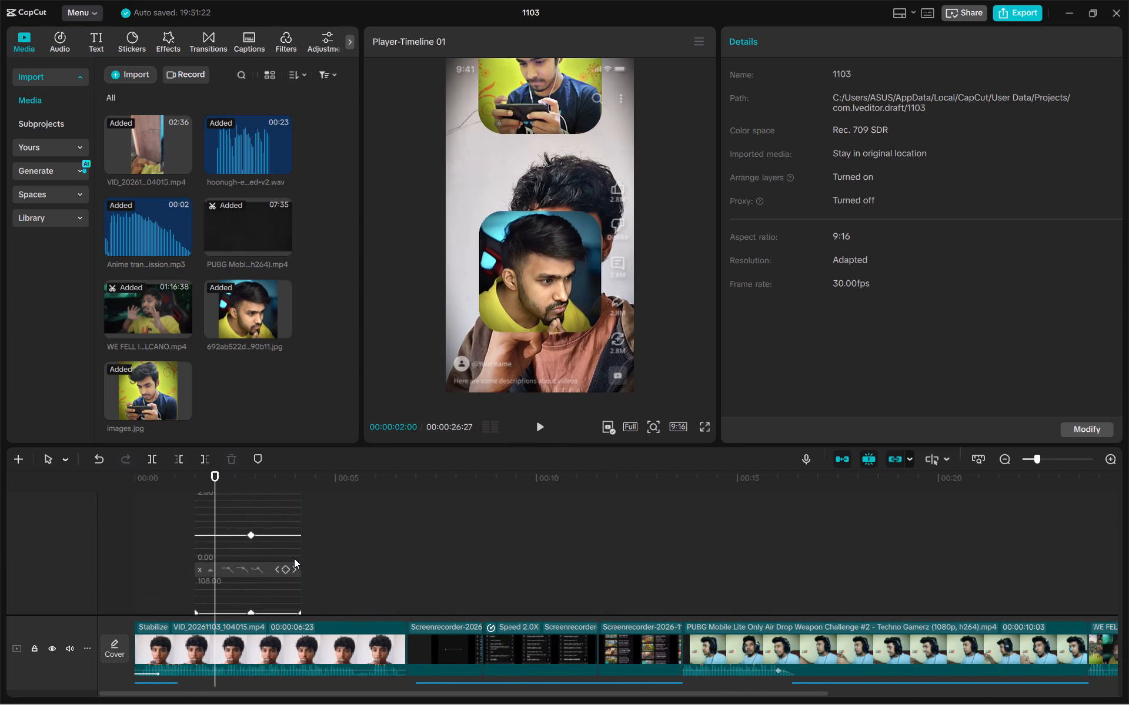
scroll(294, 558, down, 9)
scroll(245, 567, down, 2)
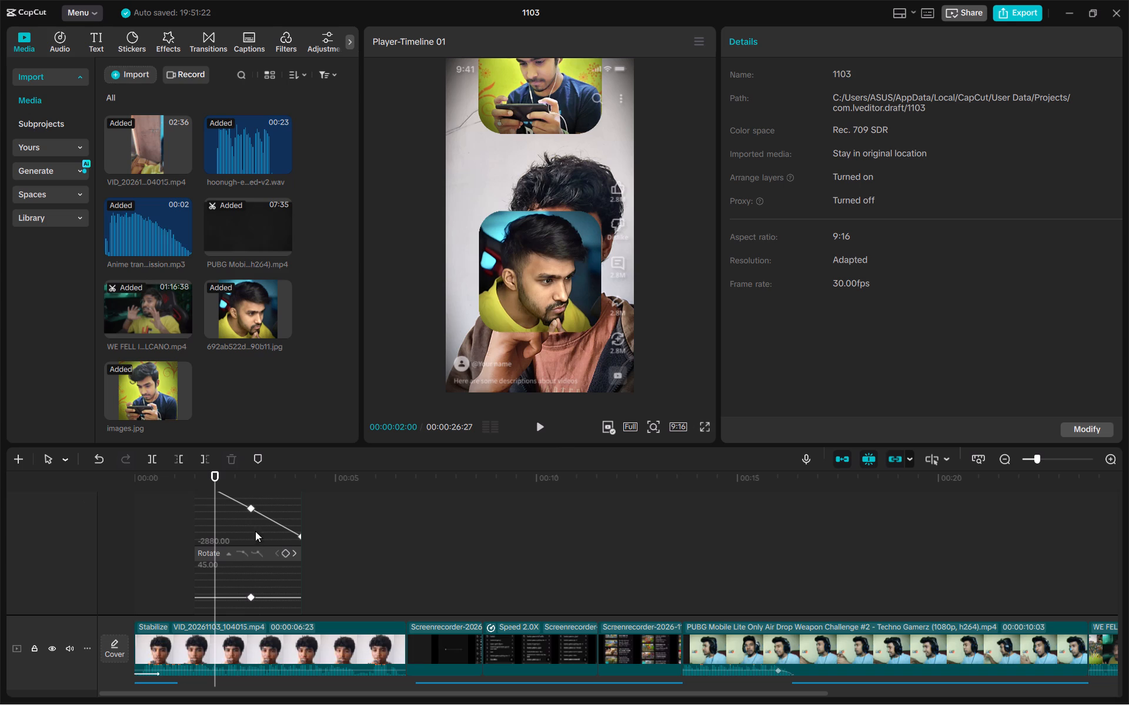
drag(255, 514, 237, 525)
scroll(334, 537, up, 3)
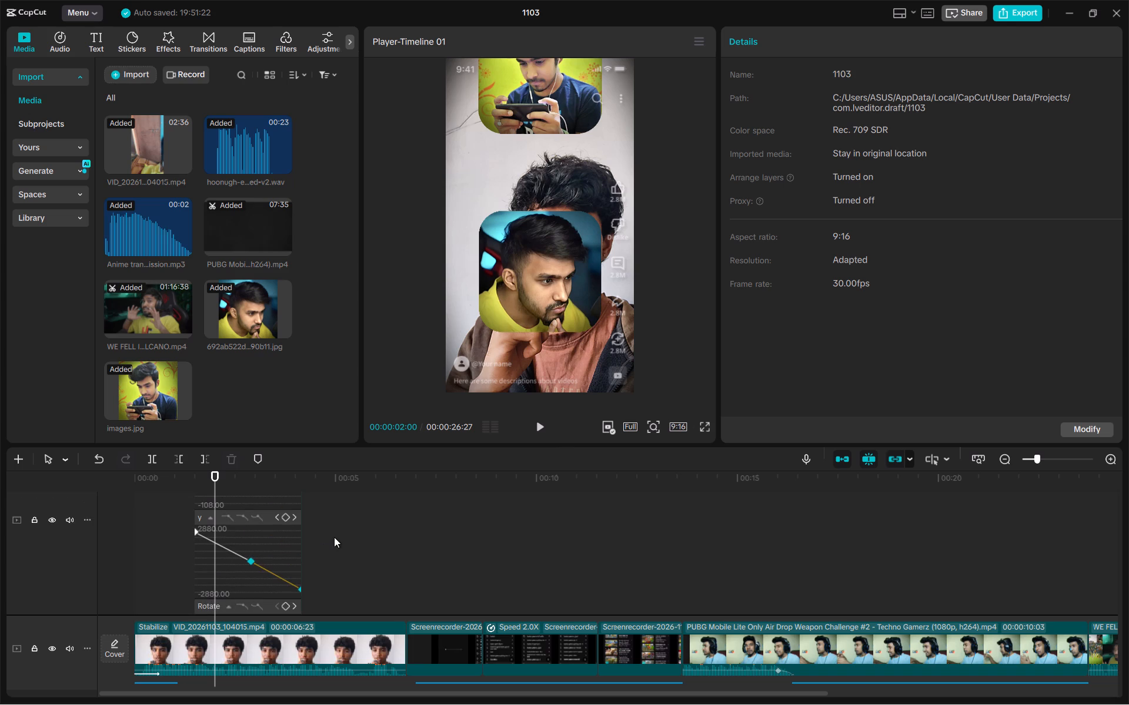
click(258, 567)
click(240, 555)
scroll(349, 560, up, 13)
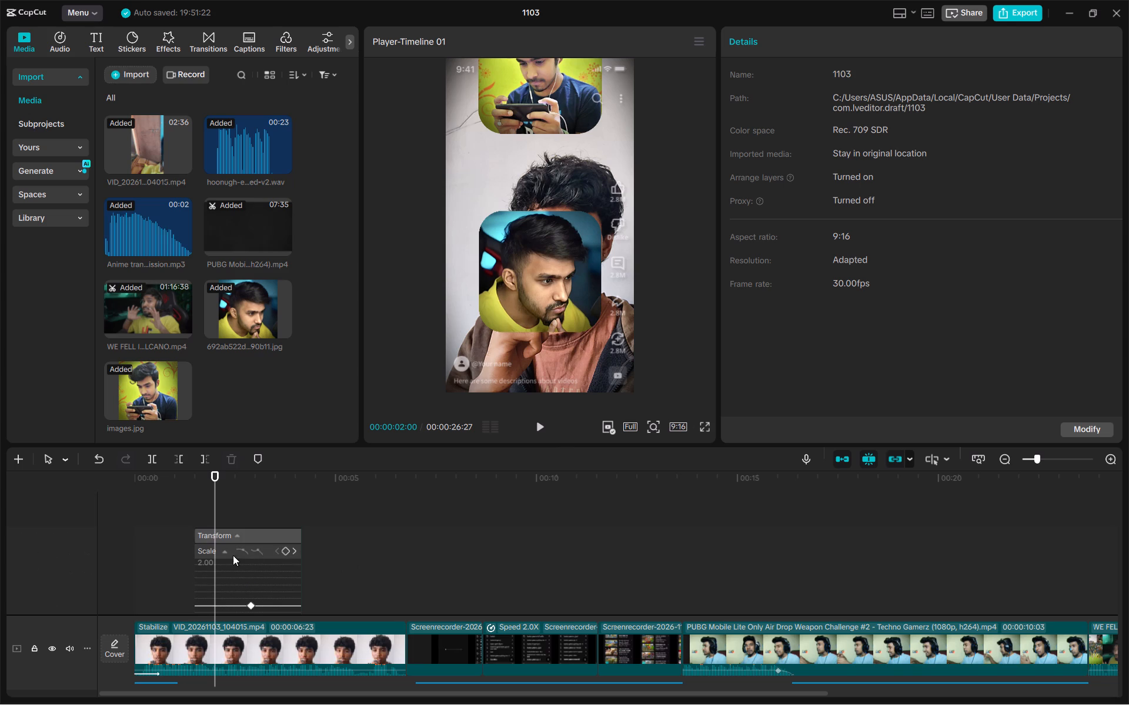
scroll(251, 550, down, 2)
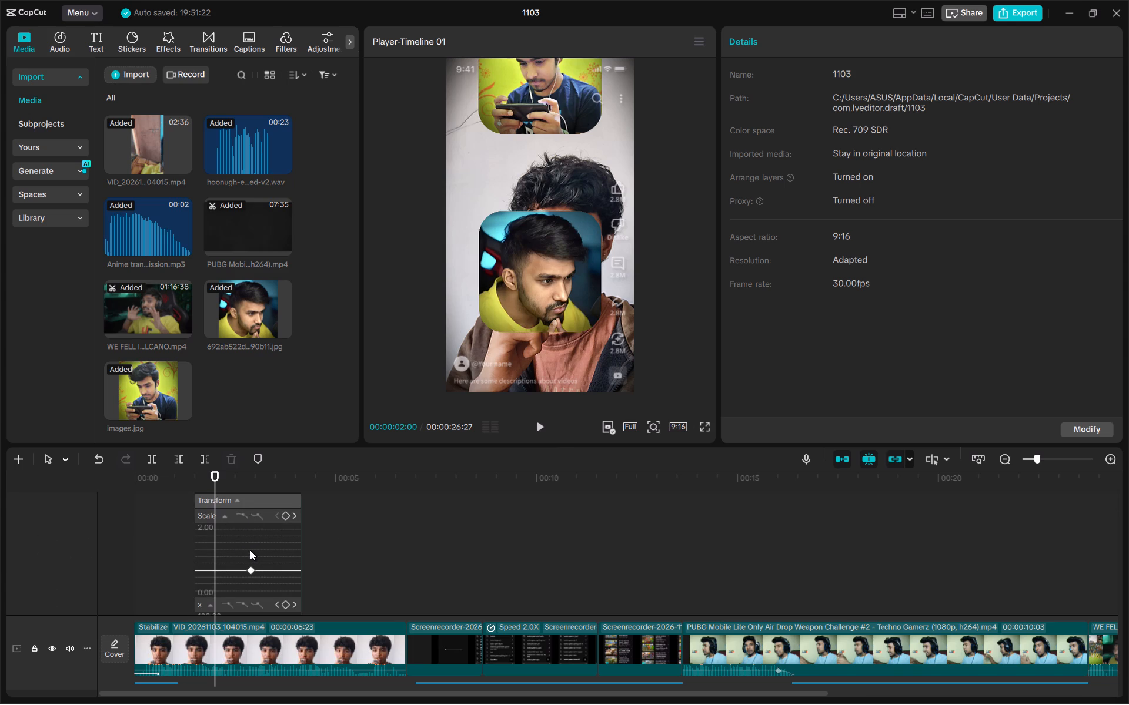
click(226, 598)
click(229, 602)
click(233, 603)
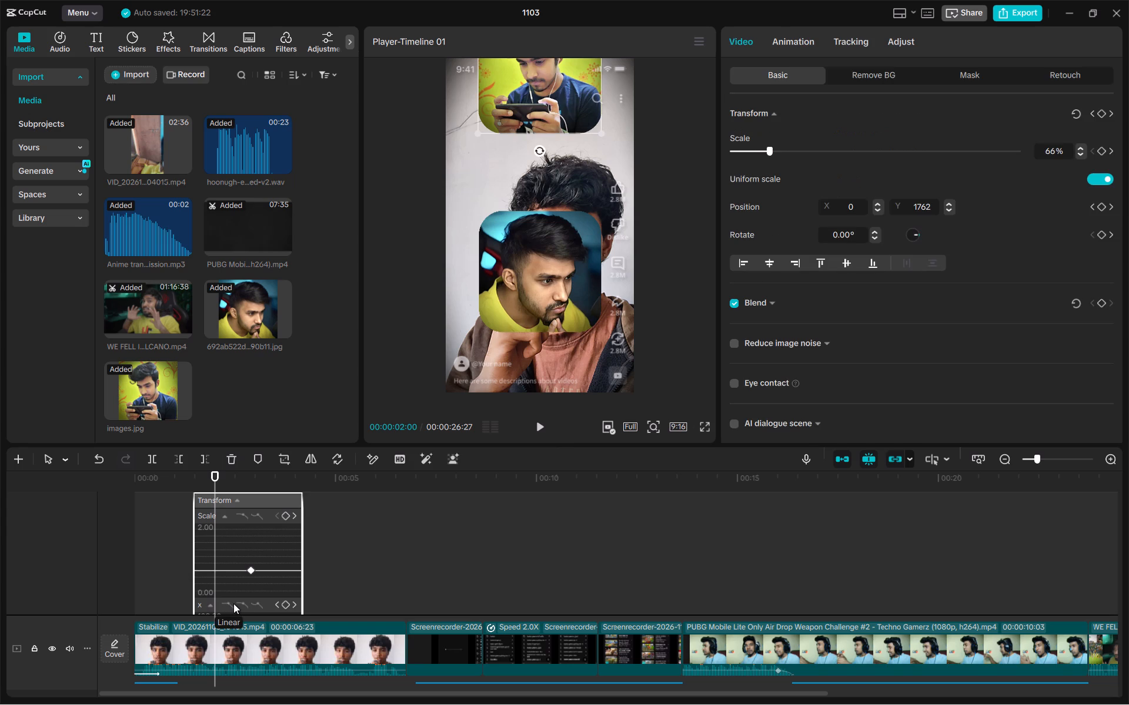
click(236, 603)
Play back the motion of images.jpg from 00:00:02:00 to just past its centred keyframe.
scroll(329, 558, down, 3)
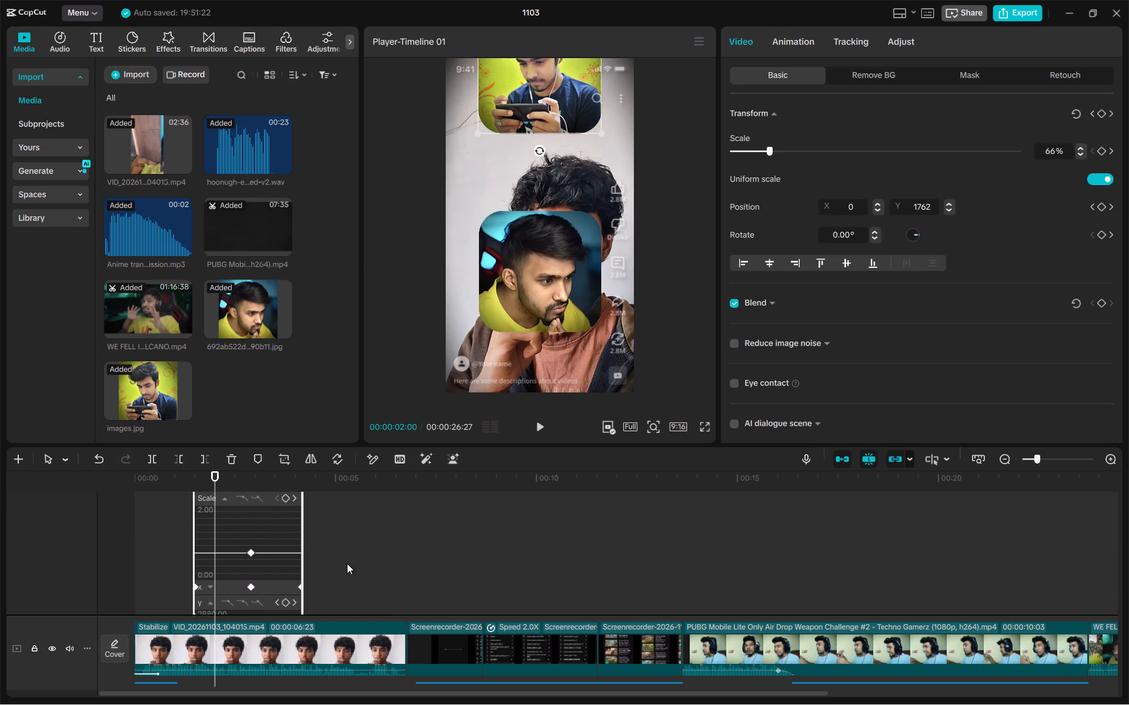
scroll(347, 563, down, 16)
scroll(347, 563, up, 4)
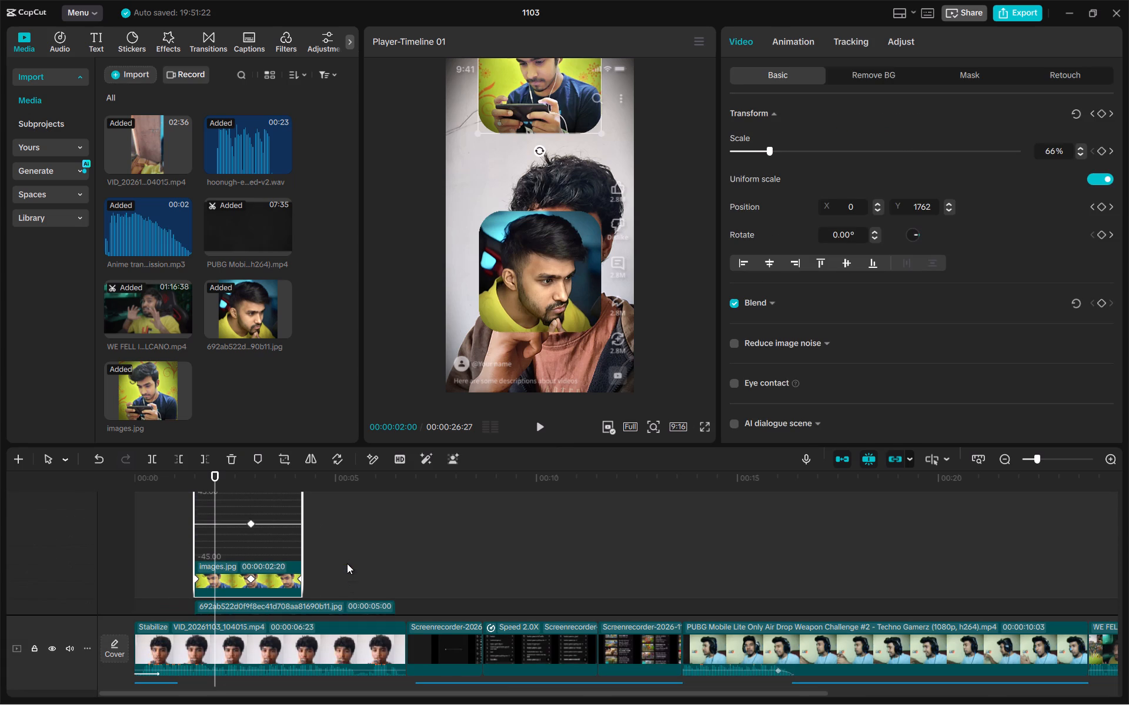
key(space)
key(space)
key(space)
key(space)
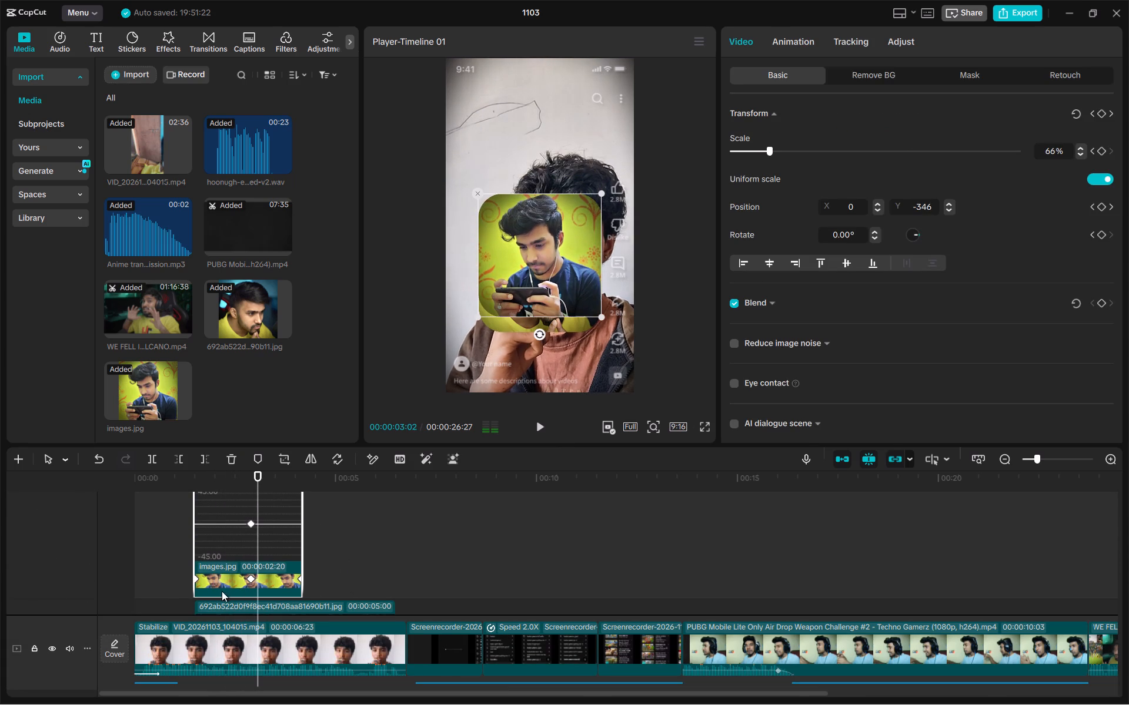
Select the entry and centred keyframes on the images.jpg clip and inspect the Y curve segment between them.
click(198, 578)
click(248, 578)
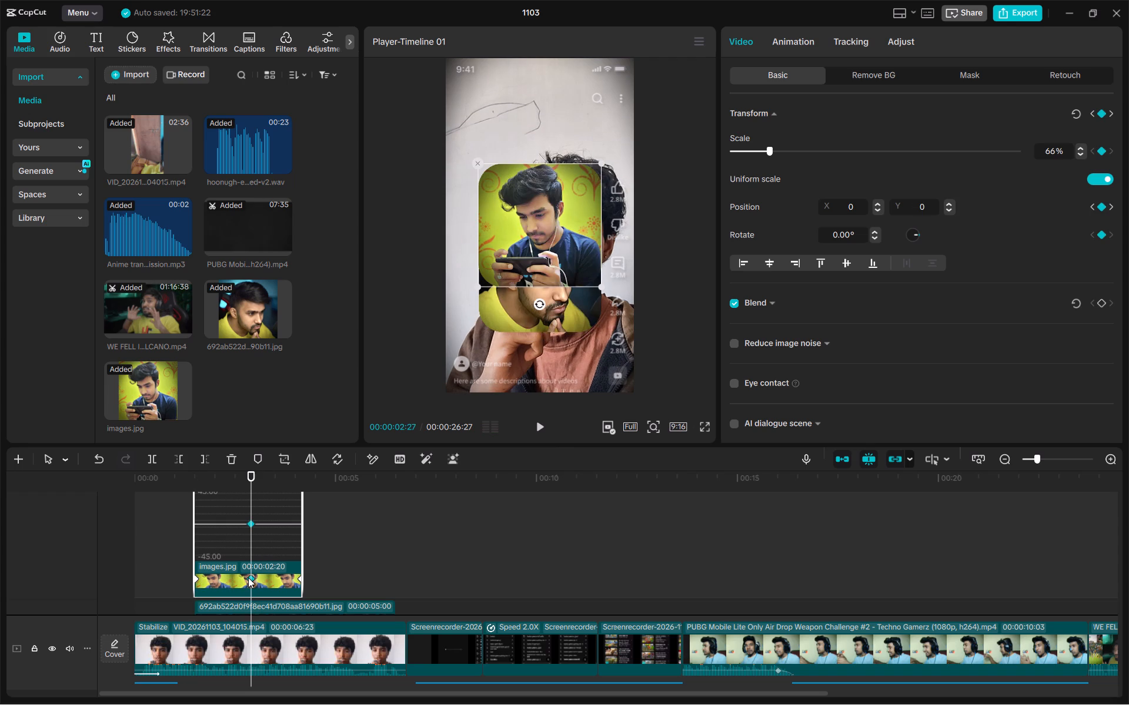
ctrl+click(197, 578)
scroll(282, 568, up, 2)
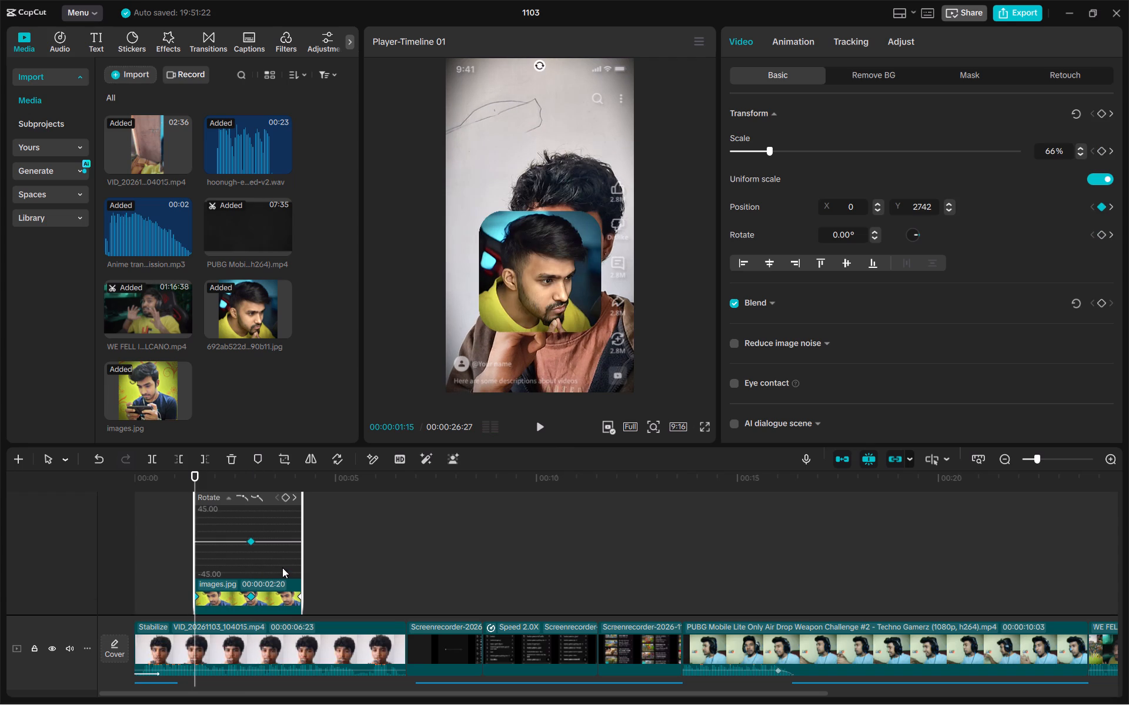
scroll(282, 568, up, 16)
scroll(282, 568, down, 8)
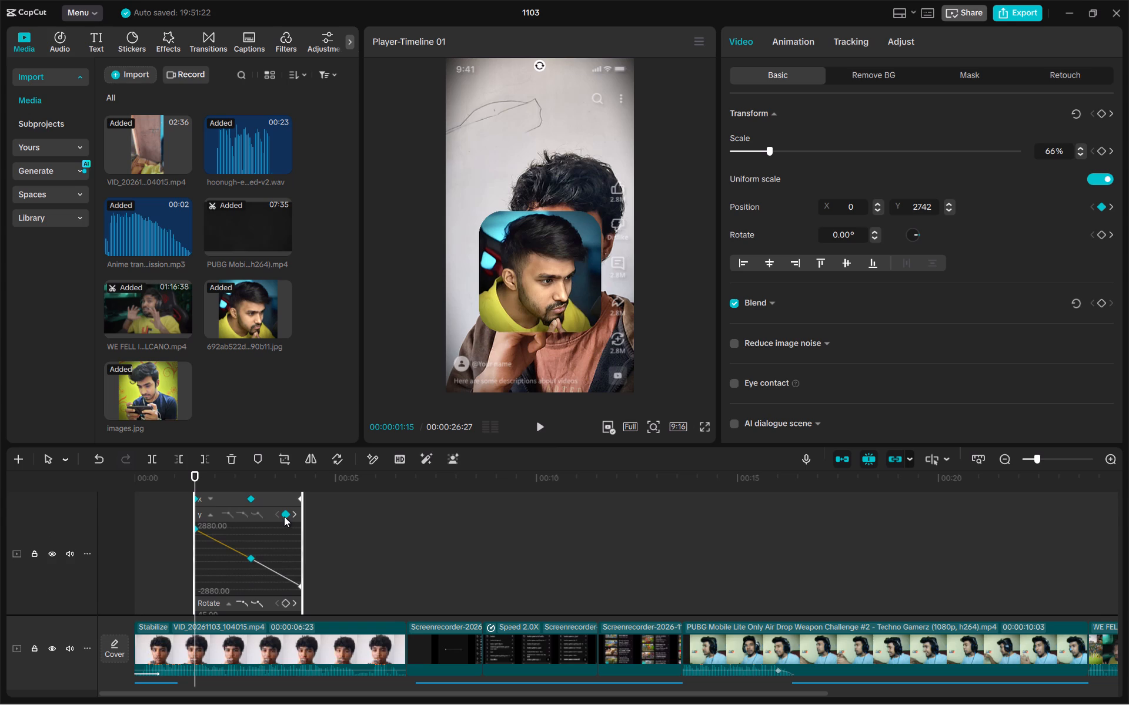
Collapse the expanded Y, Rotate and Scale graphs of images.jpg into compact keyframe rows.
click(209, 515)
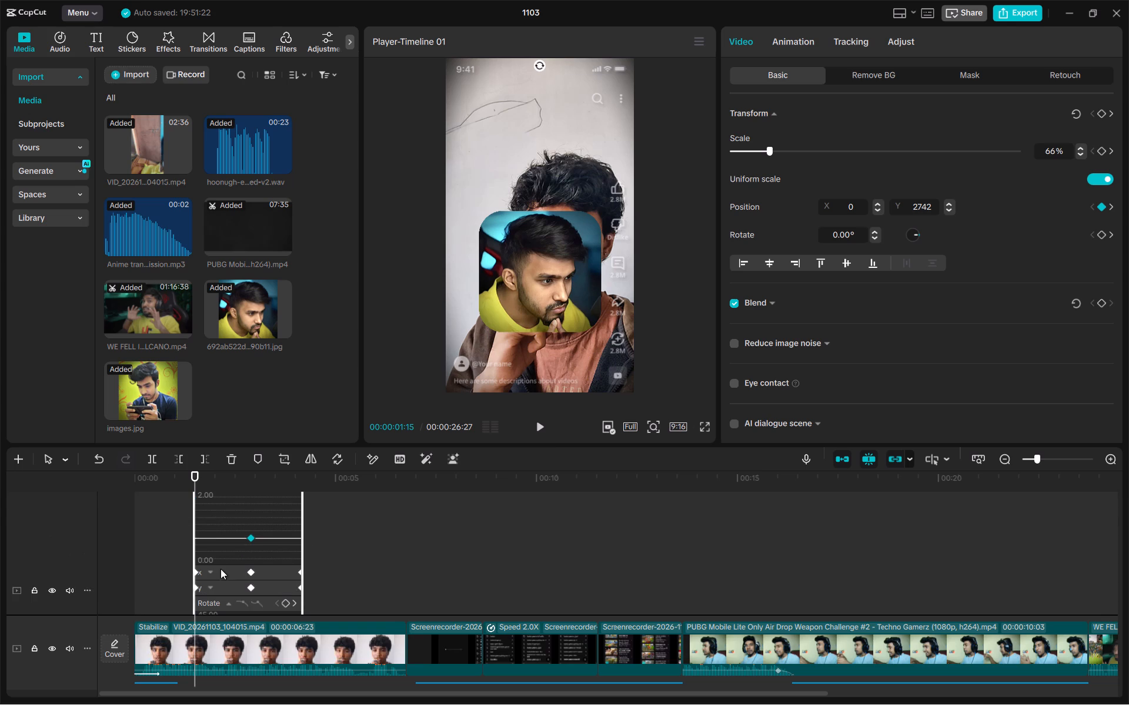
scroll(213, 592, down, 2)
click(216, 563)
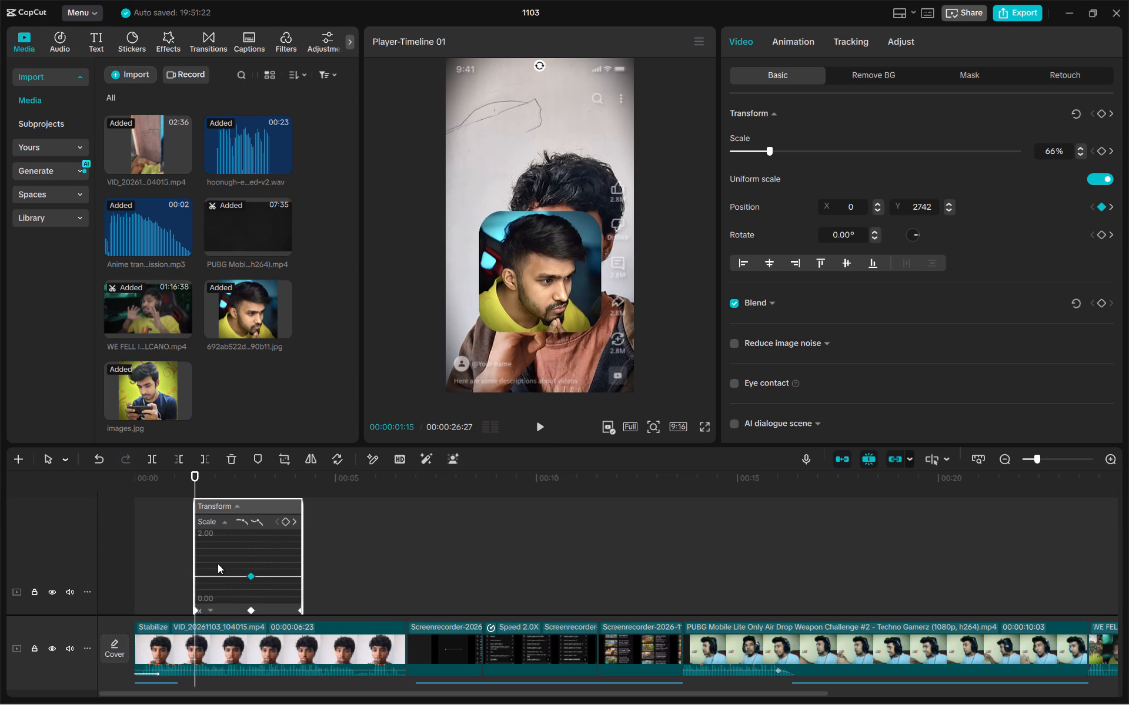
scroll(218, 563, up, 1)
click(218, 540)
scroll(378, 572, down, 3)
scroll(373, 569, up, 1)
Go to the centred keyframe of images.jpg at 00:00:02:27 and expand the Y position graph.
click(198, 585)
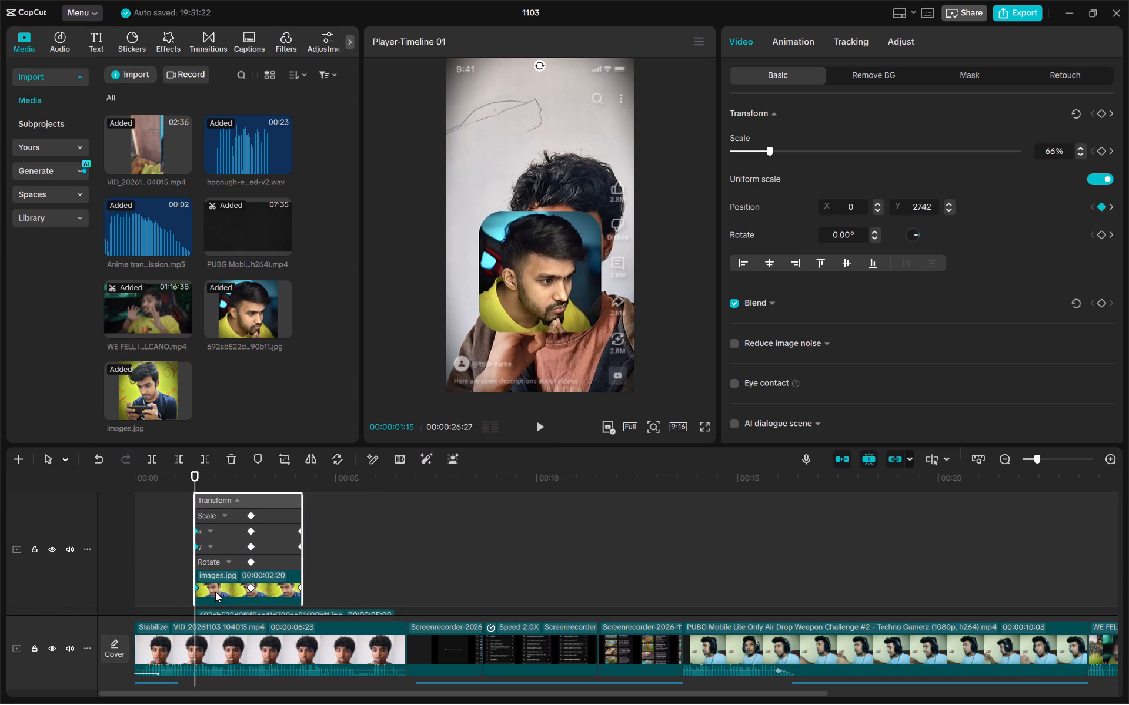
ctrl+click(249, 586)
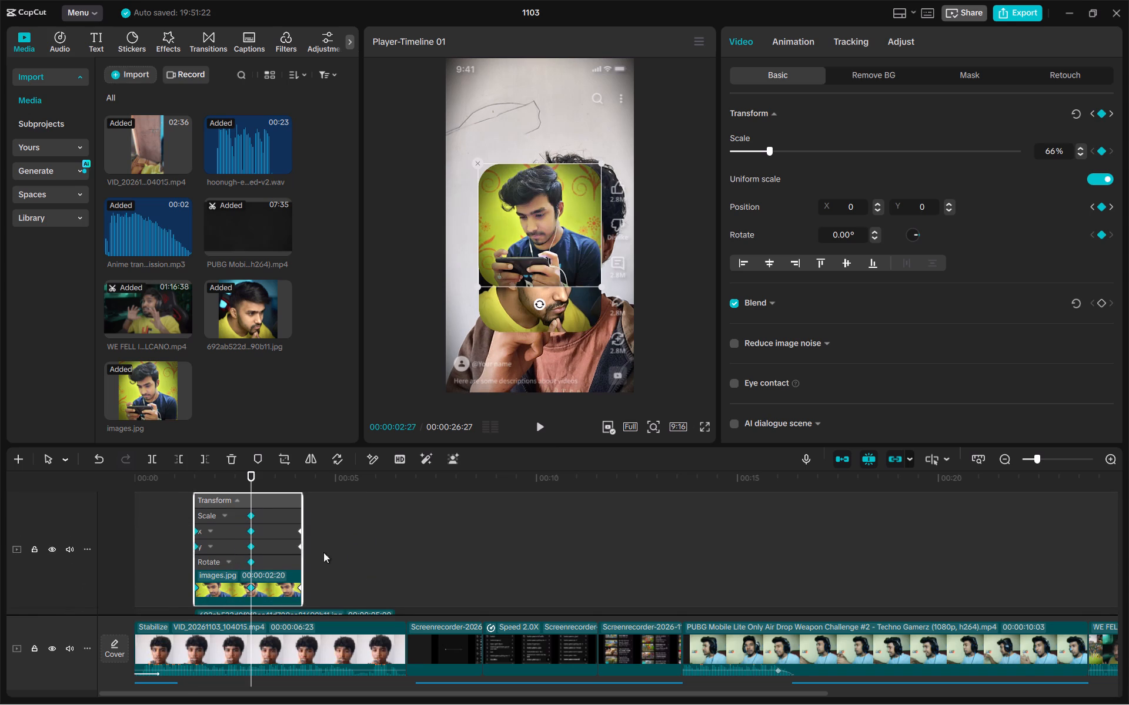
scroll(339, 552, down, 1)
scroll(335, 550, up, 1)
click(213, 543)
scroll(215, 538, up, 1)
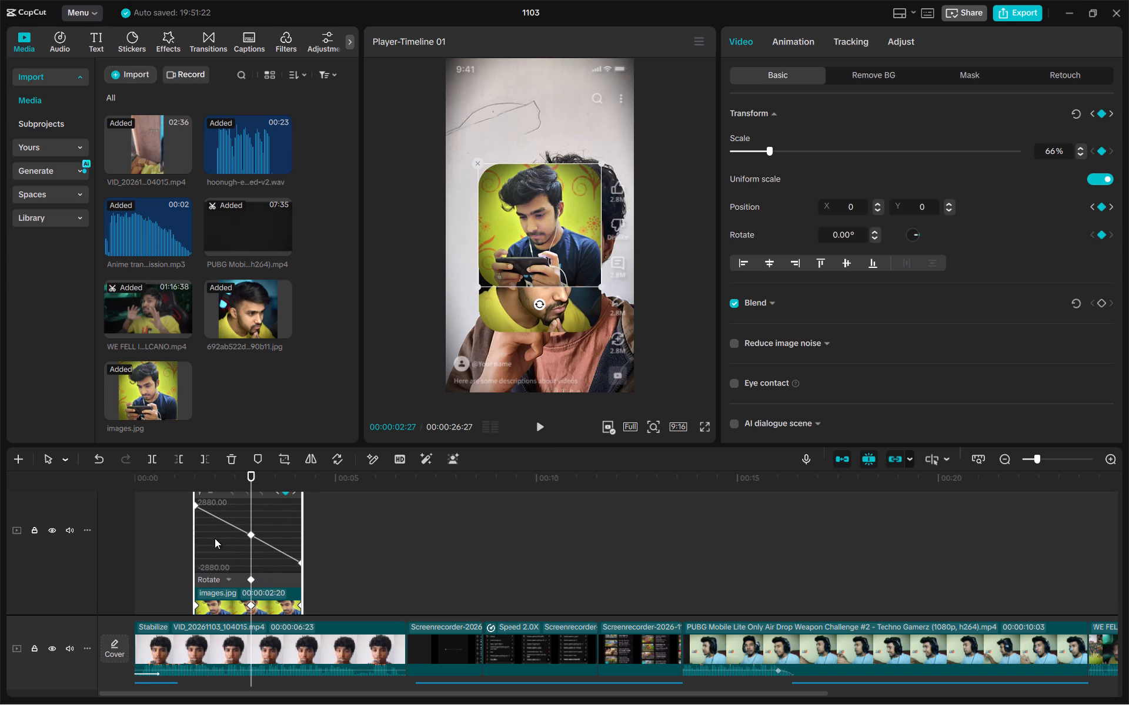
scroll(215, 538, up, 2)
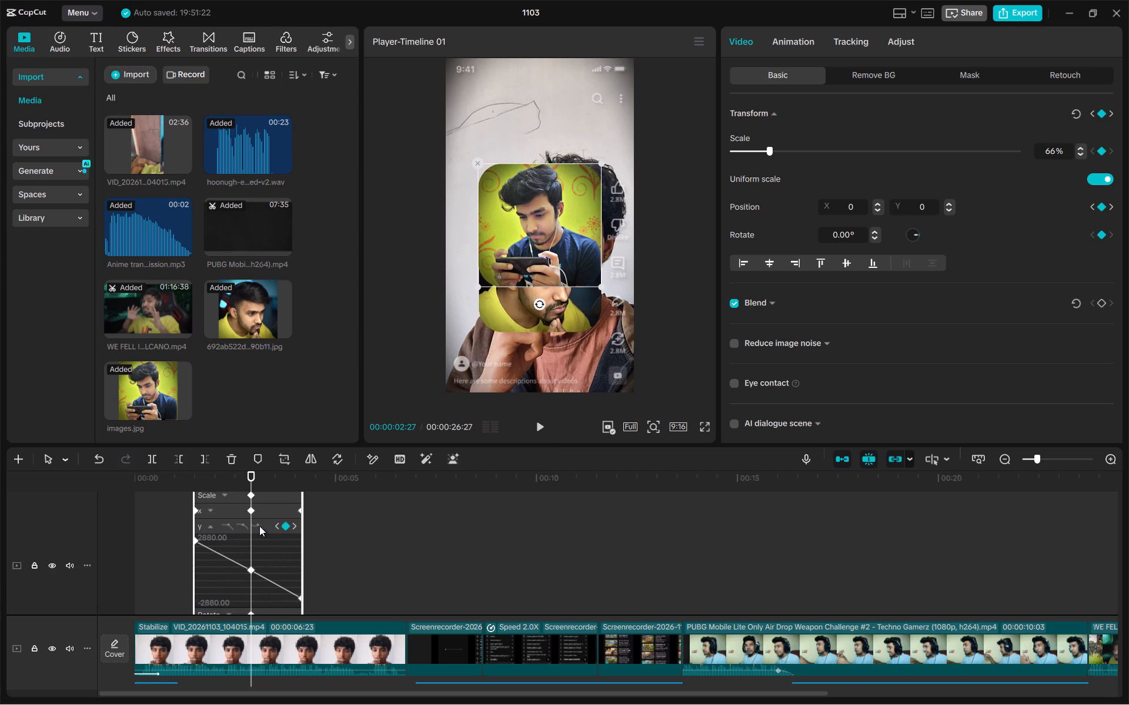
Apply the Cubic Out preset curve to the Y segment between the entry and centred keyframes of images.jpg.
drag(260, 526, 231, 528)
ctrl+scroll(236, 560, up, 3)
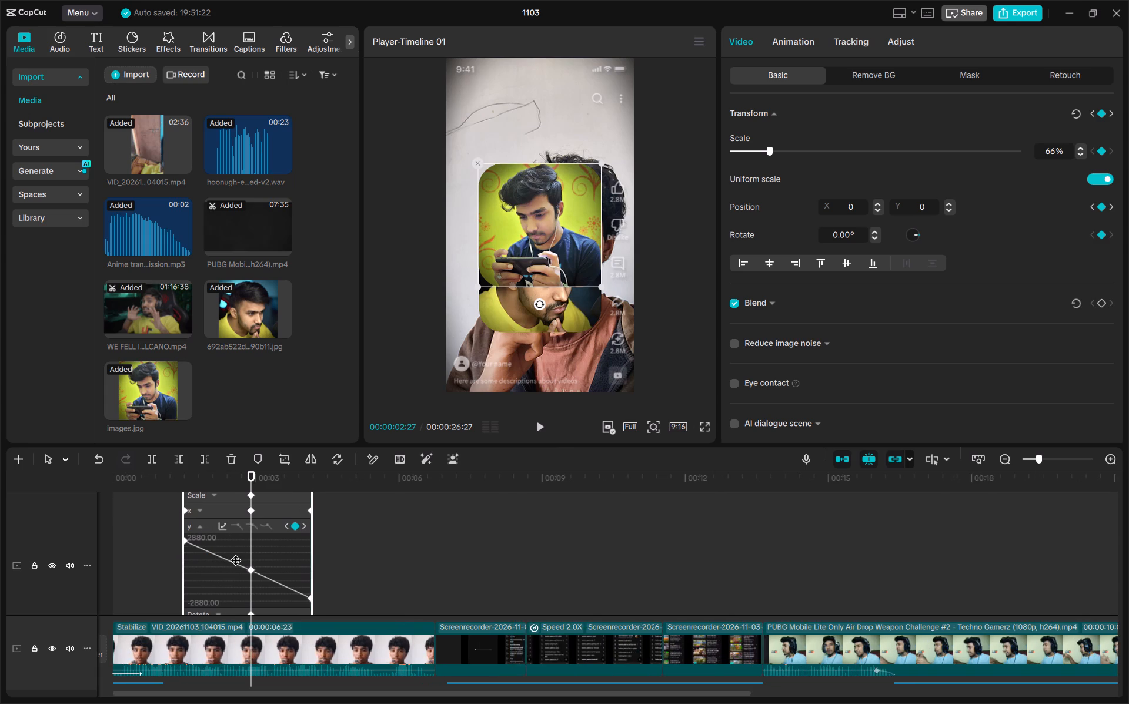
ctrl+scroll(232, 554, up, 1)
click(225, 531)
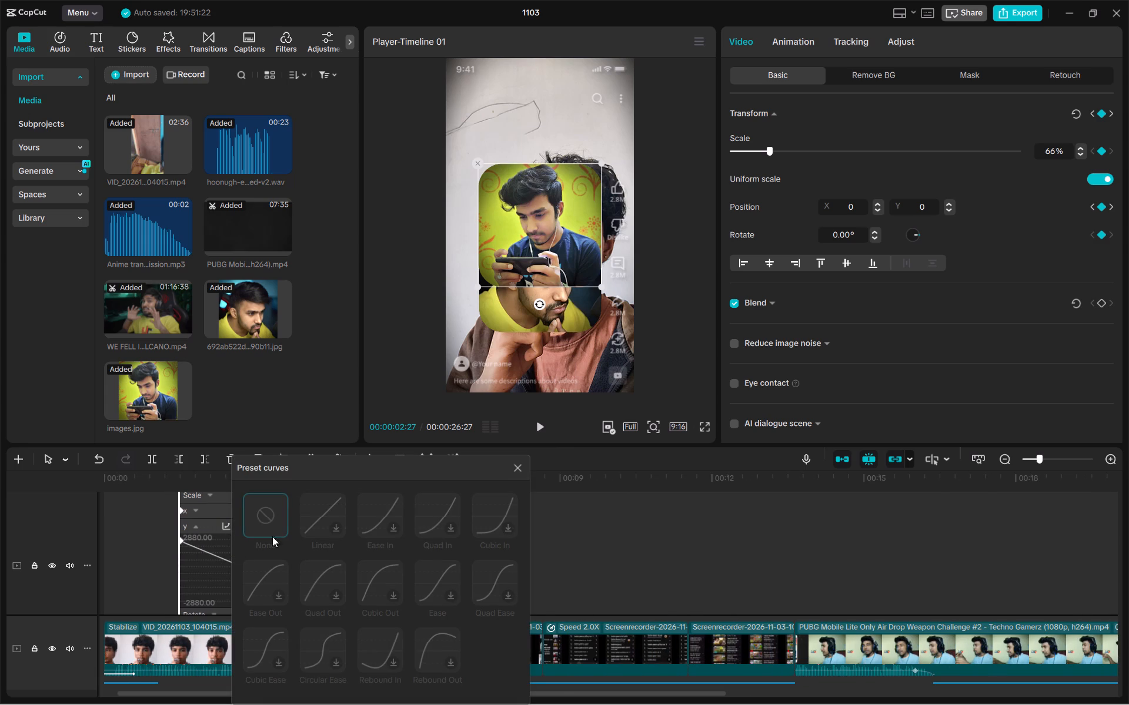
click(332, 522)
click(209, 536)
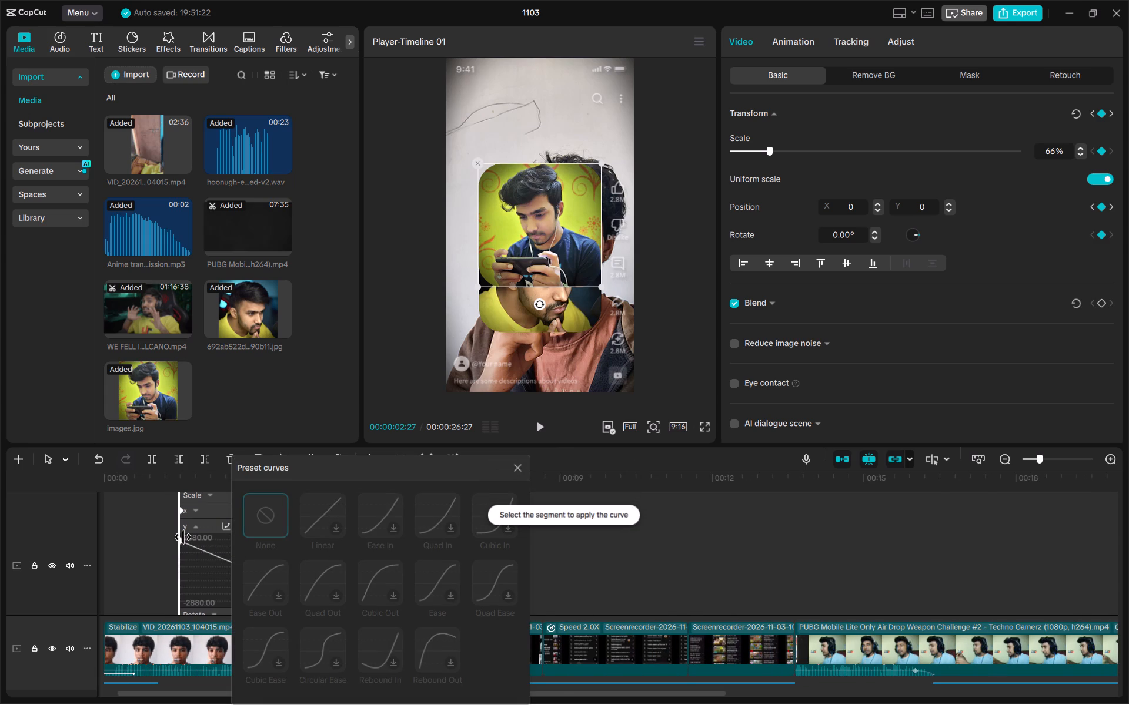
click(183, 539)
click(196, 552)
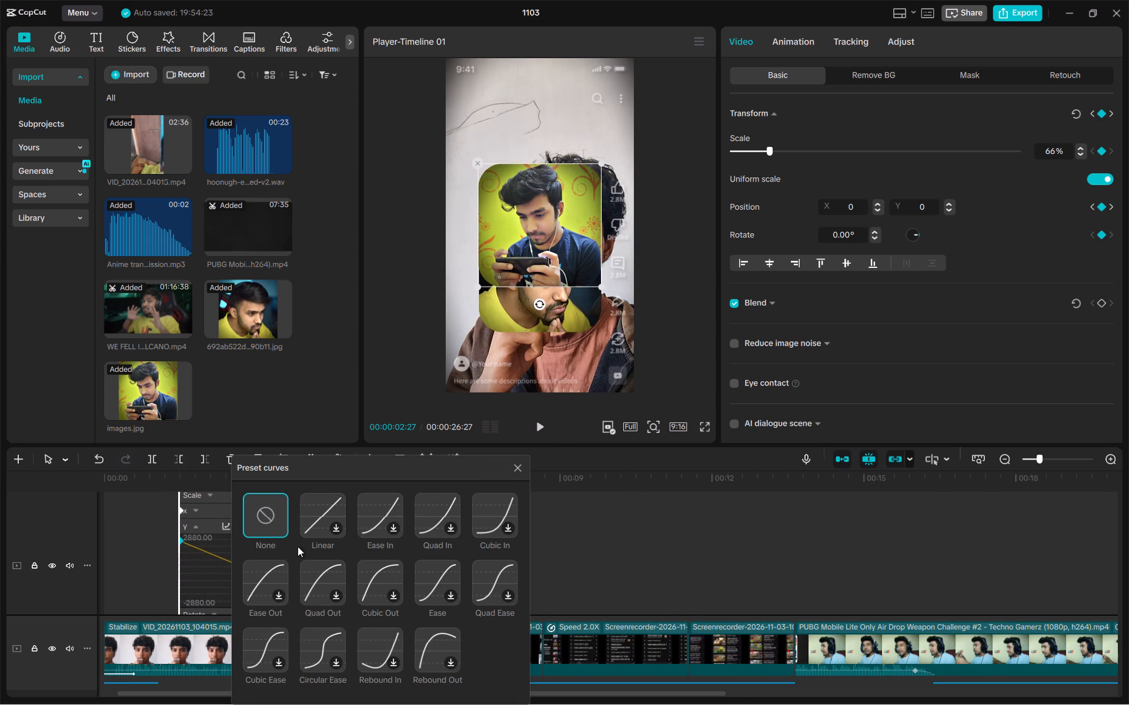
click(370, 592)
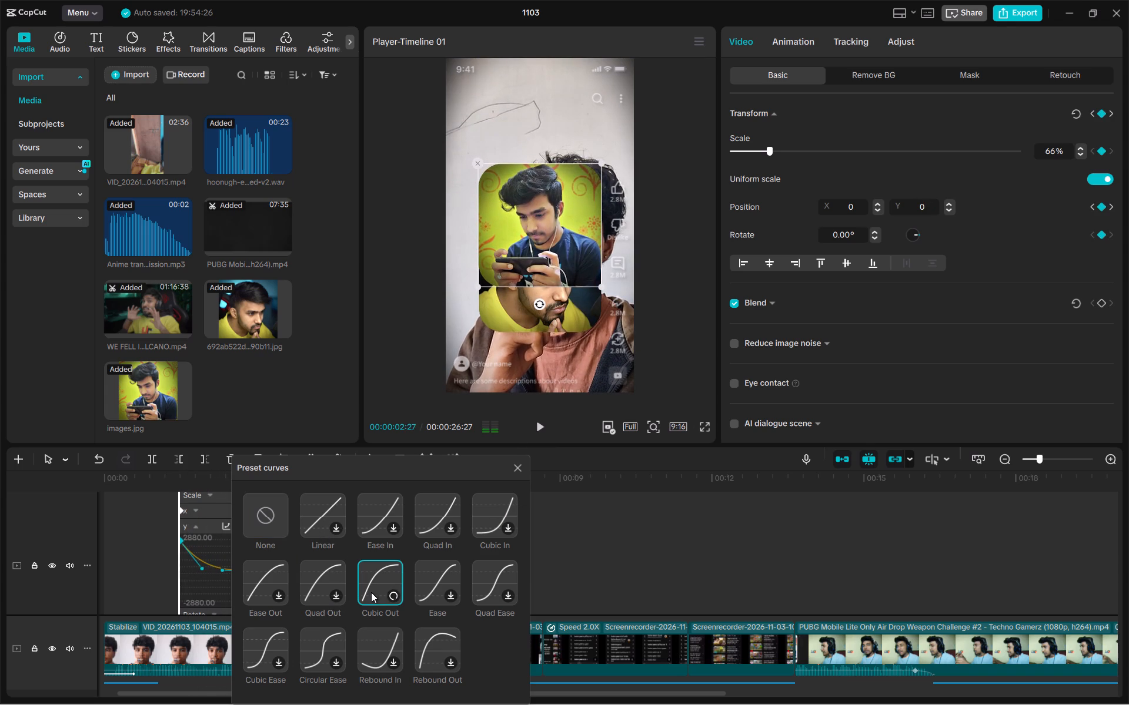
click(513, 470)
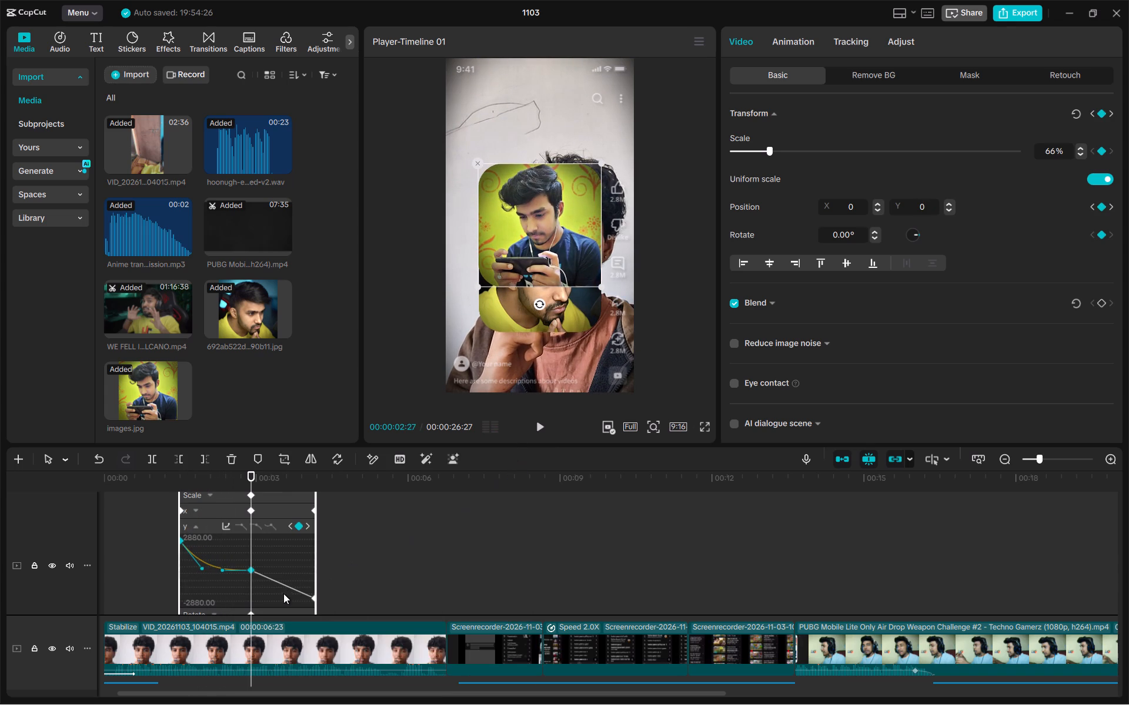
Apply the Cubic In preset curve to the Y segment between the centred and exit keyframes of images.jpg.
scroll(349, 562, down, 2)
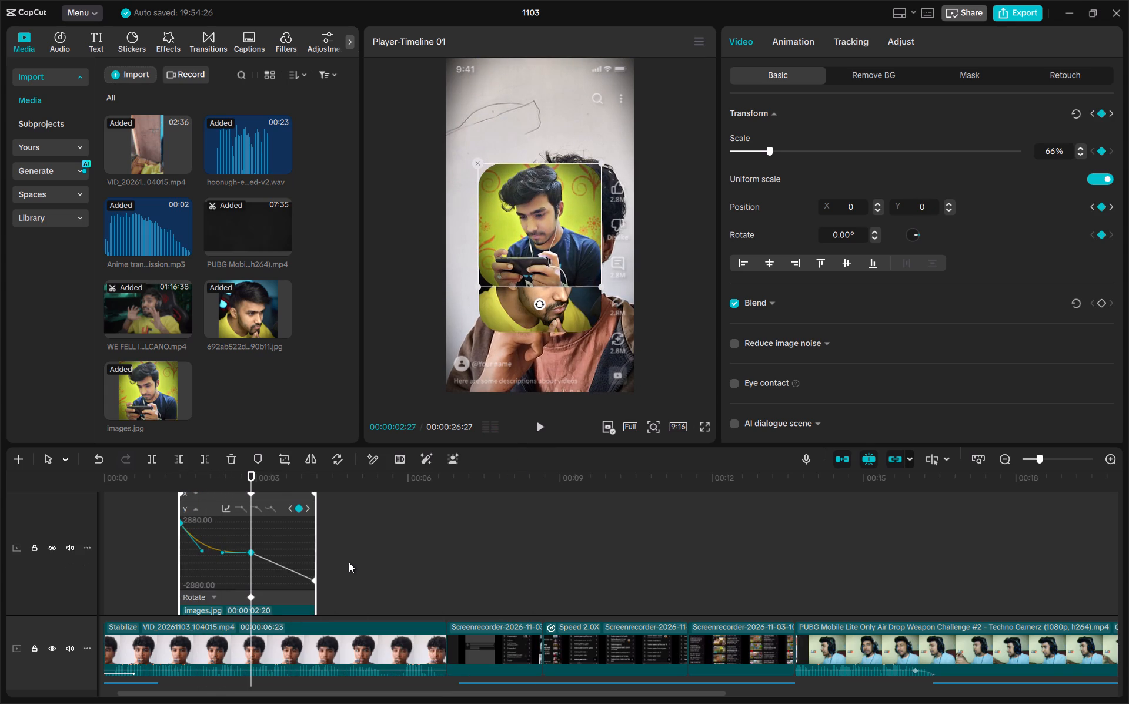
scroll(349, 562, up, 2)
click(266, 582)
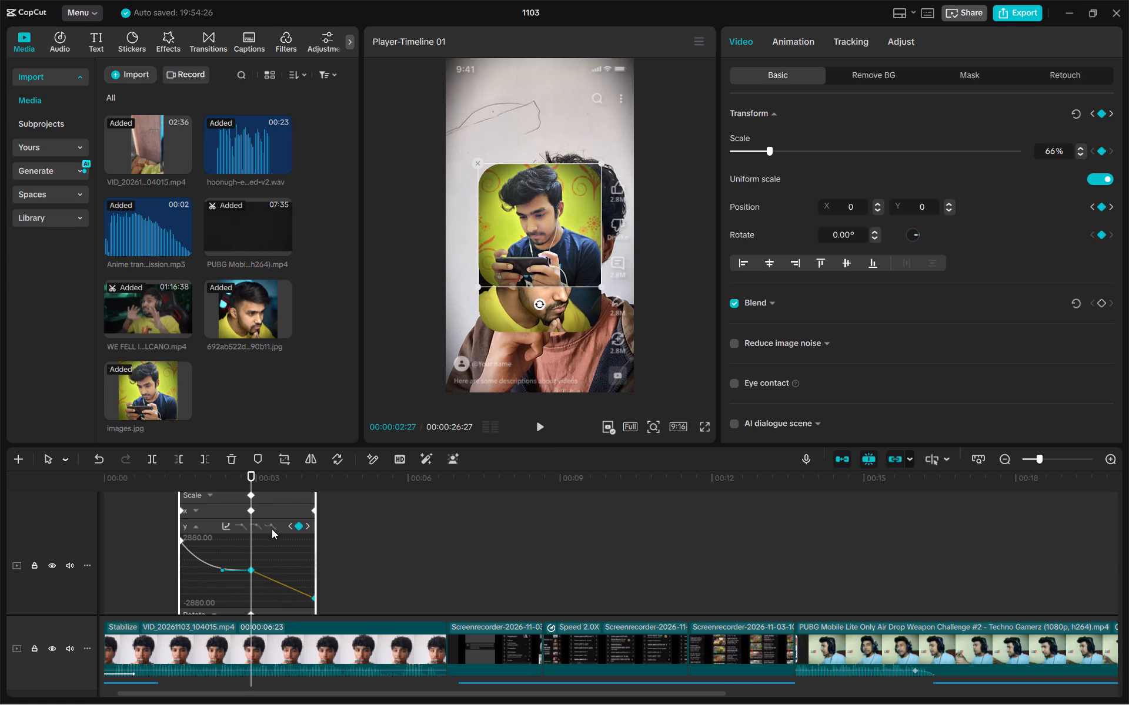
click(225, 523)
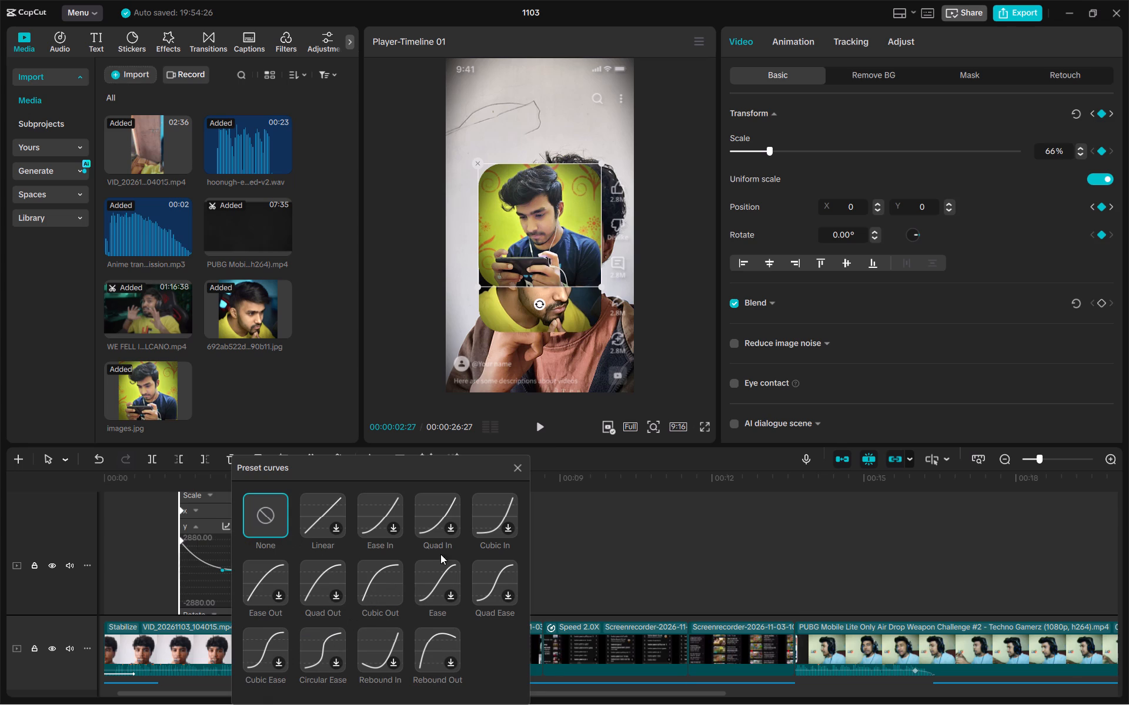
click(479, 517)
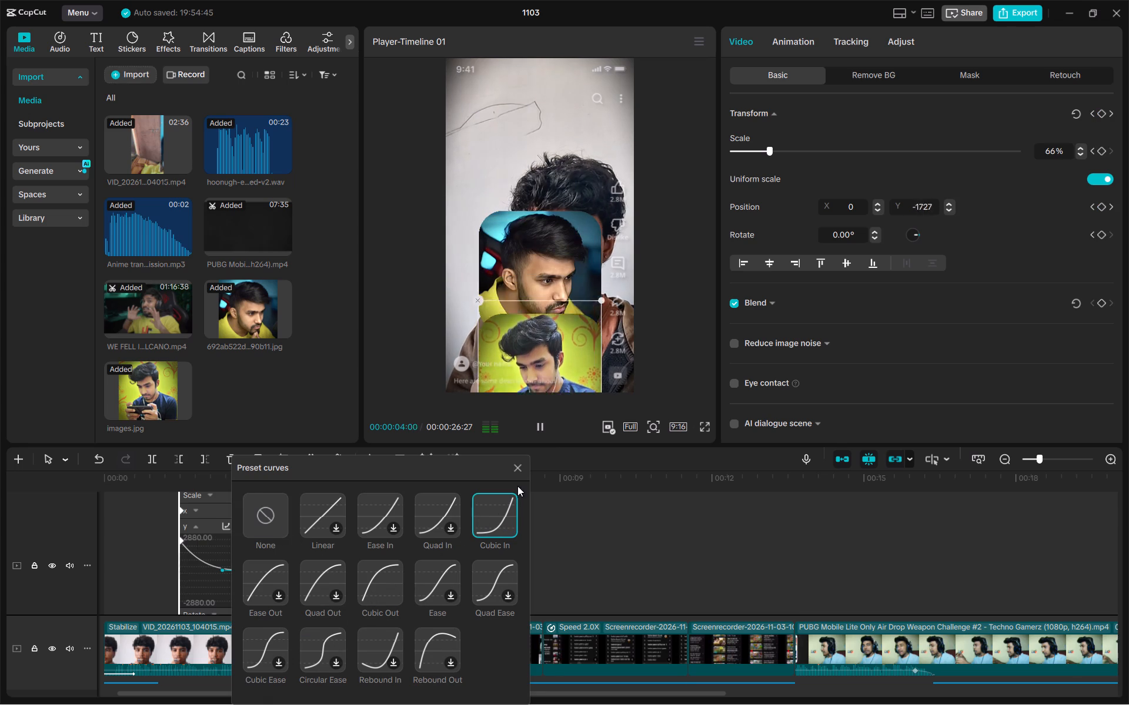
click(515, 476)
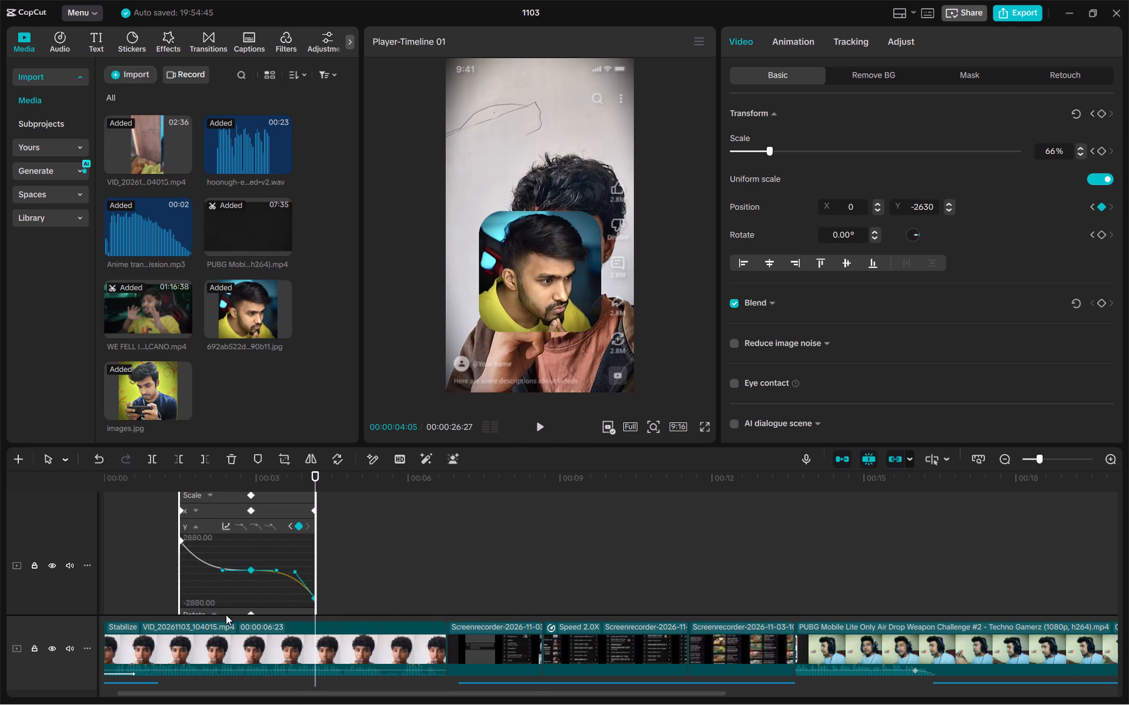
Hide the variable speed animation graphs on the images.jpg clip so the track returns to its compact view.
ctrl+scroll(330, 597, down, 5)
scroll(330, 597, left, 1)
ctrl+scroll(330, 597, down, 3)
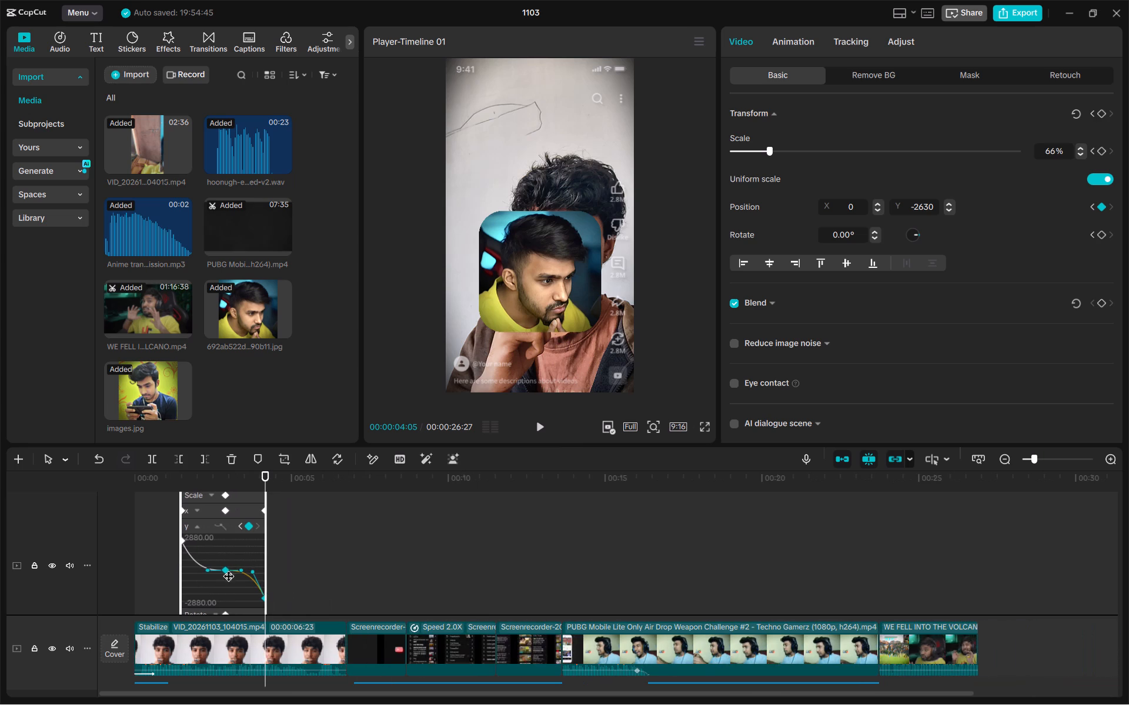
scroll(231, 579, down, 4)
right_click(204, 553)
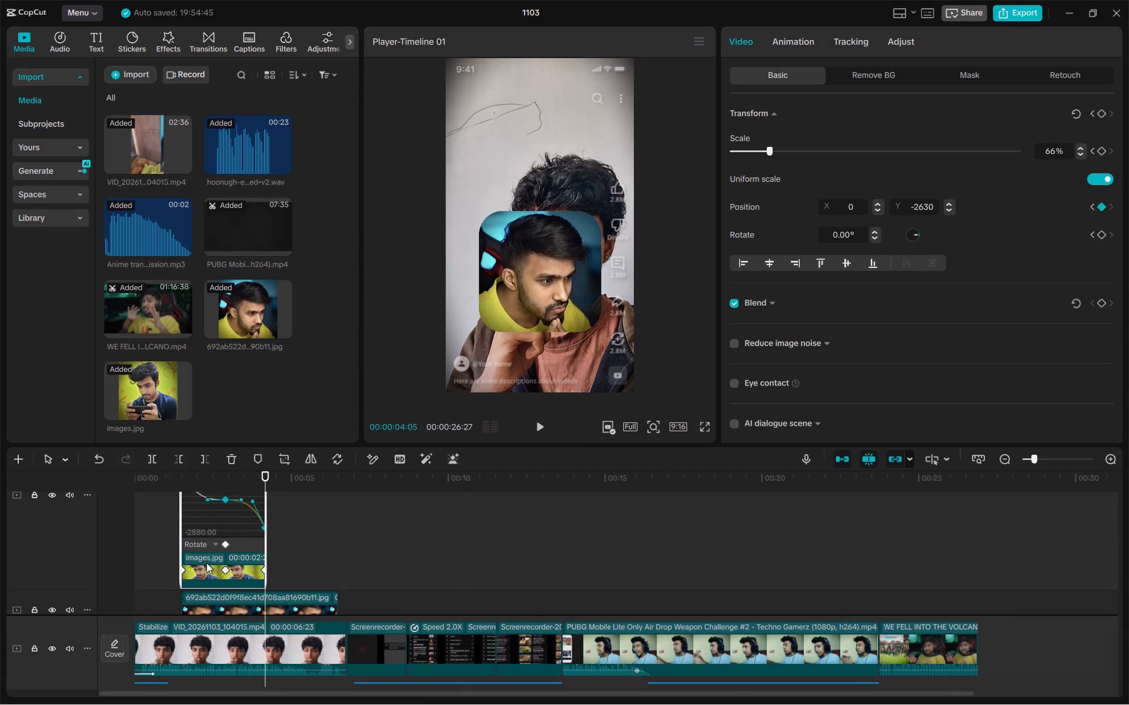
click(262, 644)
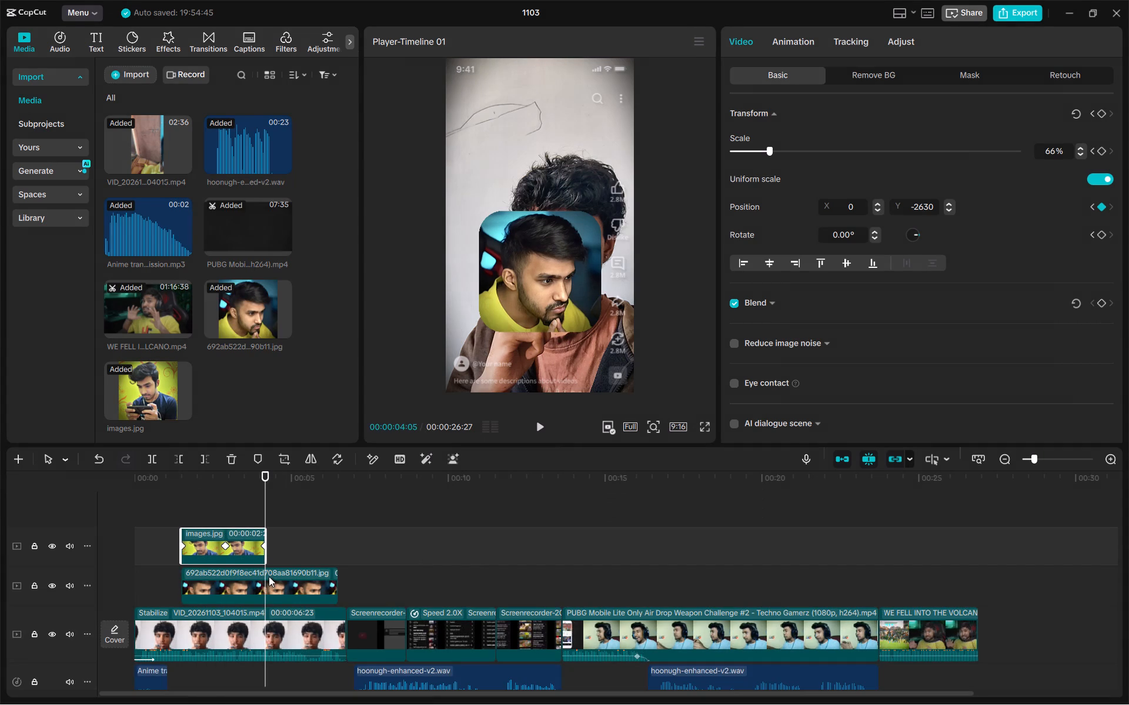
right_click(195, 545)
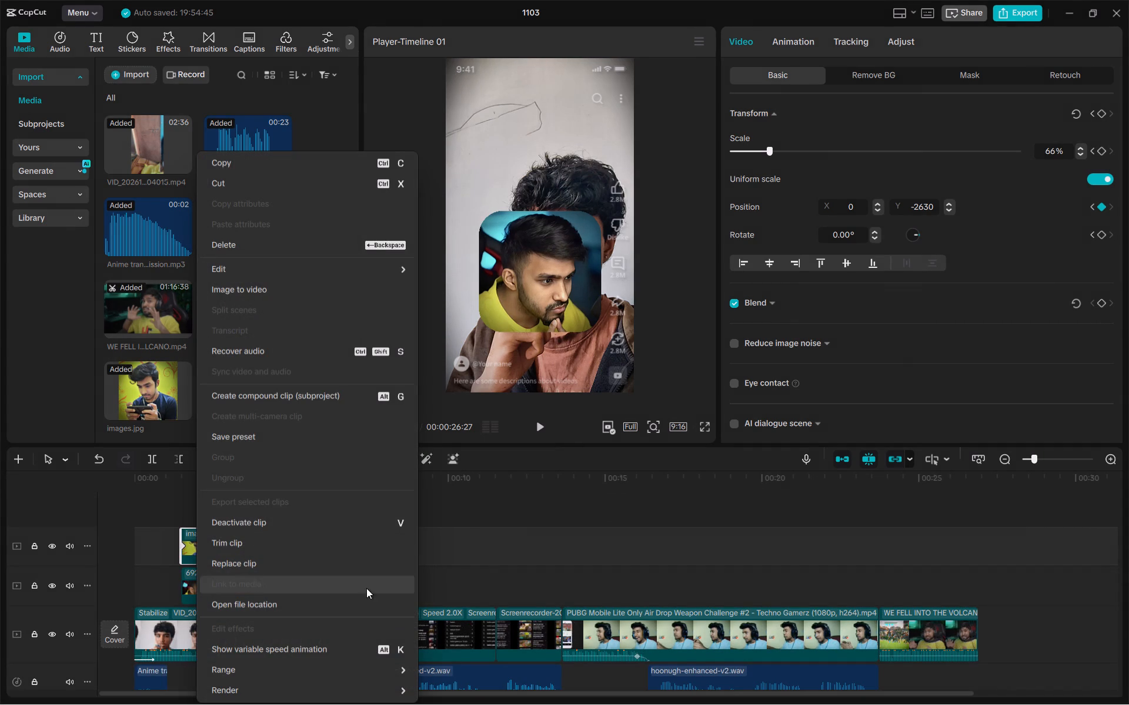
click(457, 556)
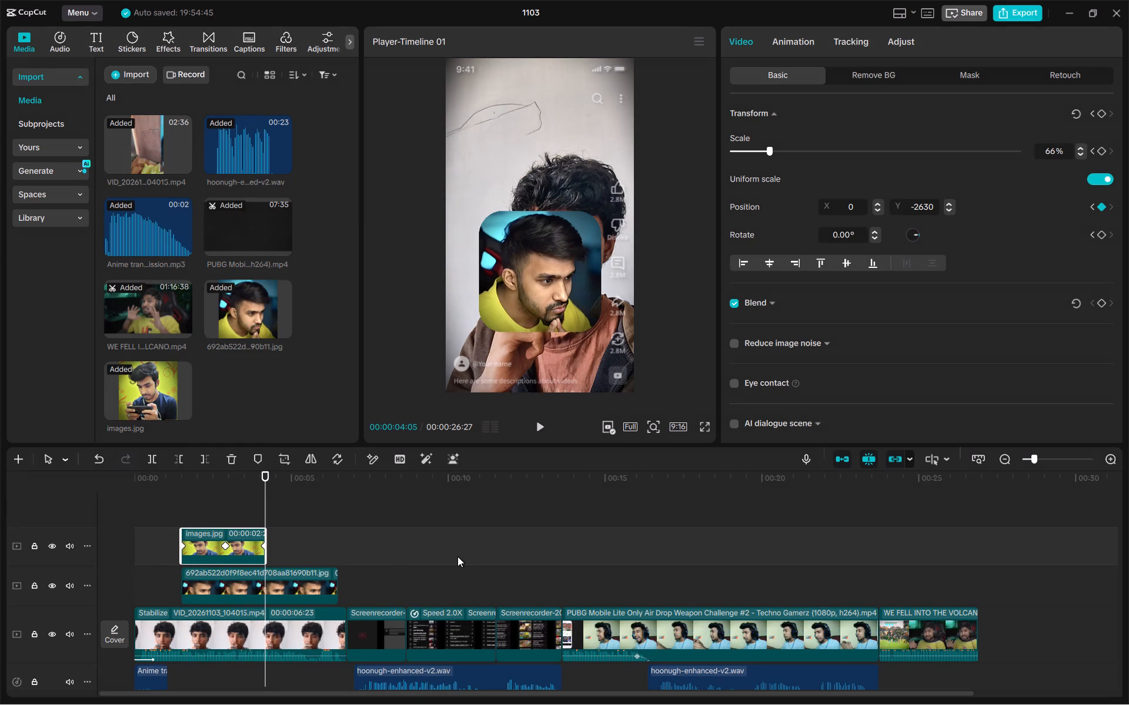
Play back the opening from before the images.jpg overlay to 00:00:03:09 to review its eased slide motion.
click(261, 592)
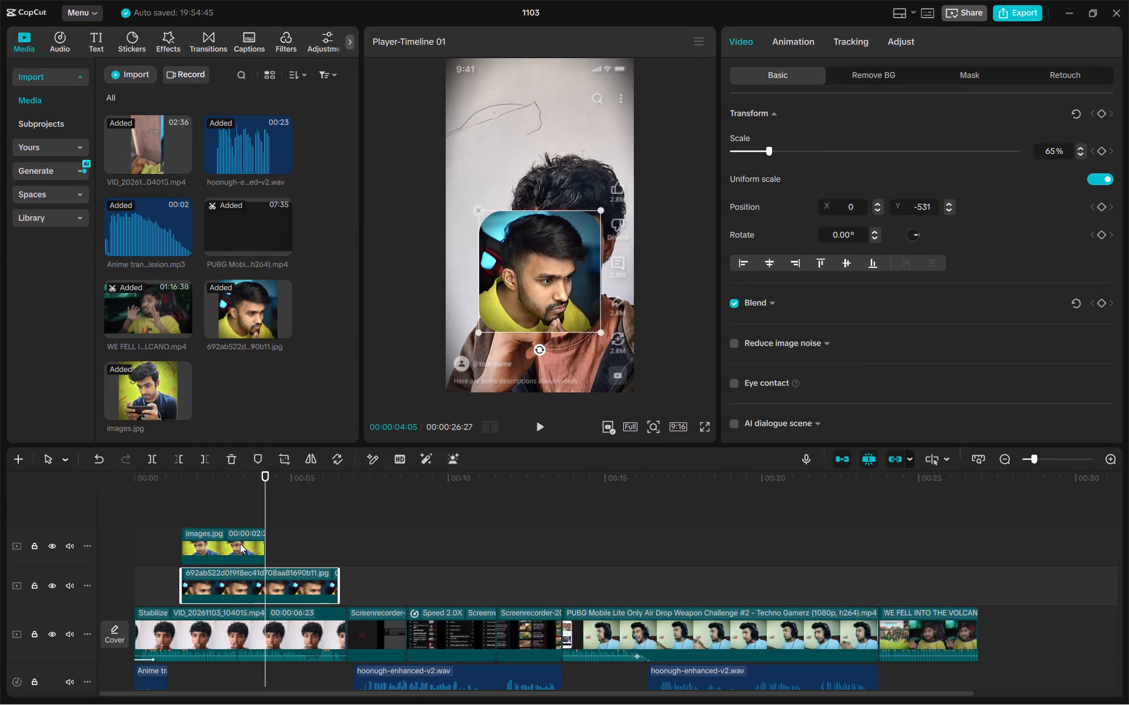
click(150, 512)
key(space)
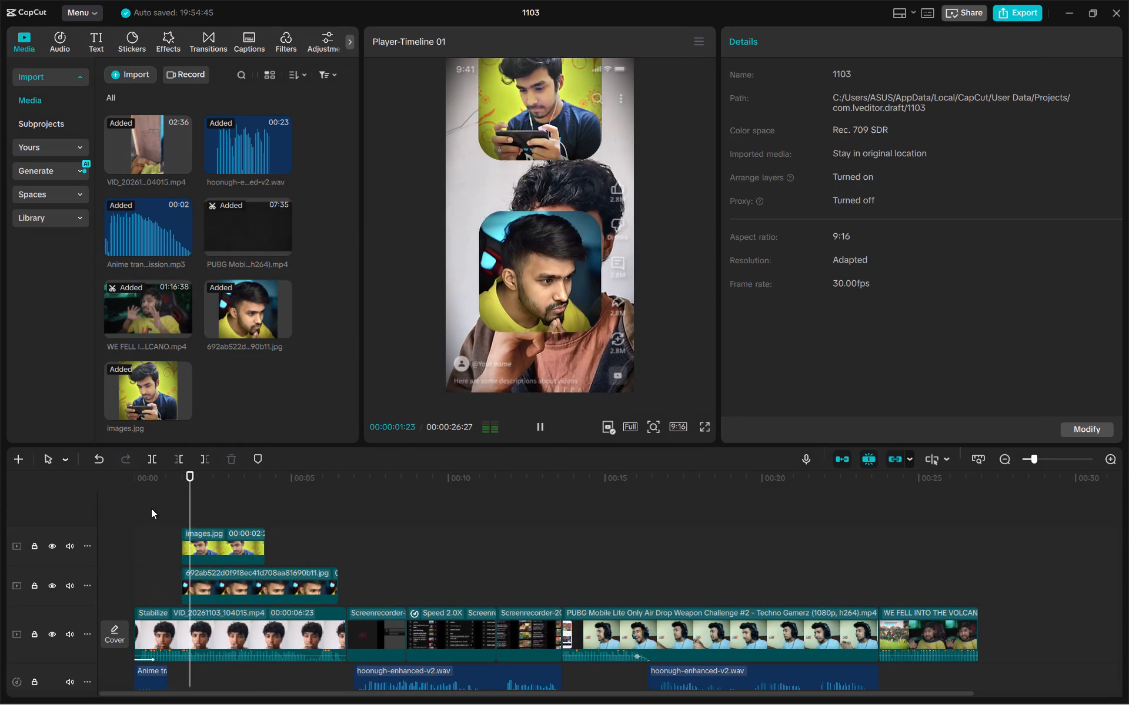
key(space)
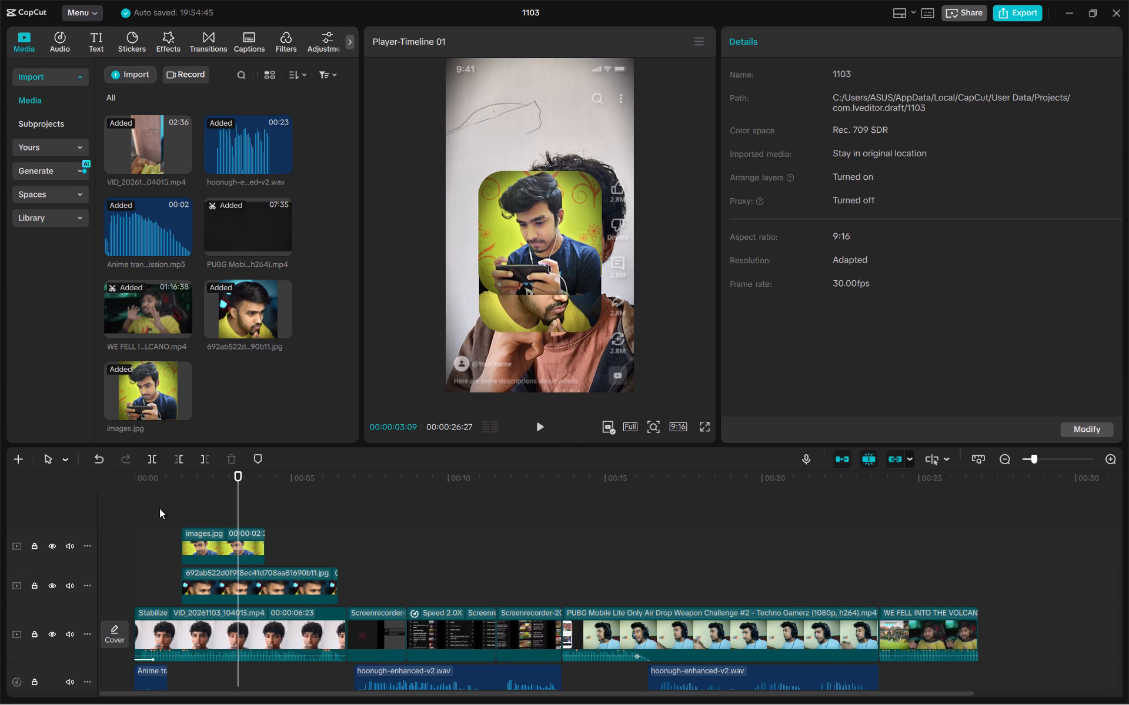
Trim the 692ab522 photo overlay to about the length of images.jpg and start it at about 2.4 s, slightly after images.jpg.
drag(219, 596, 238, 597)
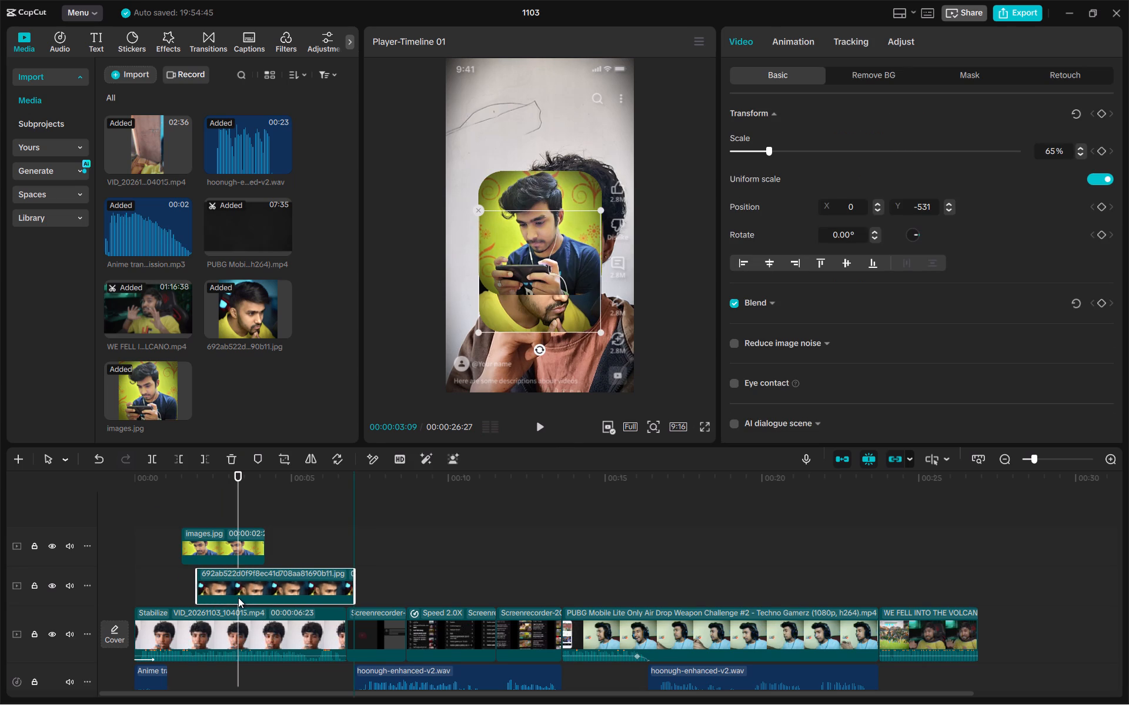
drag(238, 597, 238, 597)
drag(354, 592, 318, 589)
drag(270, 578, 246, 579)
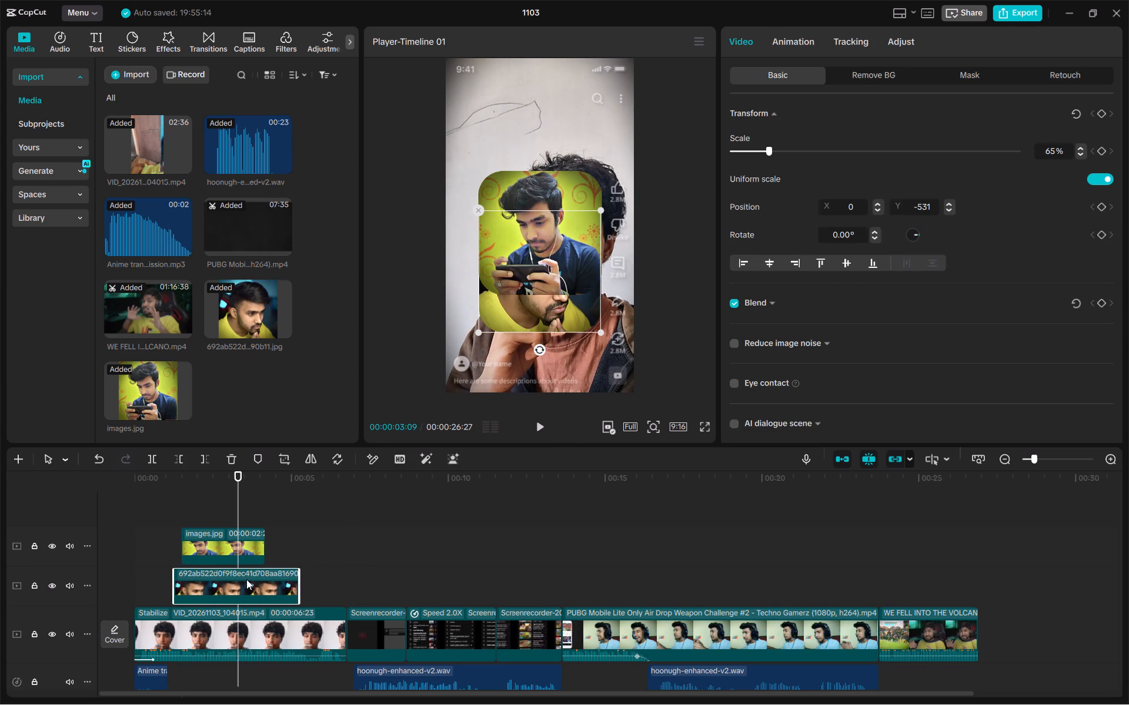
drag(246, 579, 256, 579)
drag(309, 584, 303, 584)
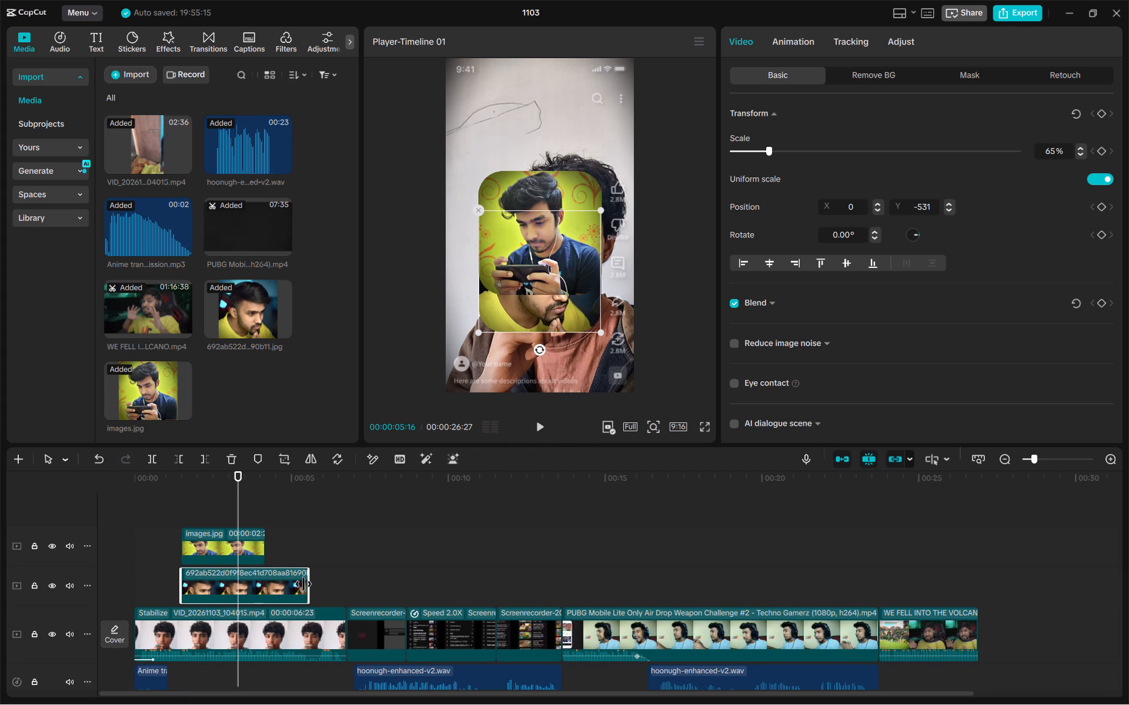
drag(303, 584, 267, 584)
drag(232, 584, 259, 584)
Play back the section with both photo overlays twice to check the offset between them.
click(174, 493)
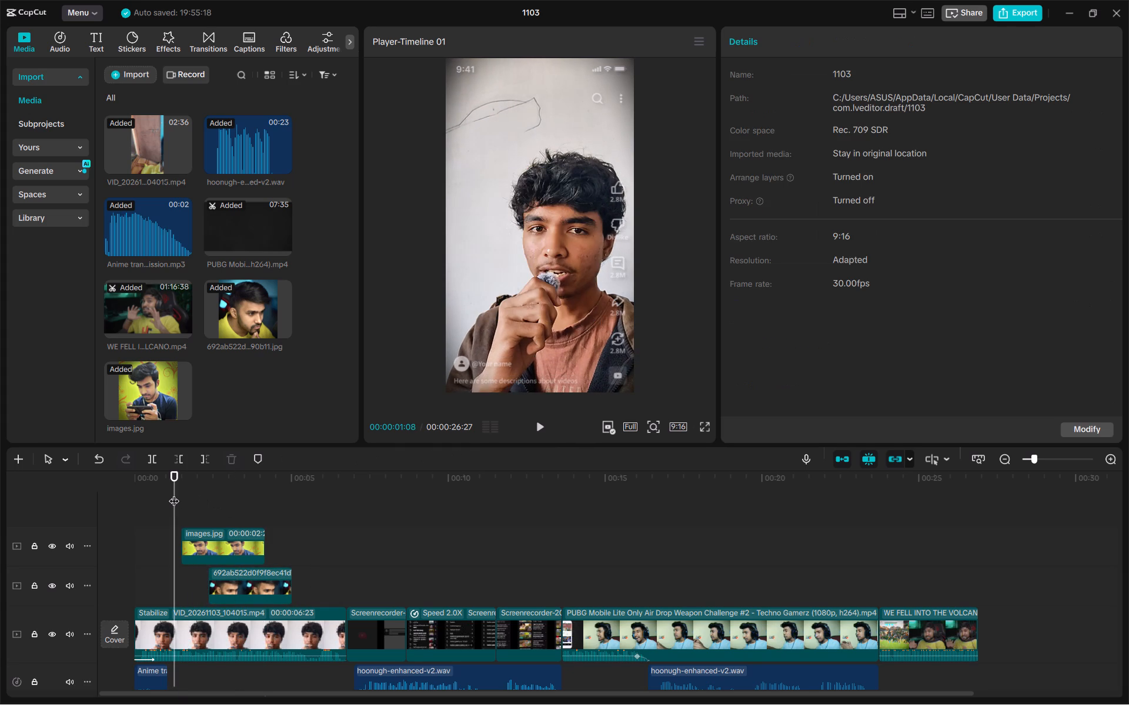
key(space)
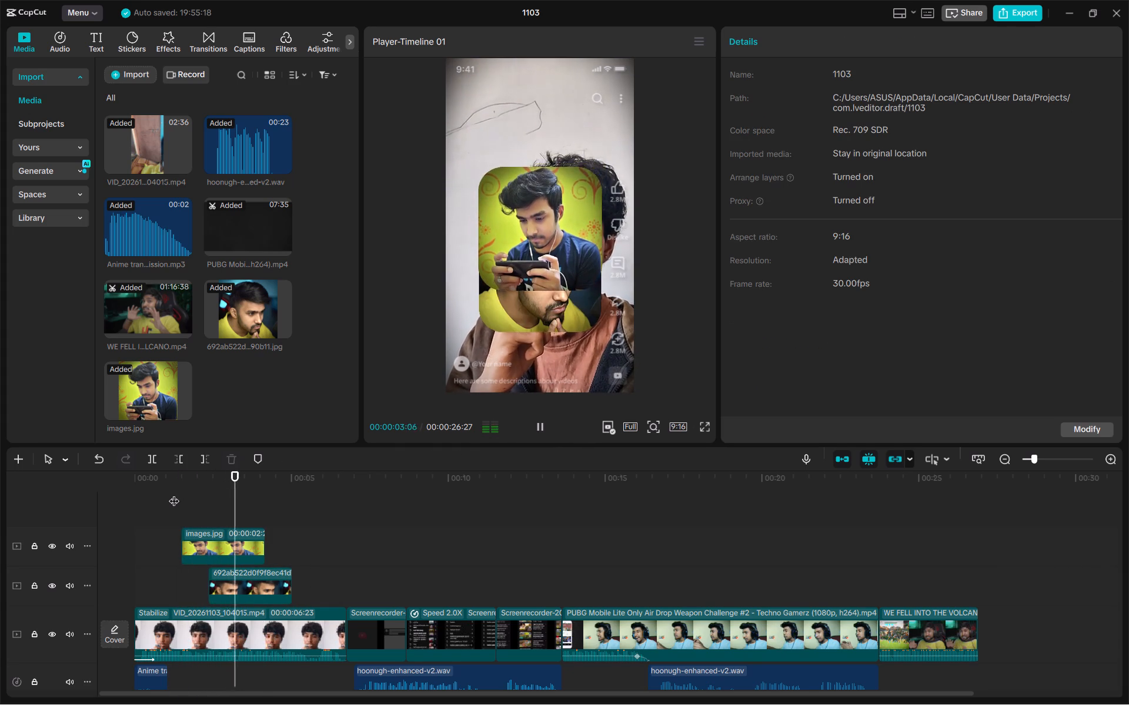
key(space)
click(238, 587)
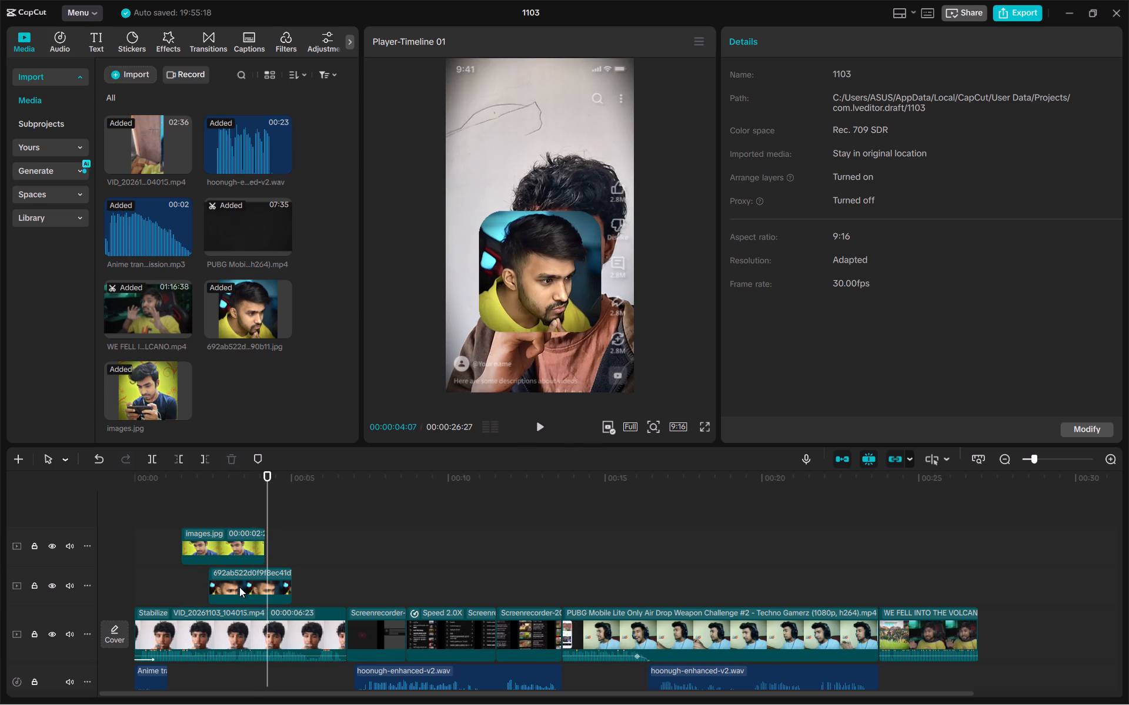
click(204, 513)
key(space)
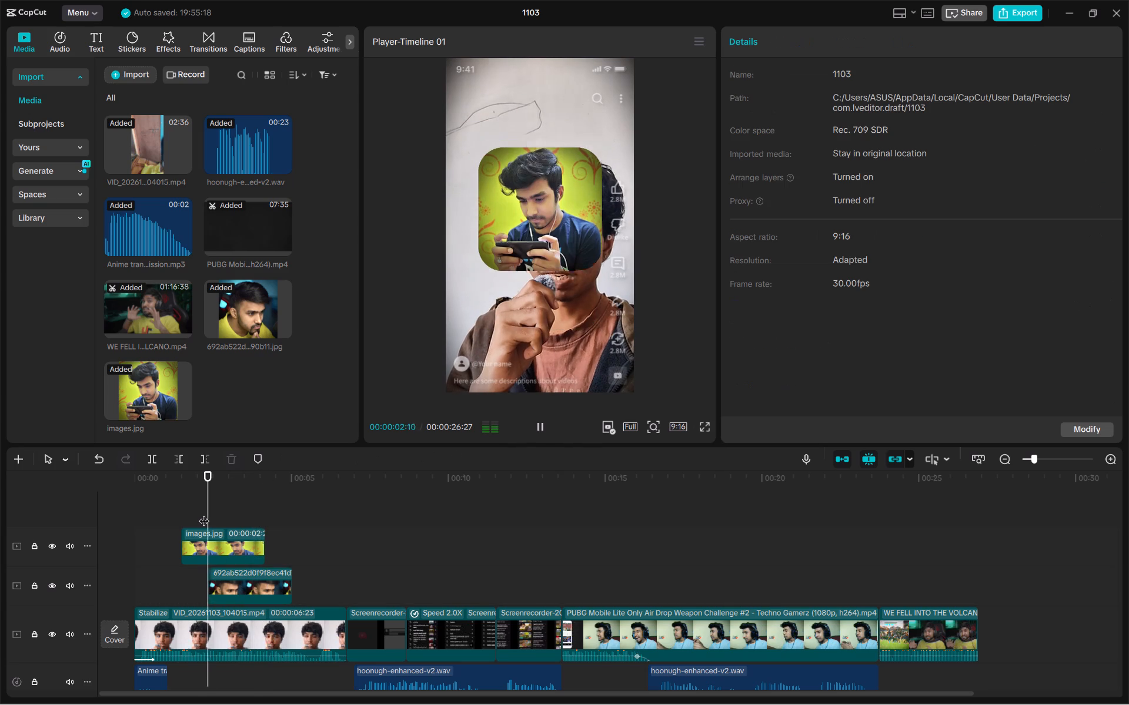
key(space)
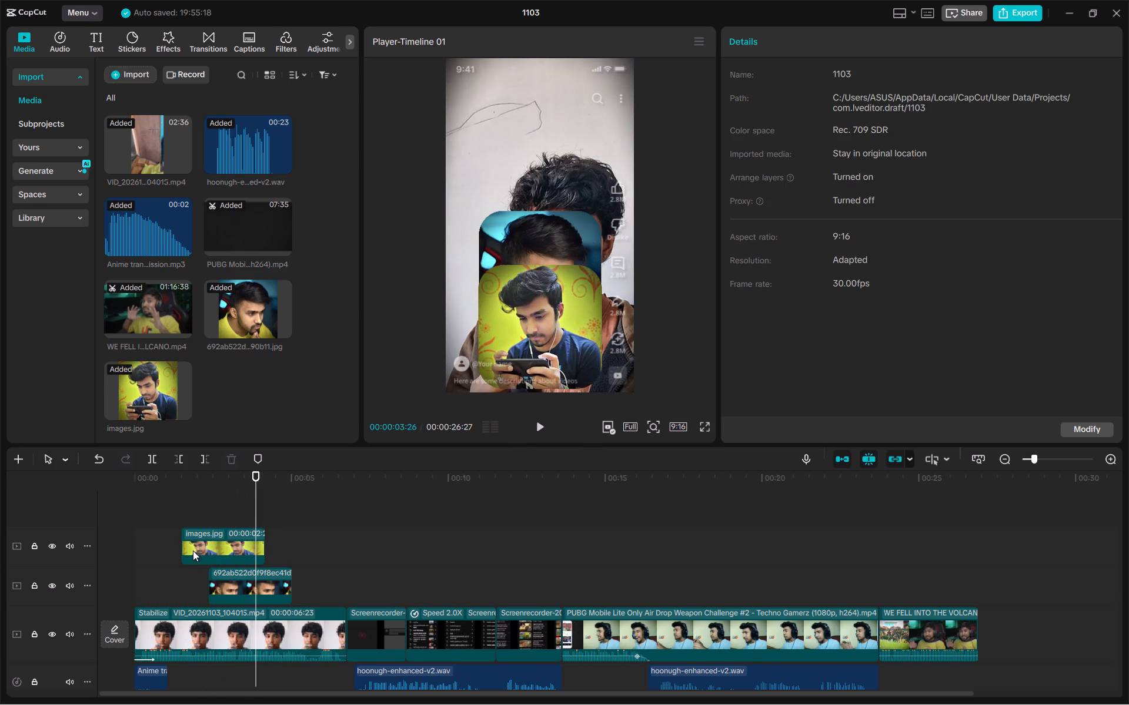
Shift images.jpg to start at about 2 s and the 692ab522 photo at about 2.7 s, and play back the result.
drag(193, 550, 209, 550)
drag(223, 584, 234, 585)
click(192, 511)
key(space)
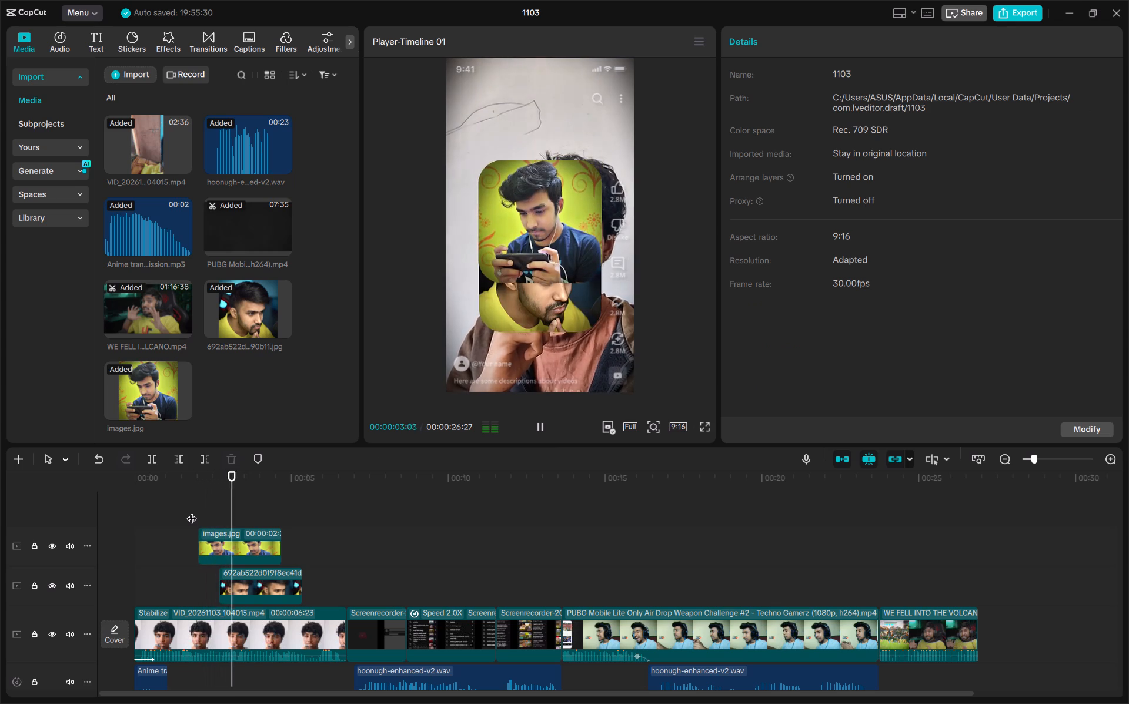
key(space)
Add a transform keyframe to the 692ab522 photo at 00:00:04:03 and center the photo at X 0, Y 0.
click(243, 577)
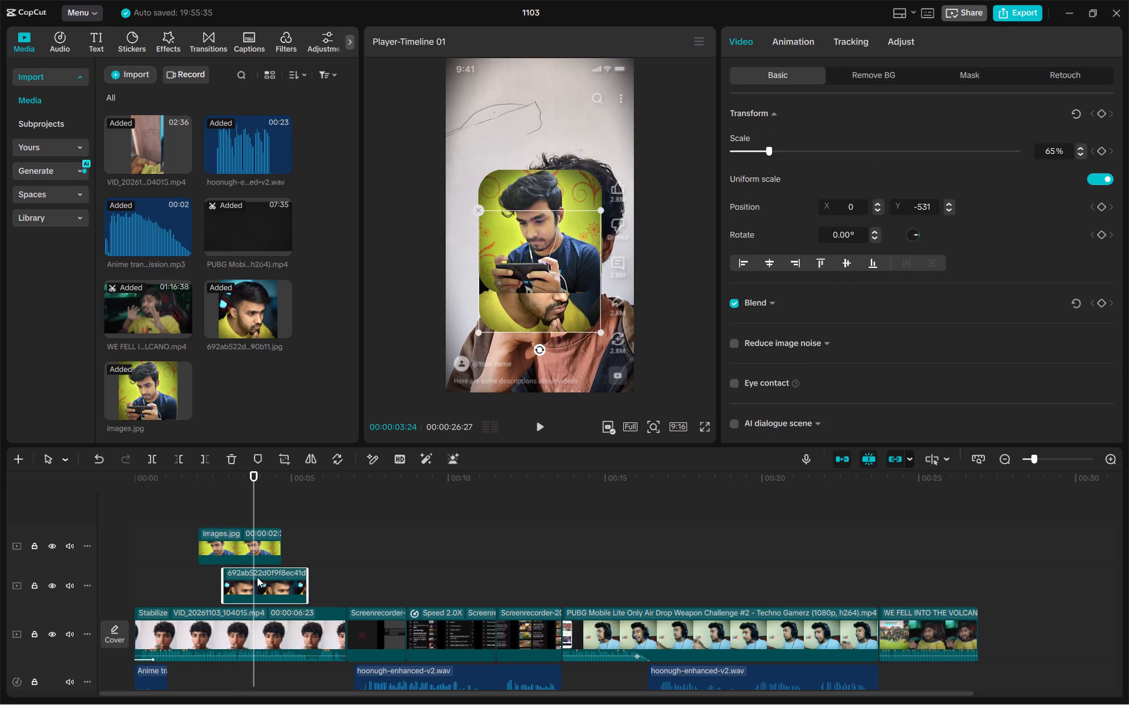
click(232, 545)
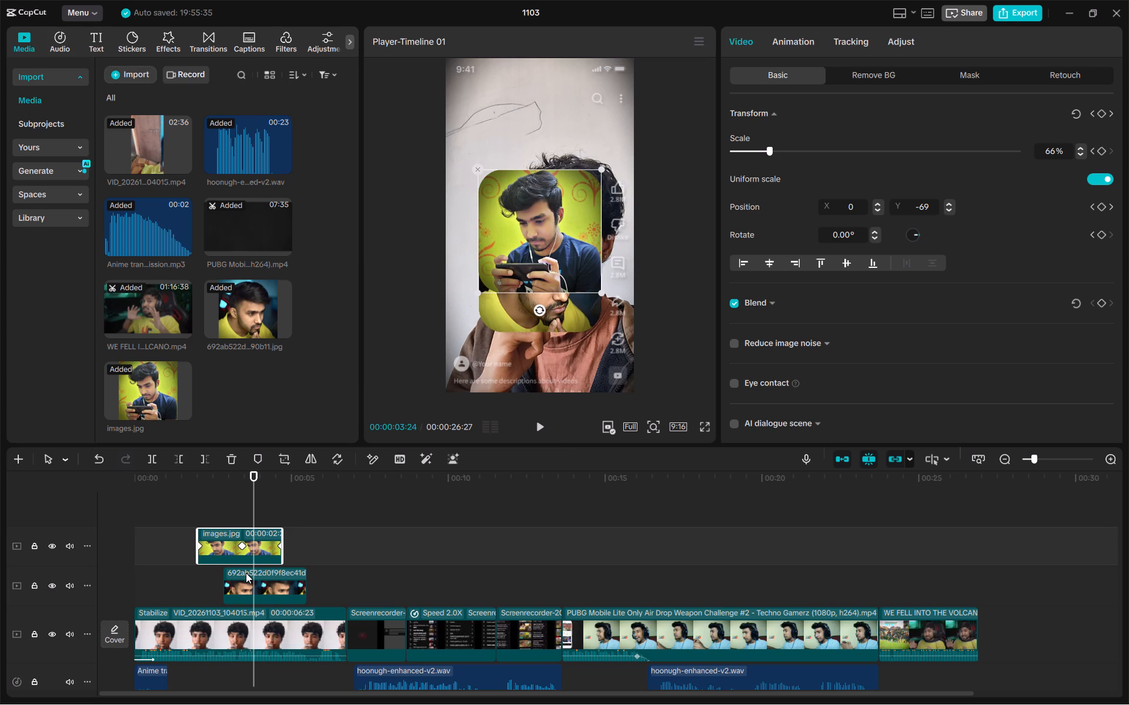
drag(251, 504, 262, 509)
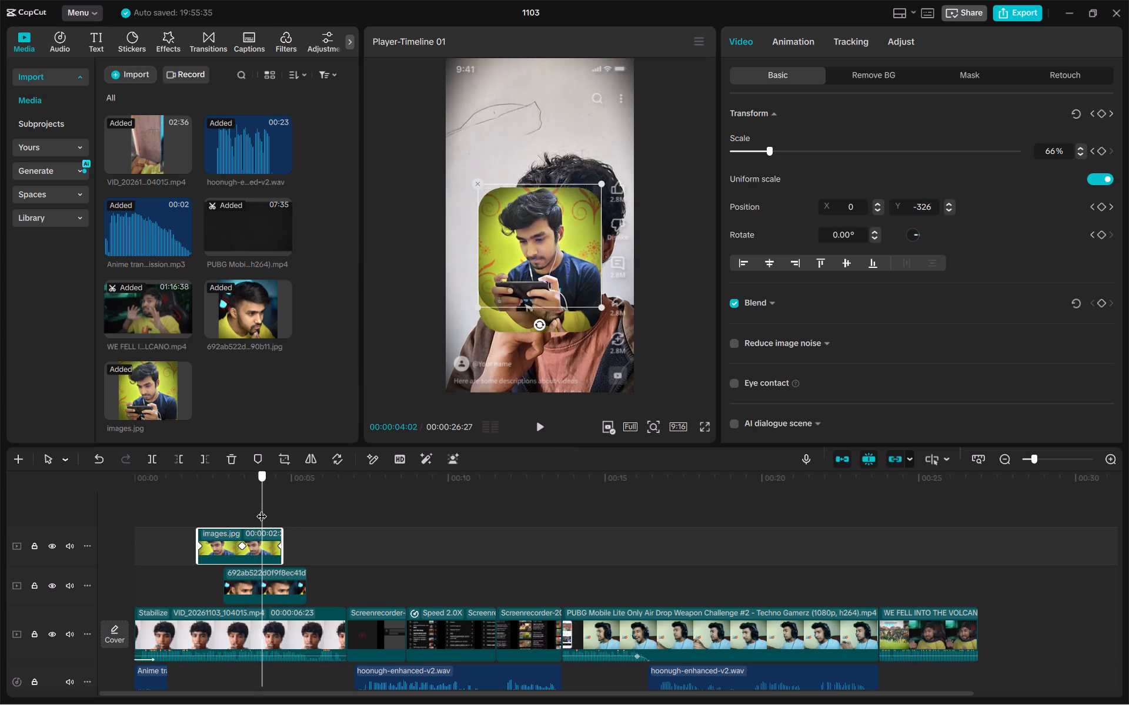
drag(262, 509, 263, 509)
click(276, 586)
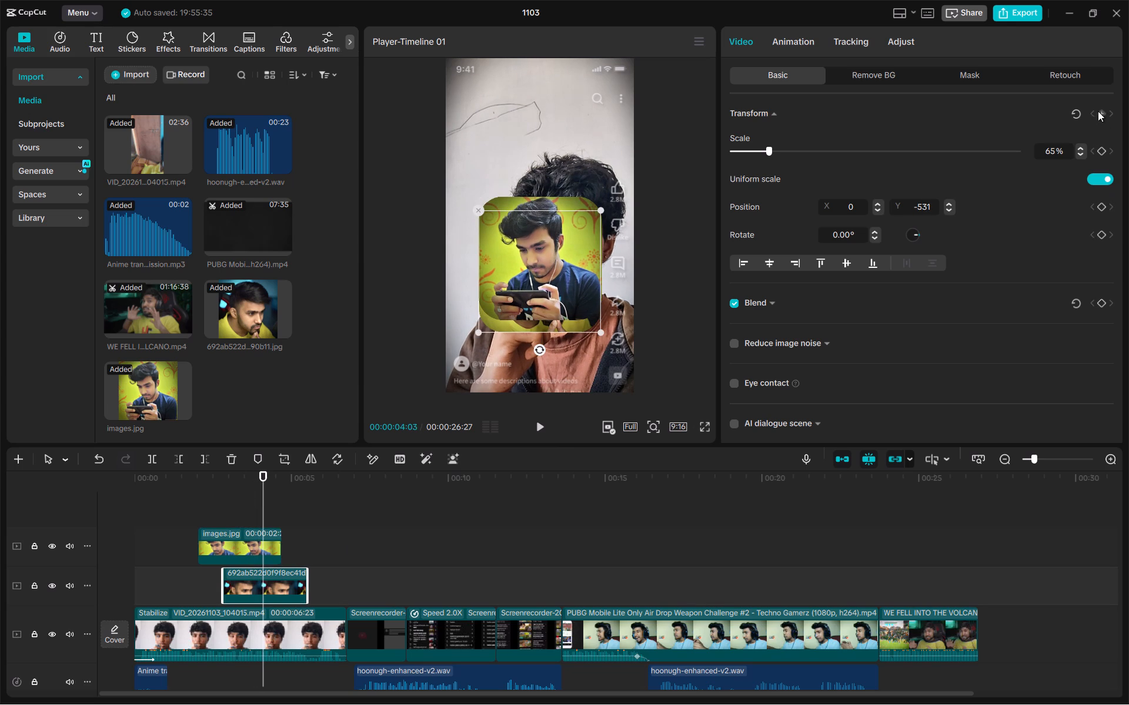
click(1098, 111)
drag(543, 294, 545, 268)
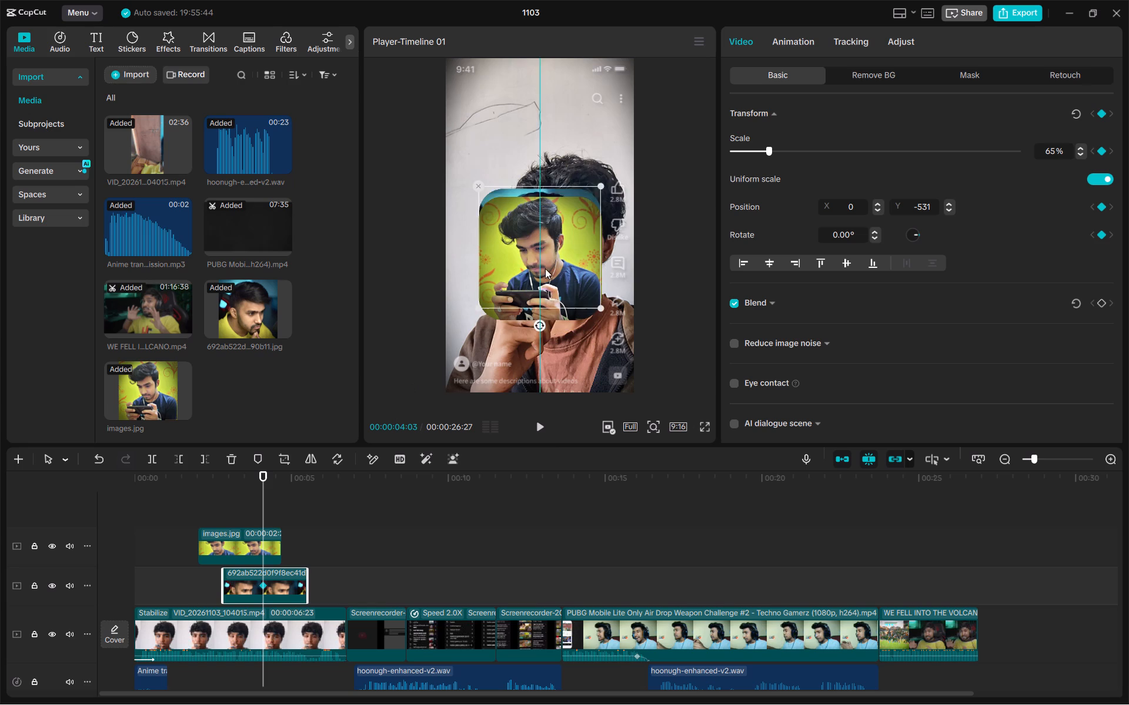
drag(545, 268, 544, 264)
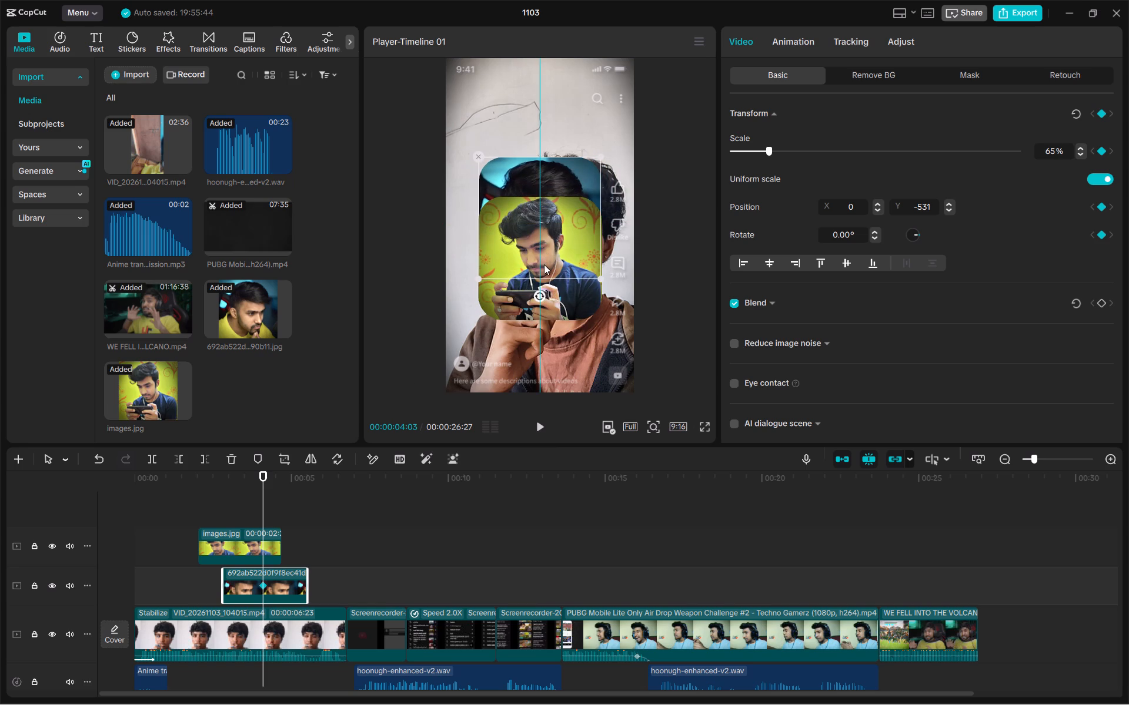
drag(544, 264, 548, 249)
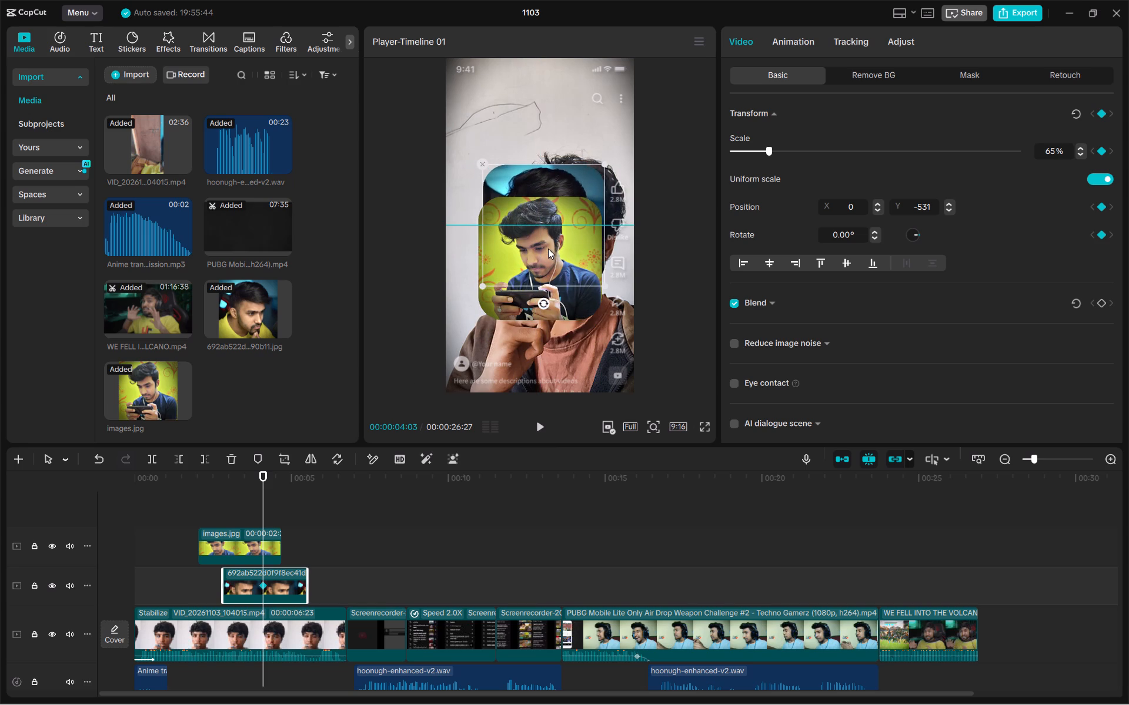
drag(548, 249, 546, 248)
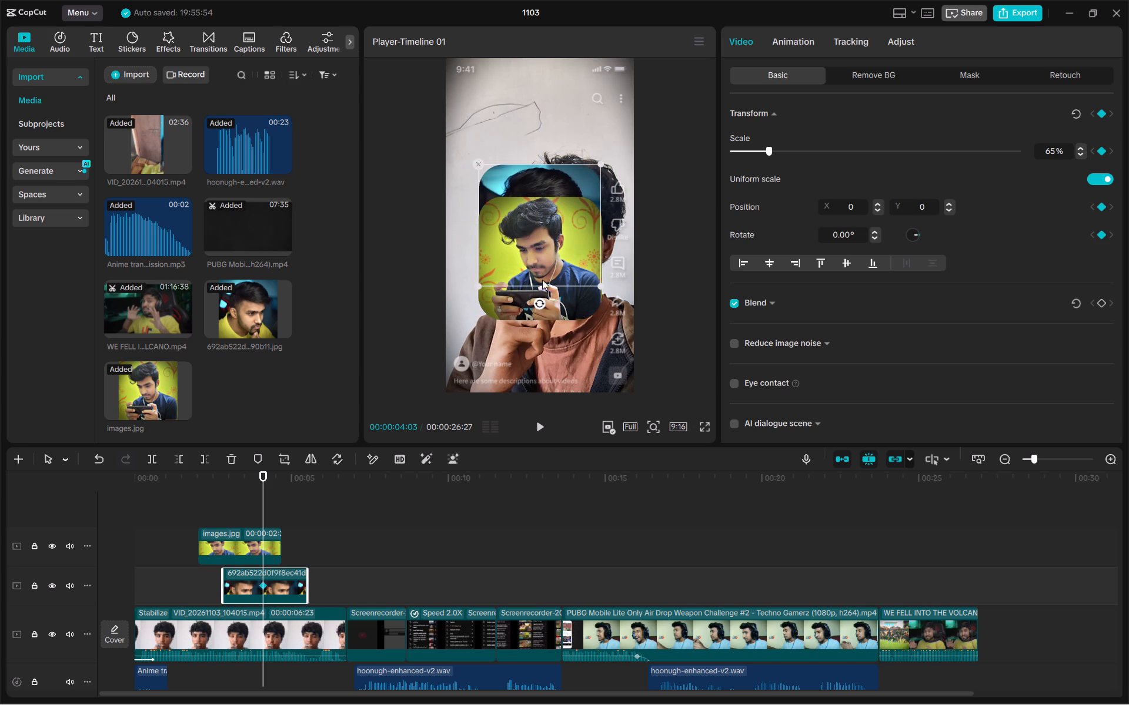
At the 692ab522 photo's start, 00:00:02:25, move the photo straight up out of the frame to about Y 2622.
drag(267, 513, 239, 526)
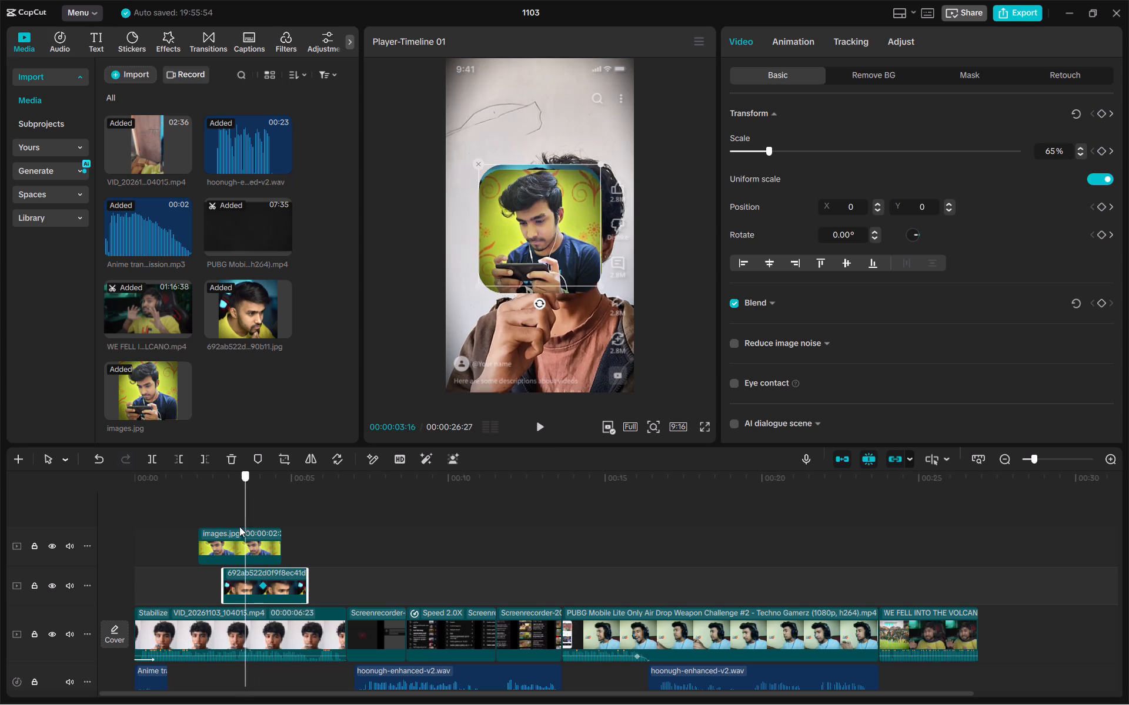
drag(239, 526, 226, 532)
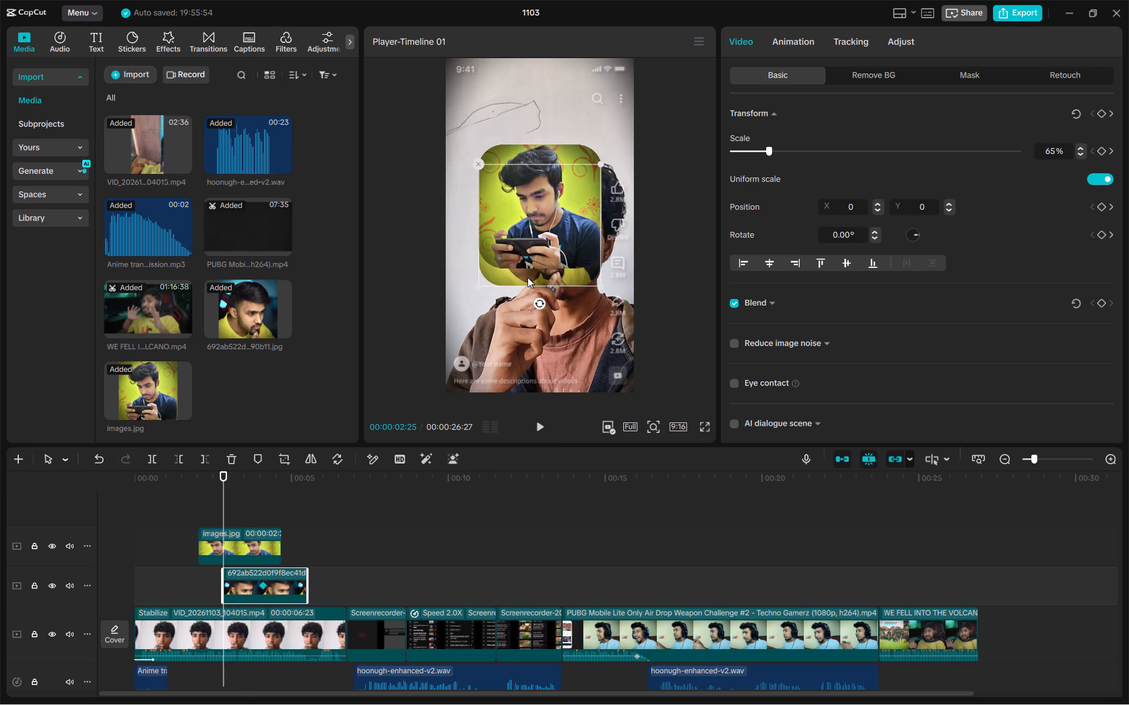
drag(527, 277, 535, 83)
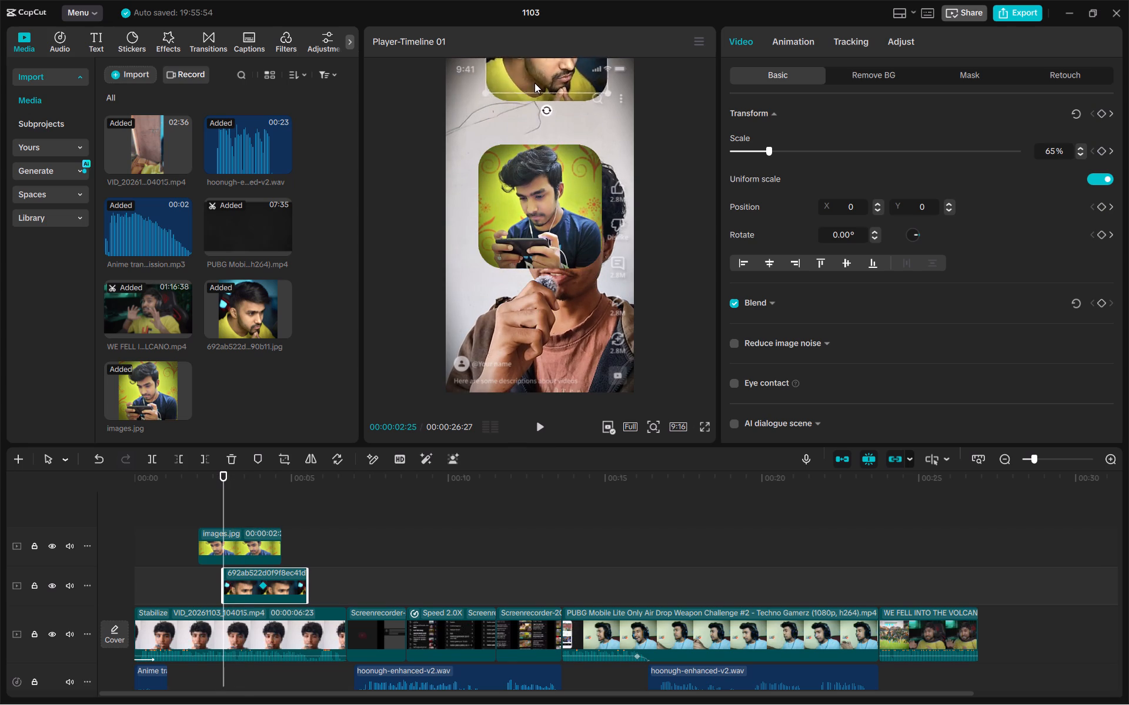
drag(535, 83, 530, 49)
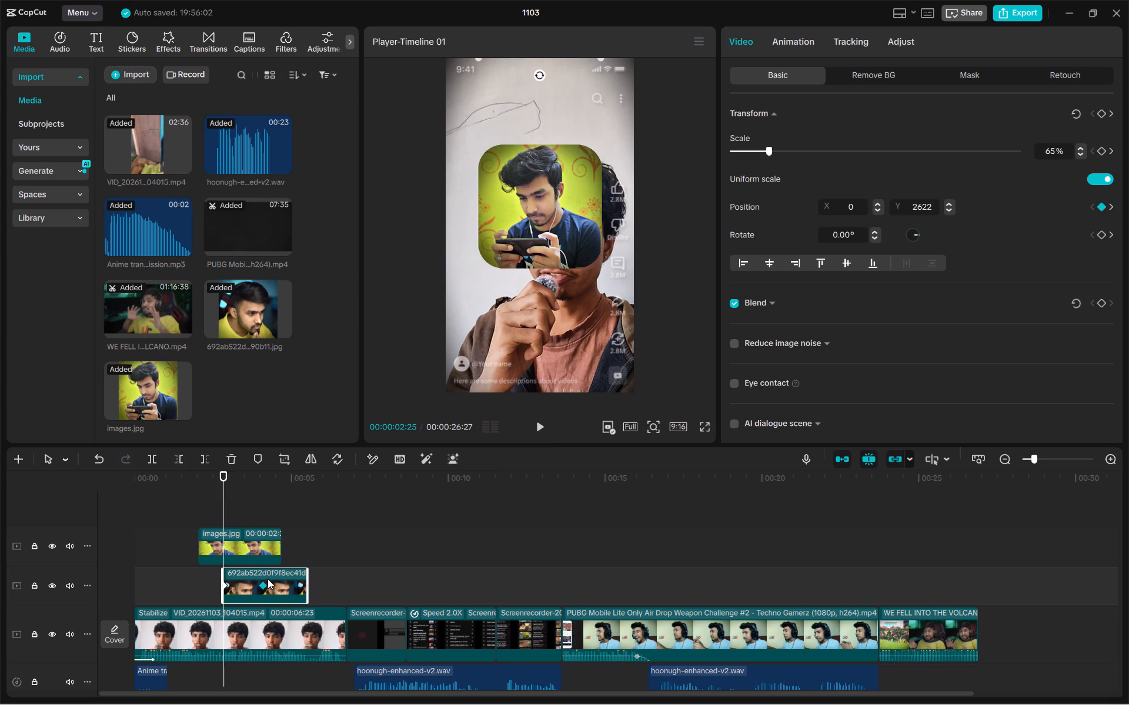
At 00:00:05:09, move the 692ab522 photo straight down until it is below the bottom of the video frame.
click(261, 516)
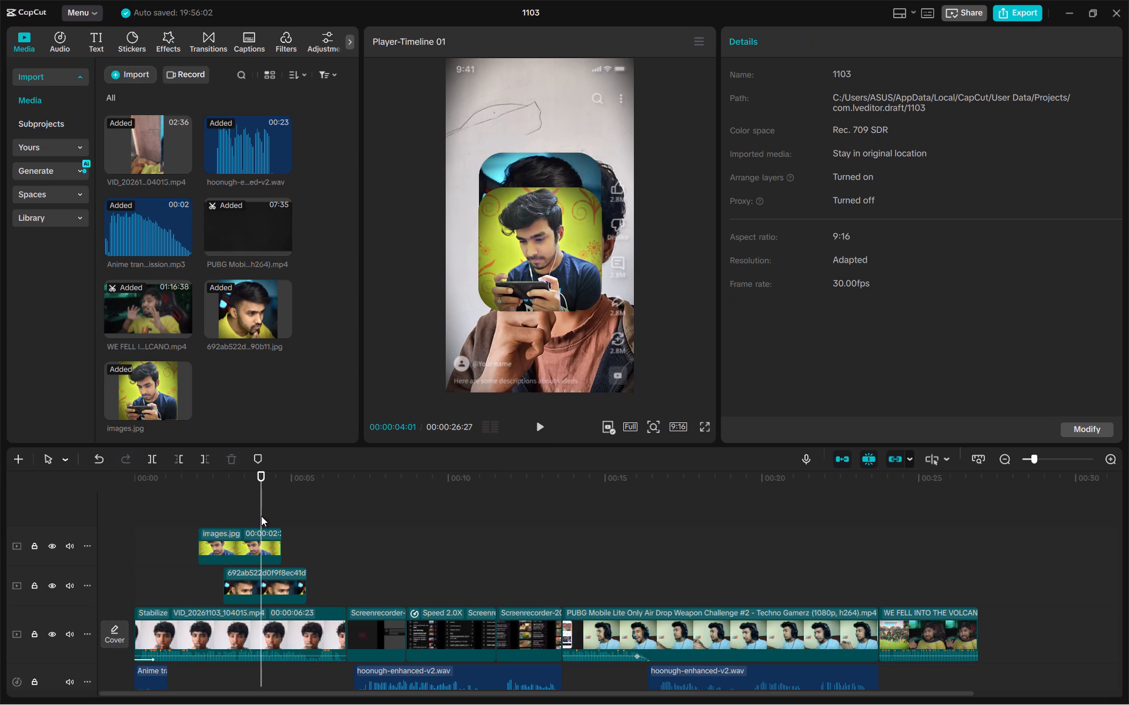
click(274, 578)
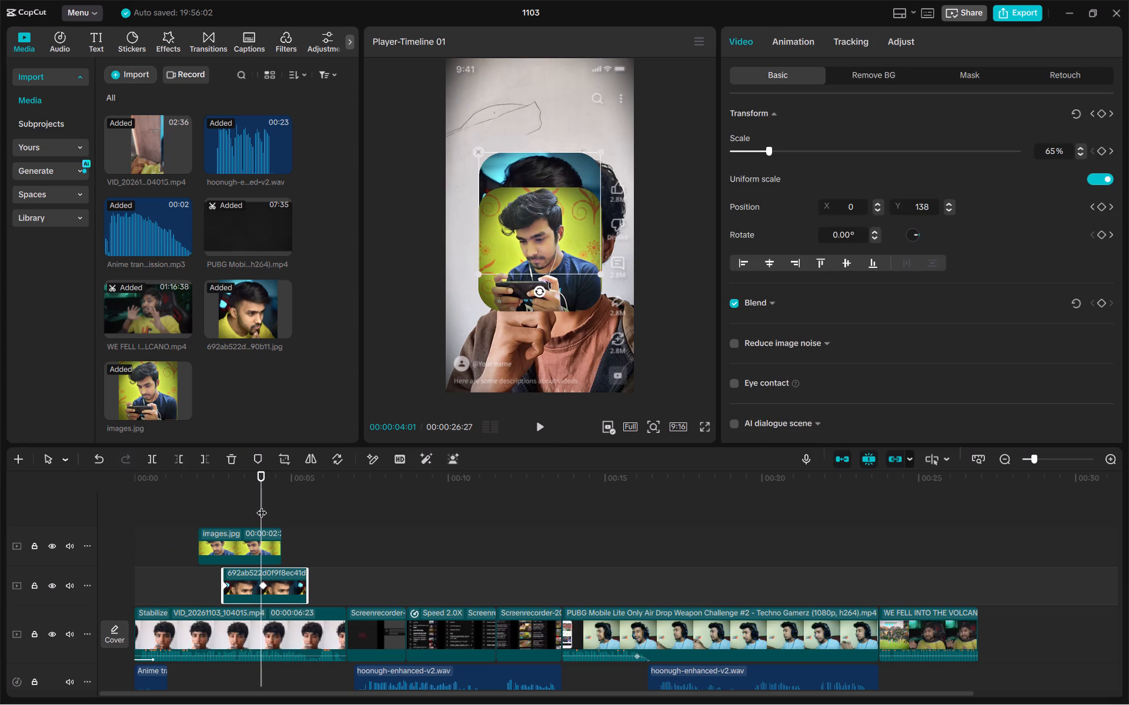
drag(262, 505, 301, 516)
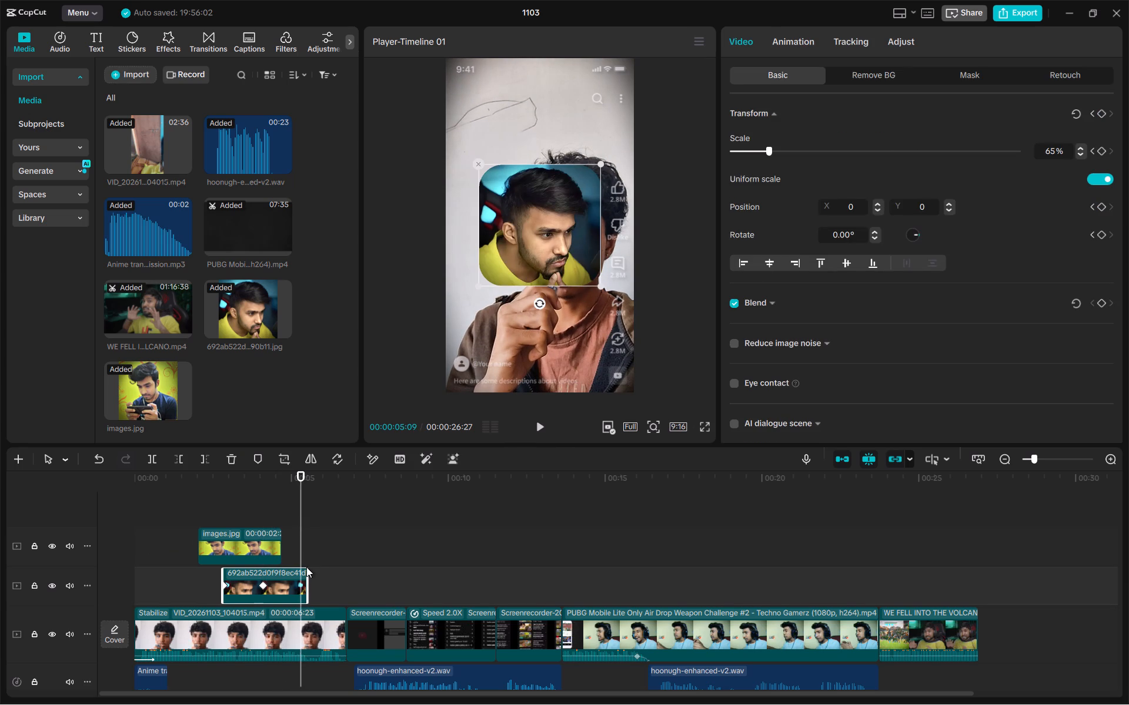
drag(310, 575, 305, 575)
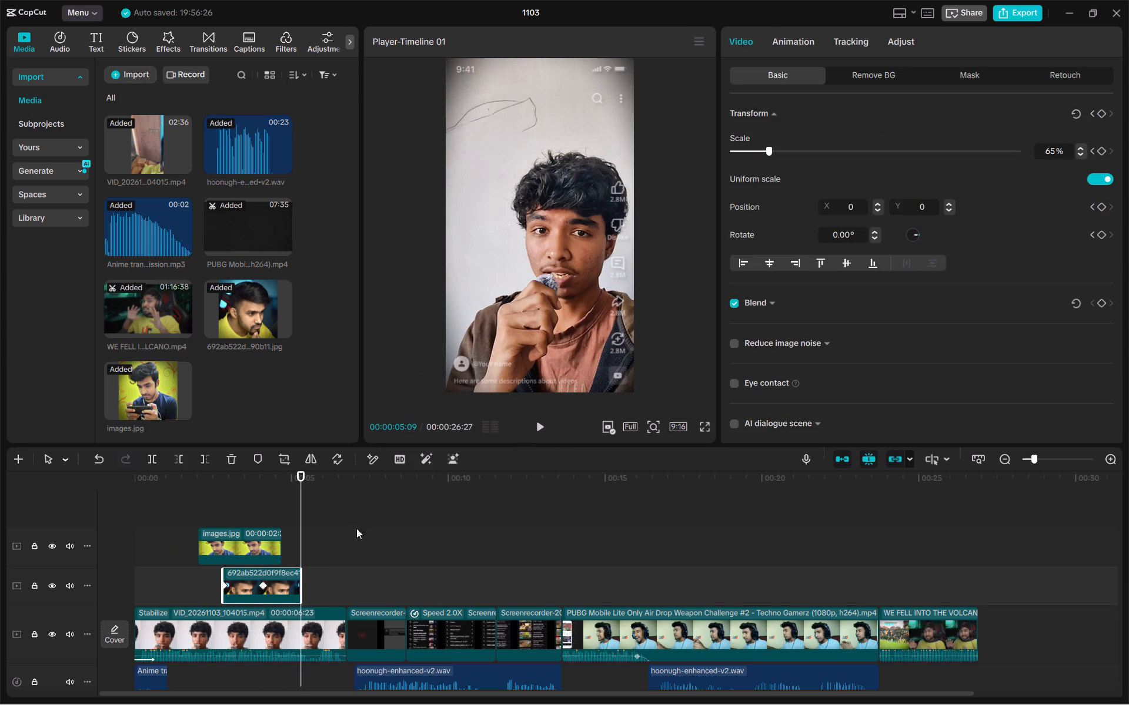
key(ctrl+z)
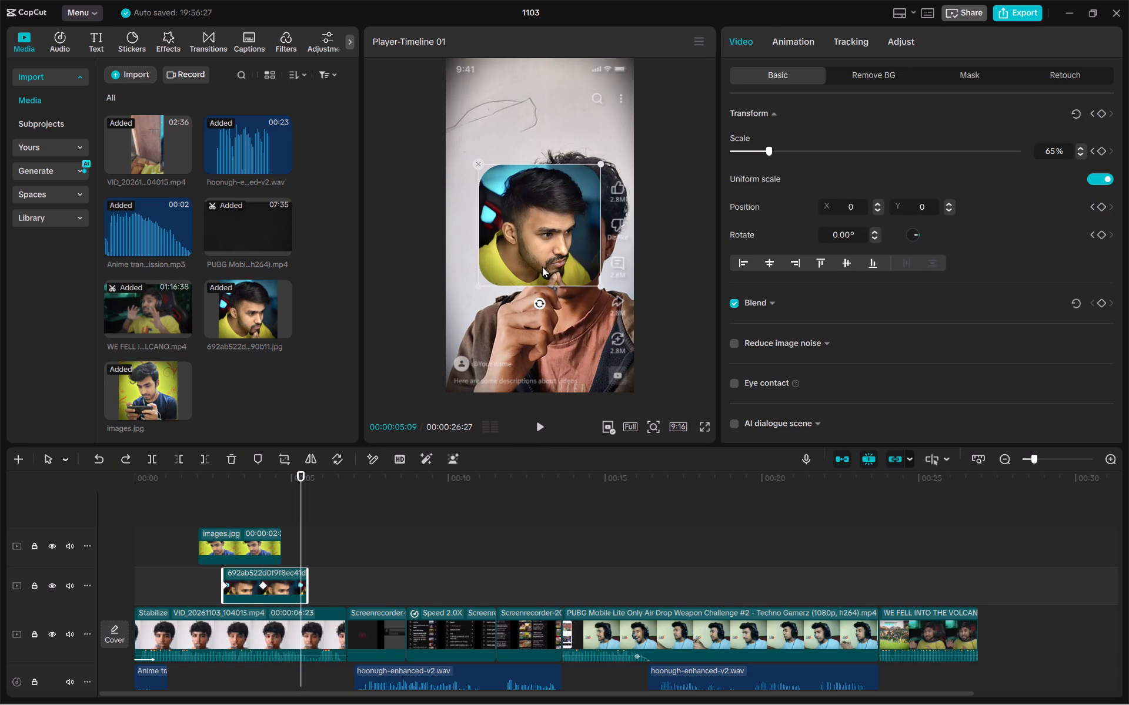
drag(538, 243, 538, 288)
drag(538, 288, 538, 318)
drag(538, 257, 536, 452)
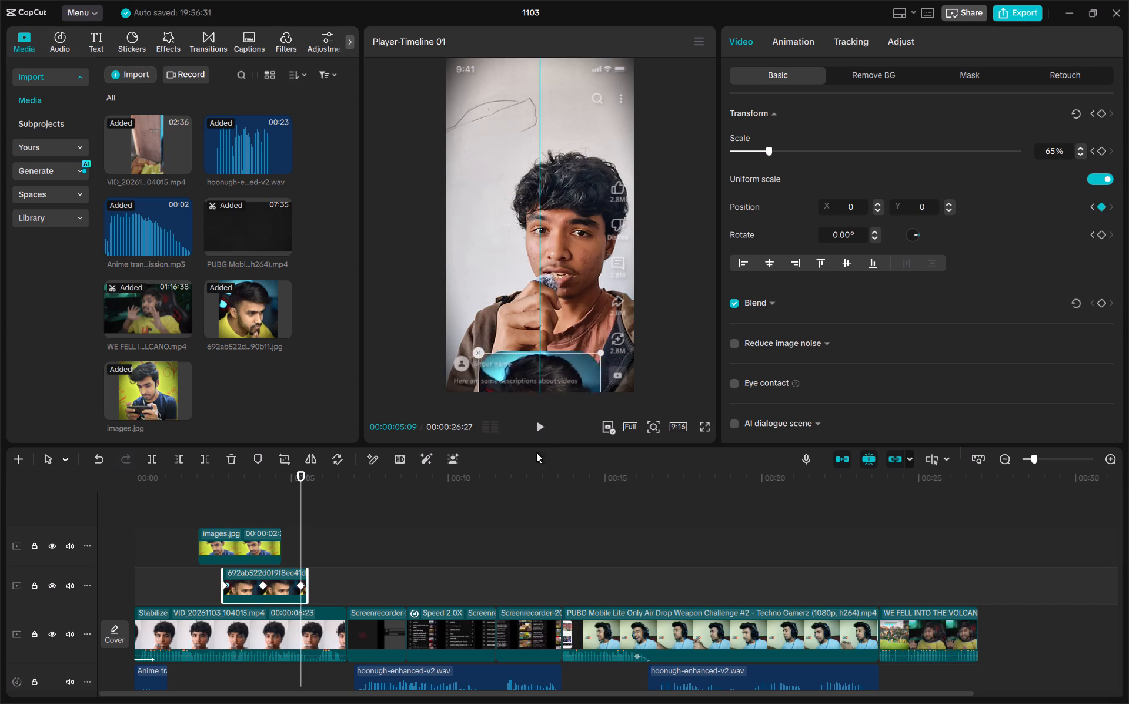
drag(536, 452, 541, 485)
Trim the end of the 692ab522 photo overlay to 00:00:05:09.
drag(306, 569, 301, 569)
Return to 00:00:02:25 and show the variable speed animation graphs for the 692ab522 photo.
click(249, 504)
drag(248, 503, 225, 516)
click(262, 605)
right_click(248, 583)
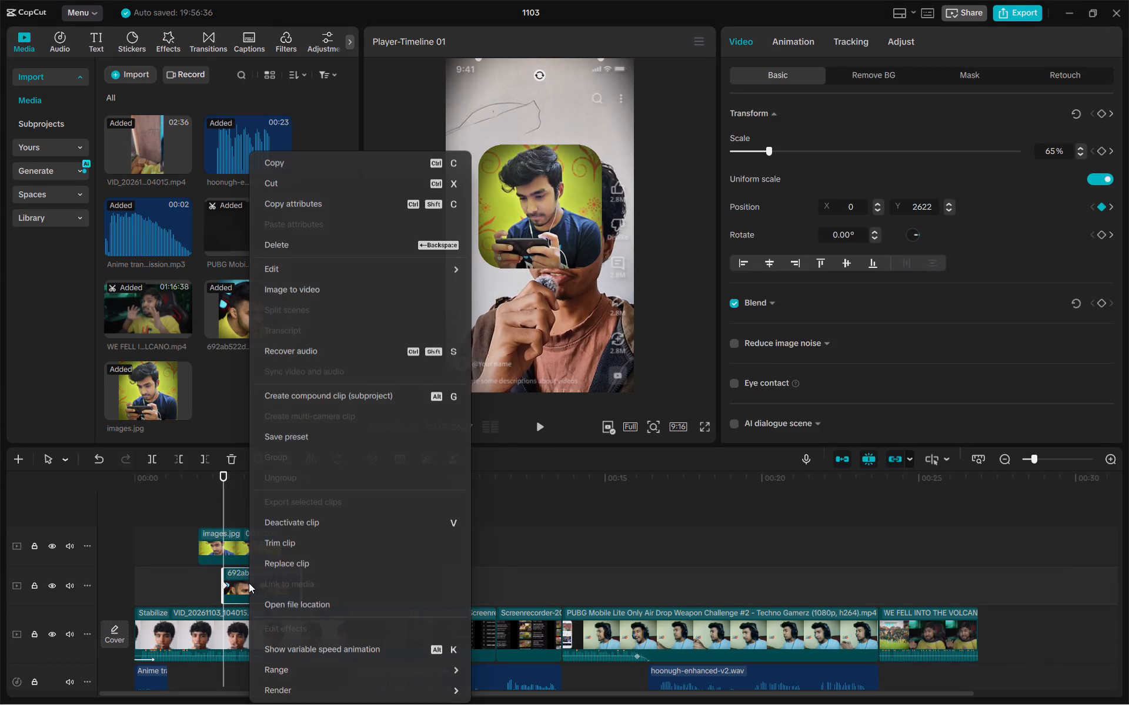
click(353, 640)
click(355, 645)
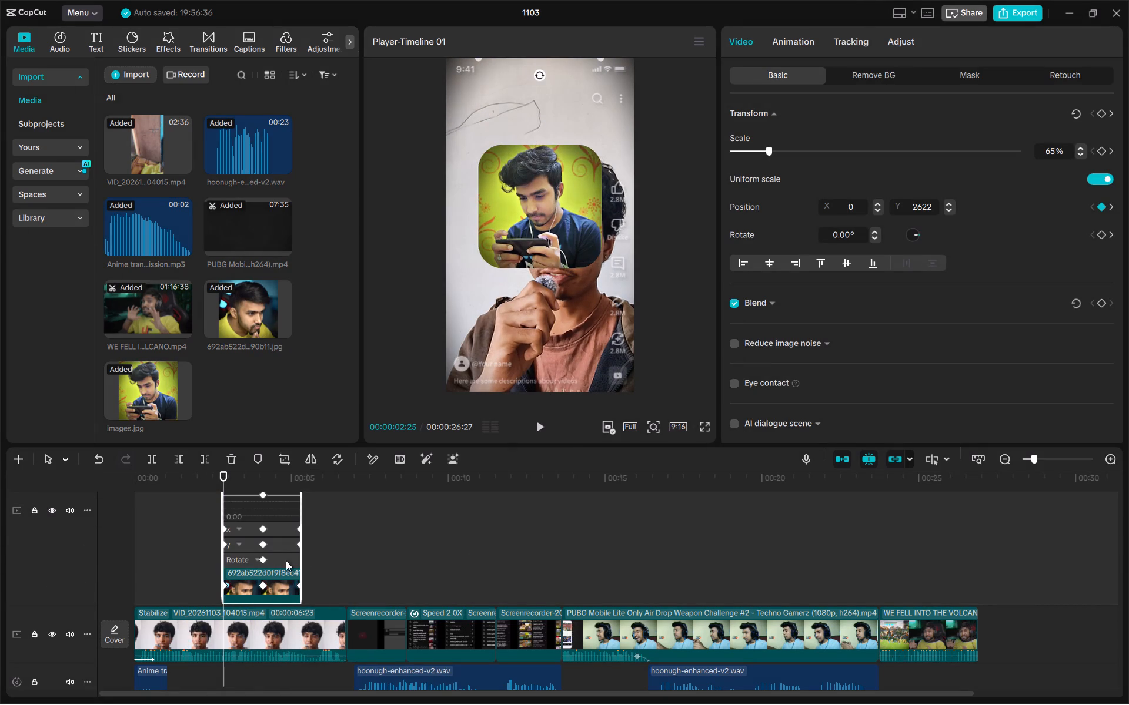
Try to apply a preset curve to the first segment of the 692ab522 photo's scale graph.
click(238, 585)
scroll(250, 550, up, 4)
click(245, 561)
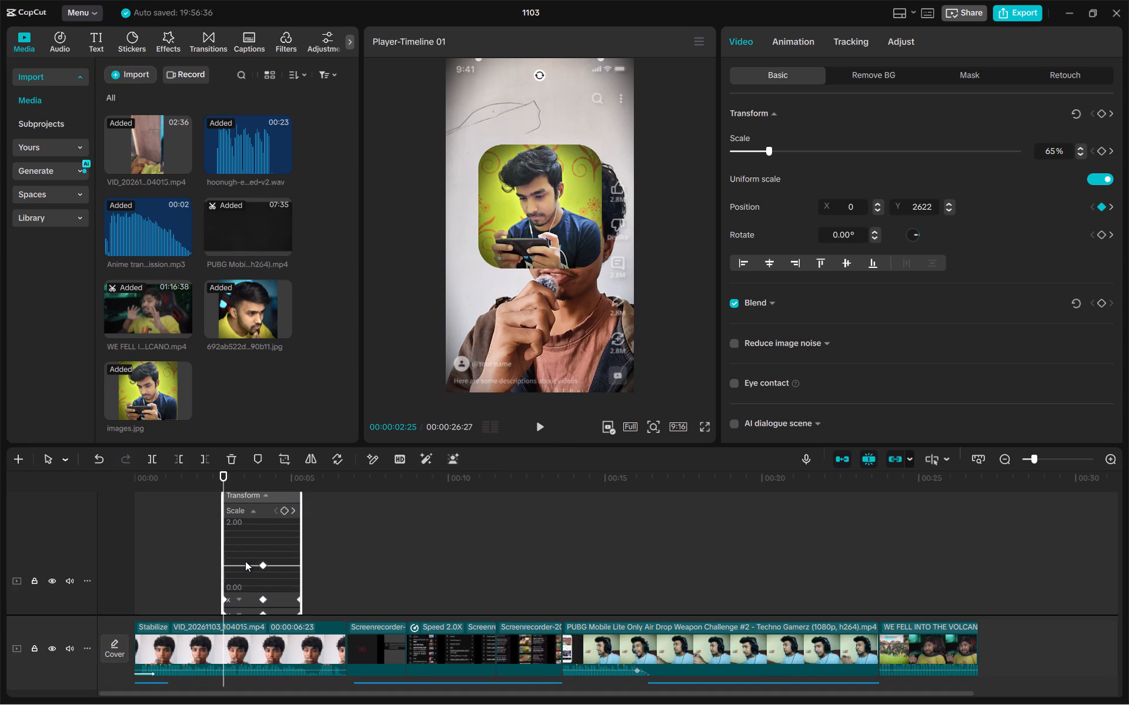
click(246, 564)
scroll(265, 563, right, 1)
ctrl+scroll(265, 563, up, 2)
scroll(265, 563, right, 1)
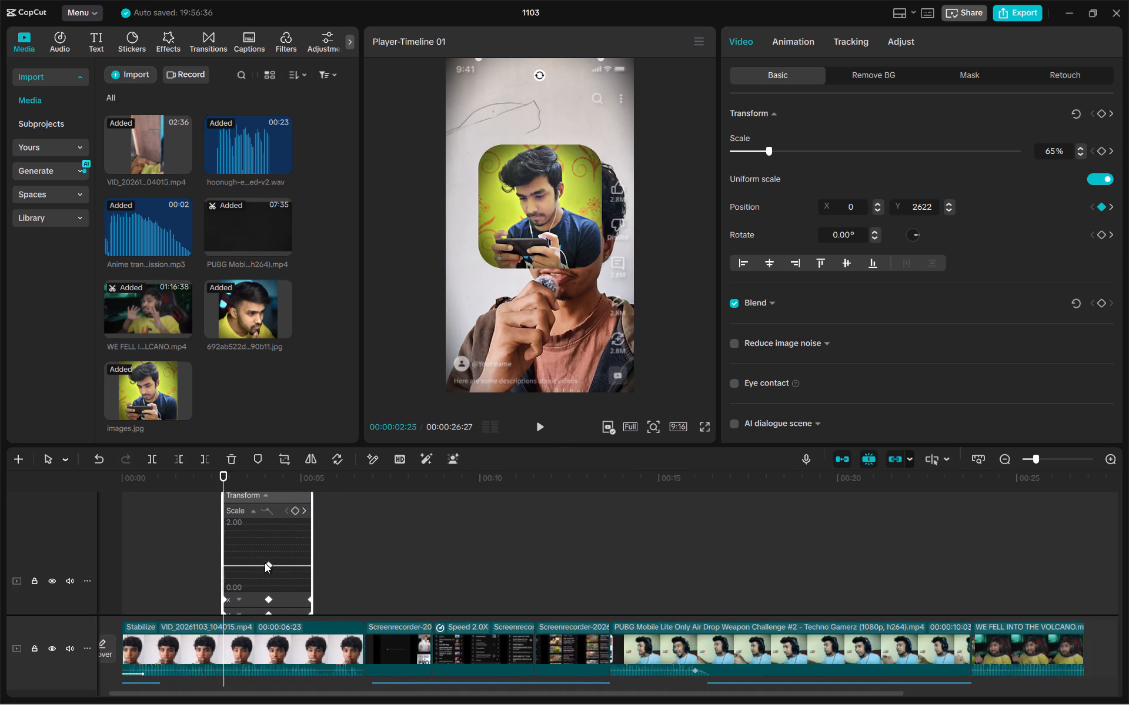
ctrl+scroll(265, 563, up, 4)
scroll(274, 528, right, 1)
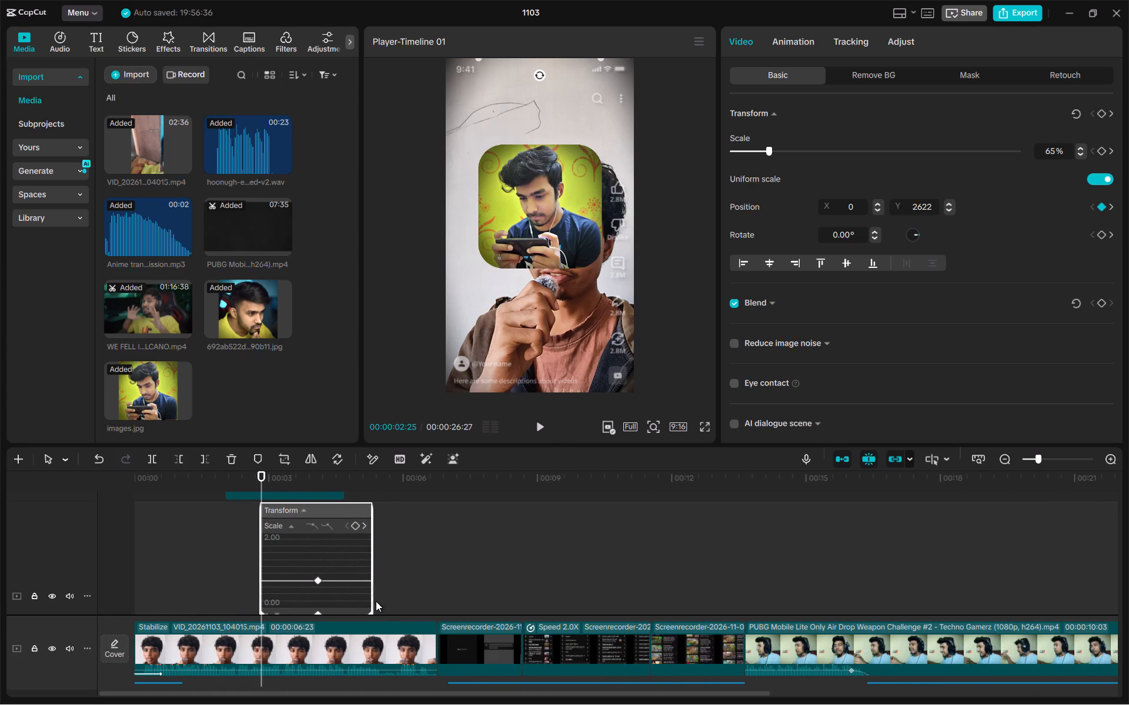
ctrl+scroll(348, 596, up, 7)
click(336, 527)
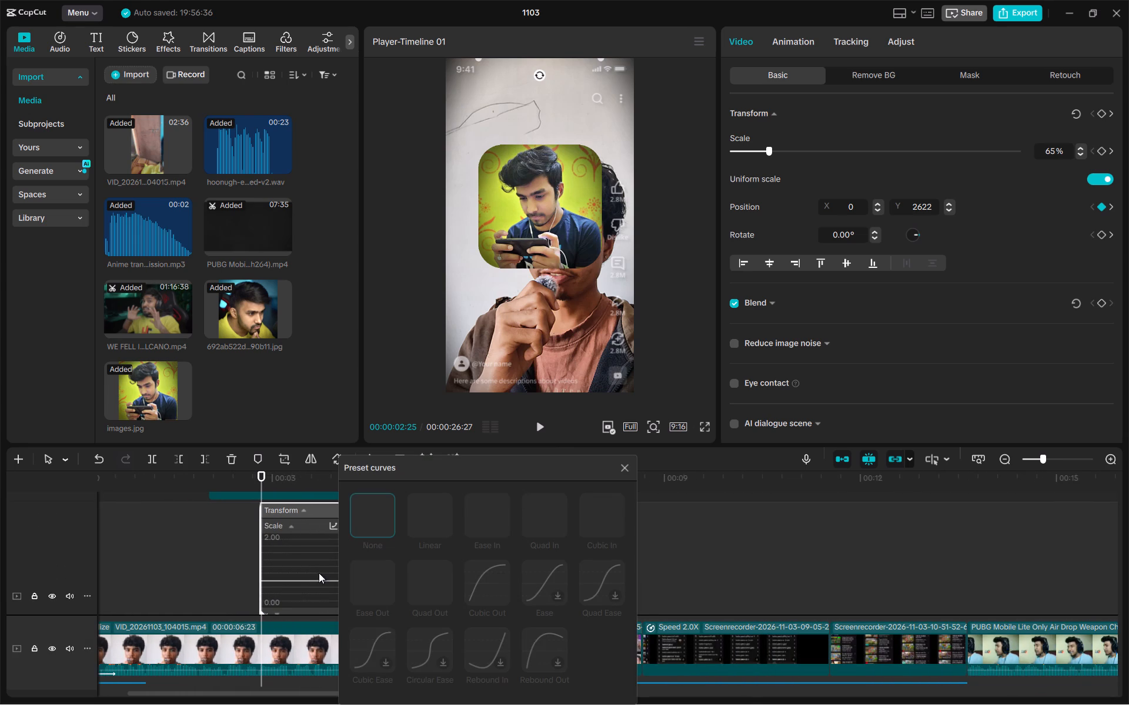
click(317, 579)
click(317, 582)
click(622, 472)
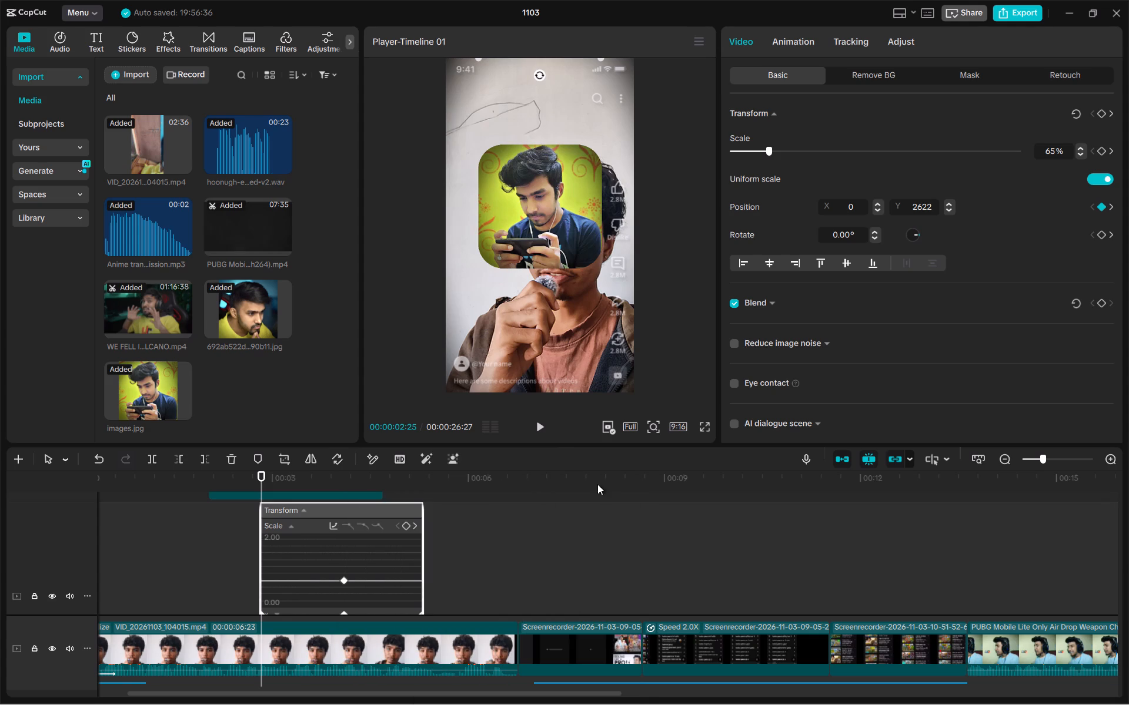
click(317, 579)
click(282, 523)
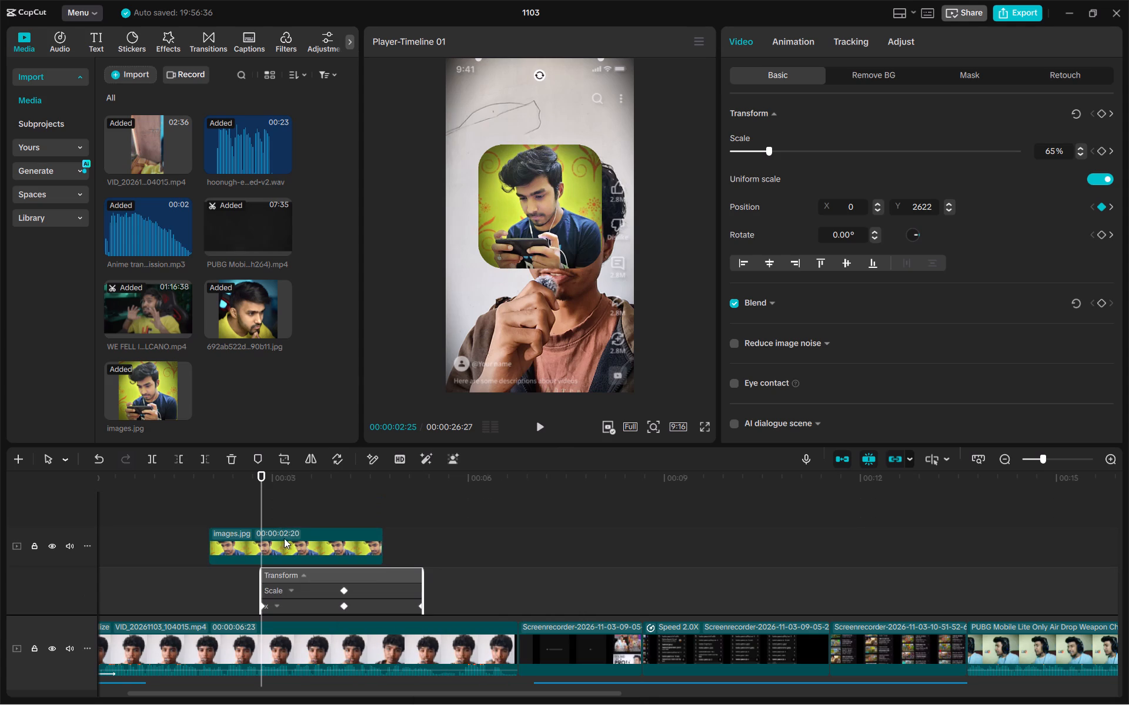
Apply the Cubic Out preset curve to the first segment of the 692ab522 photo's x-position graph.
click(279, 602)
click(299, 576)
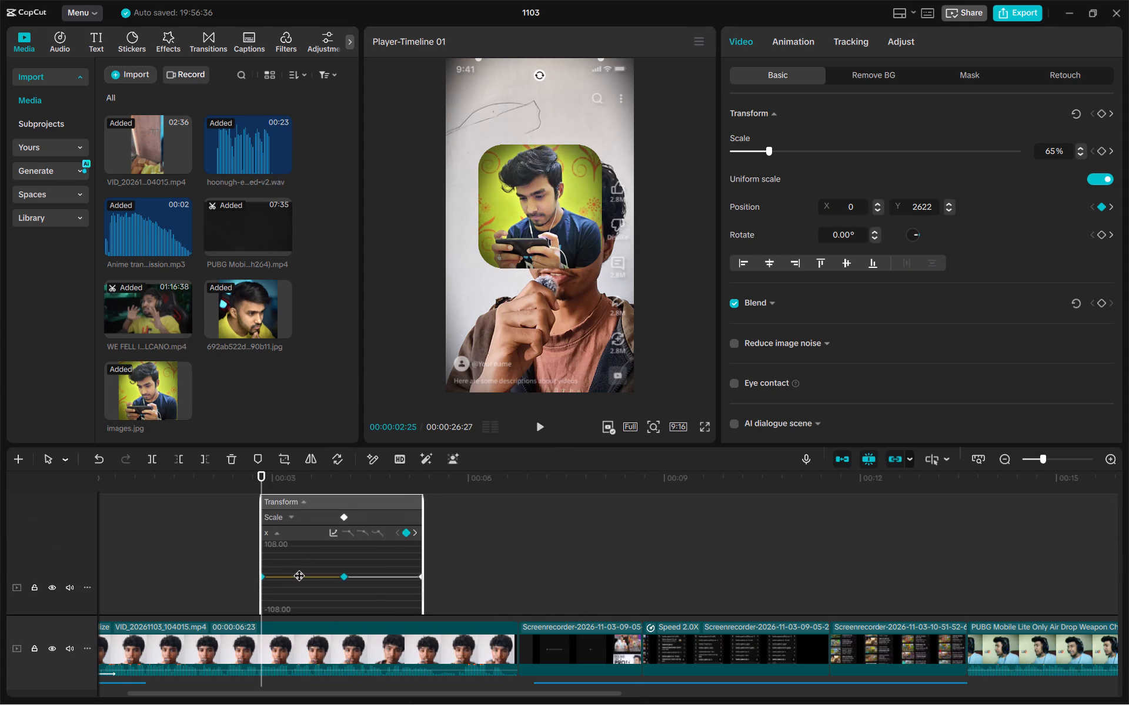
click(335, 534)
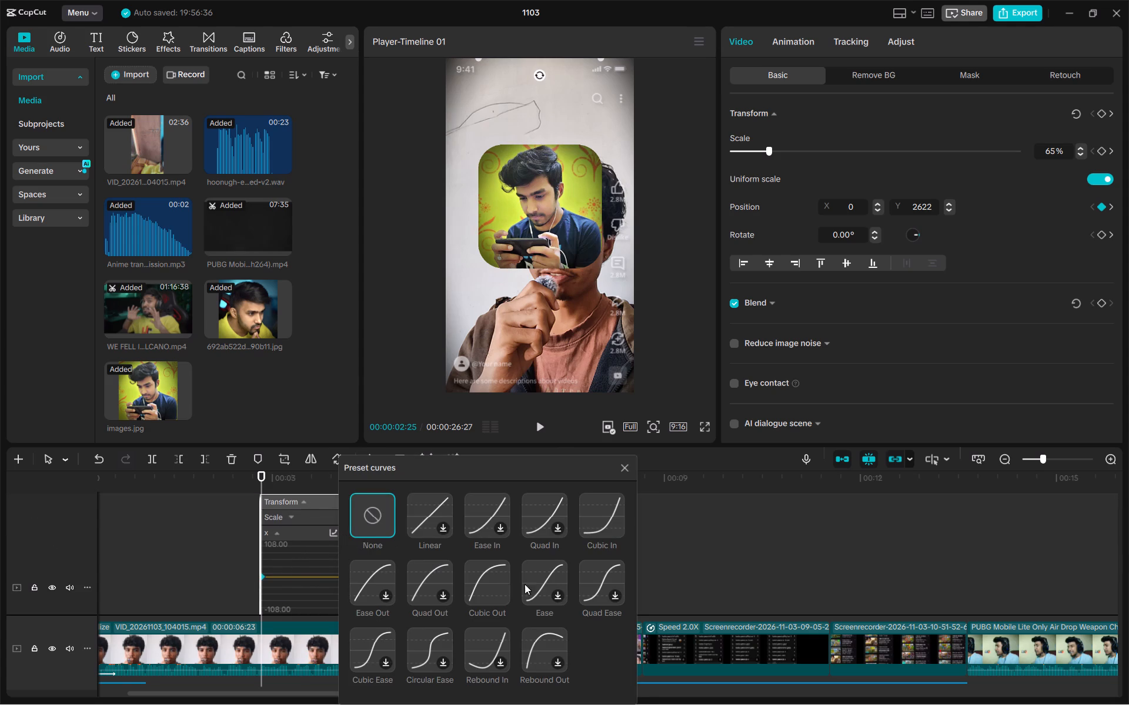
click(501, 586)
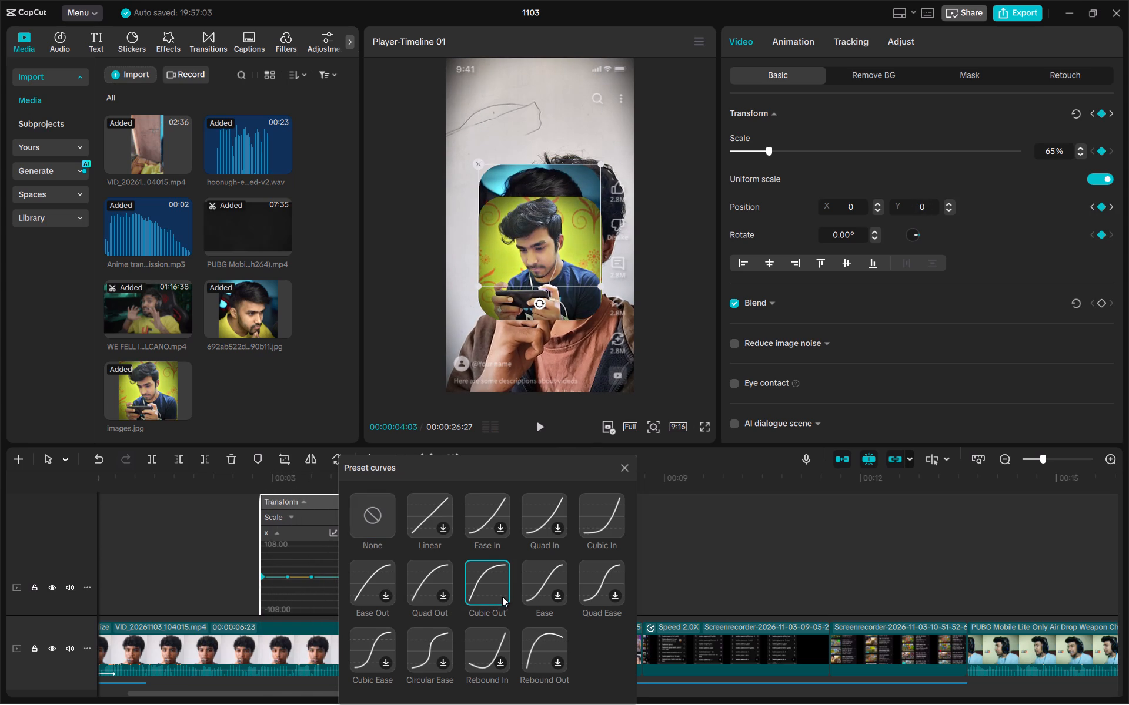
Apply the Cubic In preset curve to the second segment of the 692ab522 photo's x-position graph.
click(291, 532)
click(291, 597)
click(290, 602)
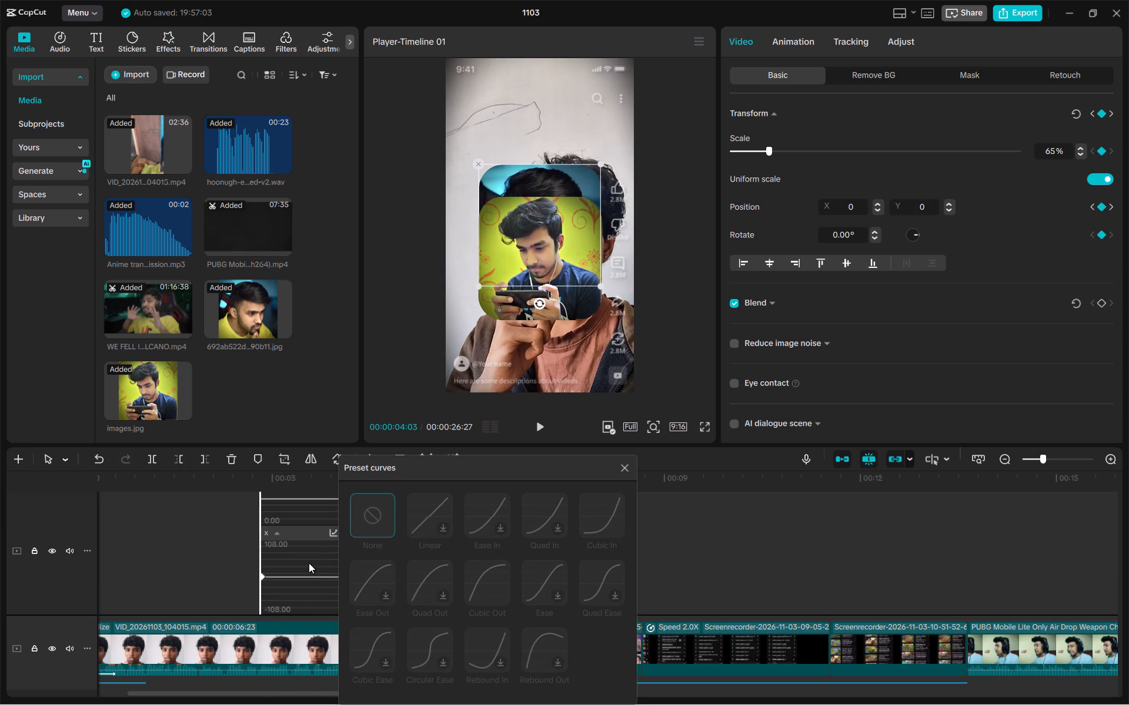
scroll(309, 563, down, 1)
click(624, 468)
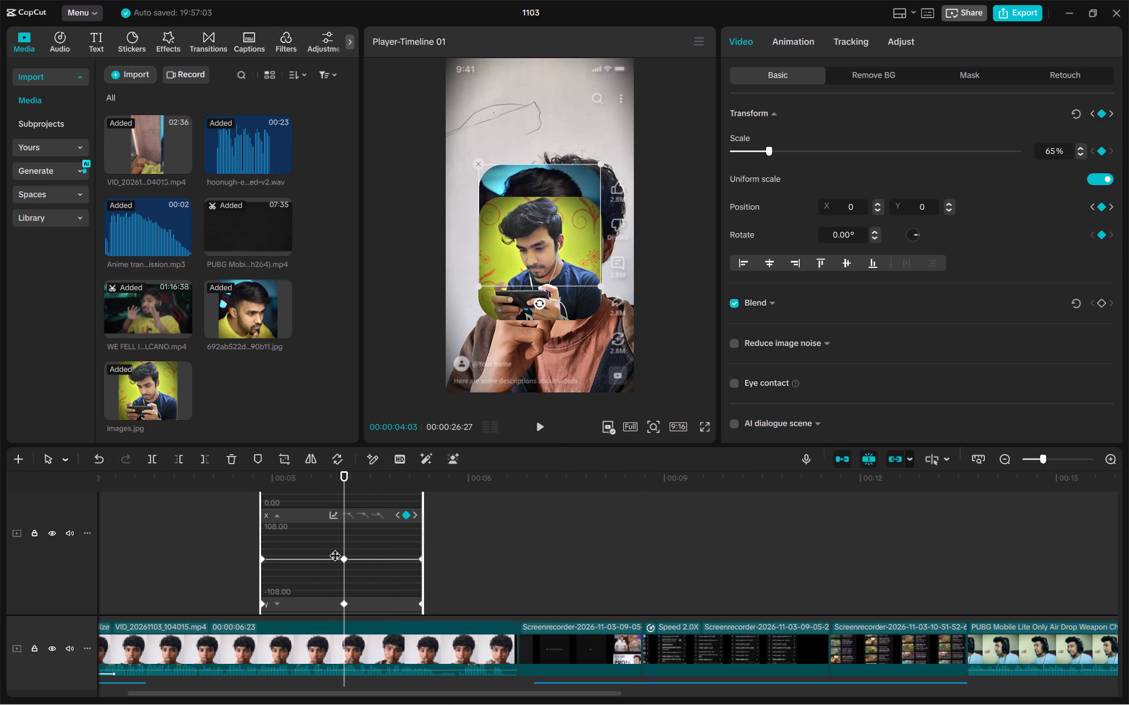
click(324, 564)
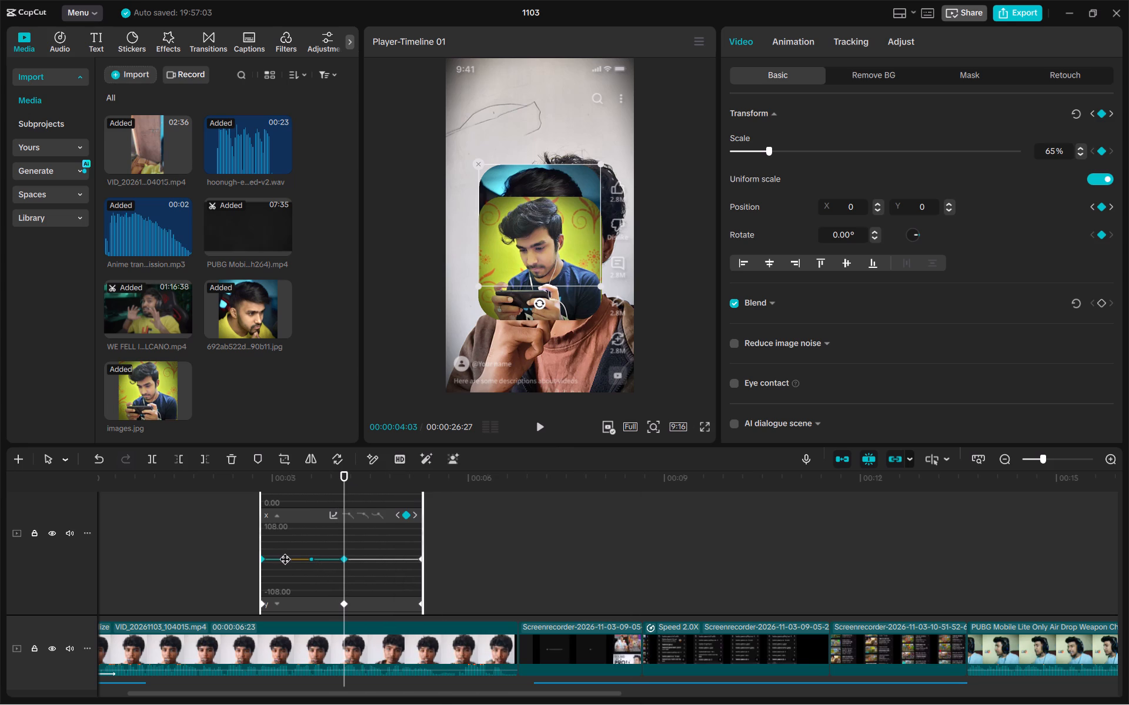
click(273, 558)
scroll(494, 546, up, 10)
scroll(494, 546, down, 5)
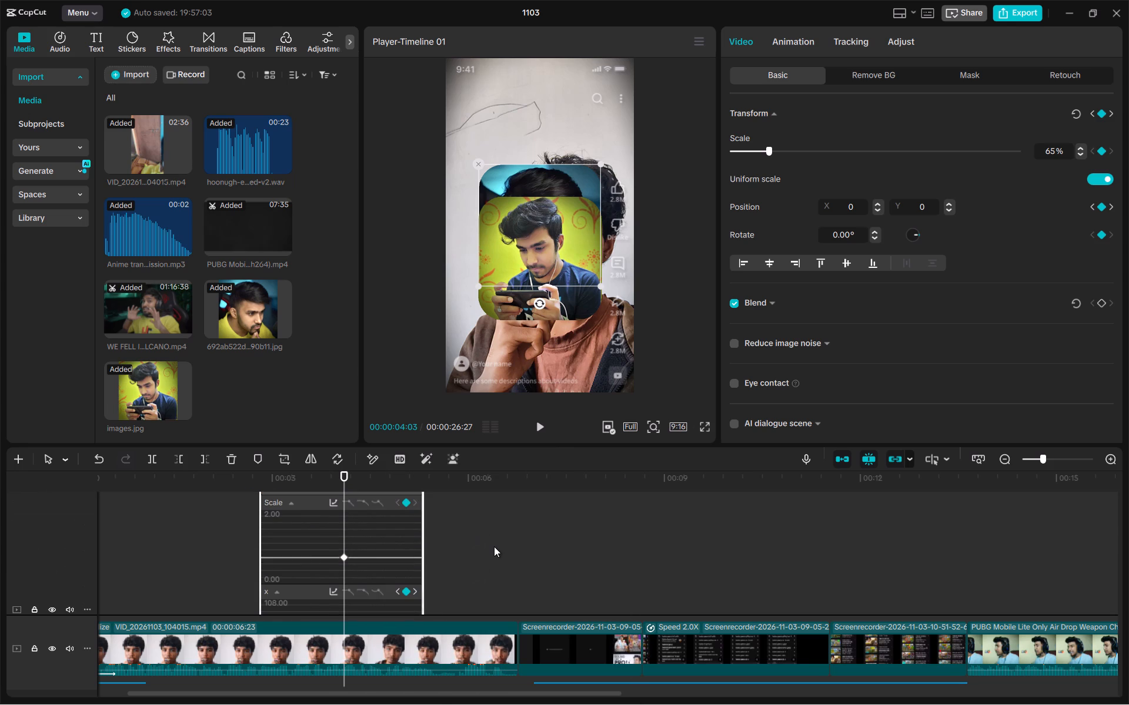
scroll(494, 546, up, 1)
scroll(494, 546, down, 6)
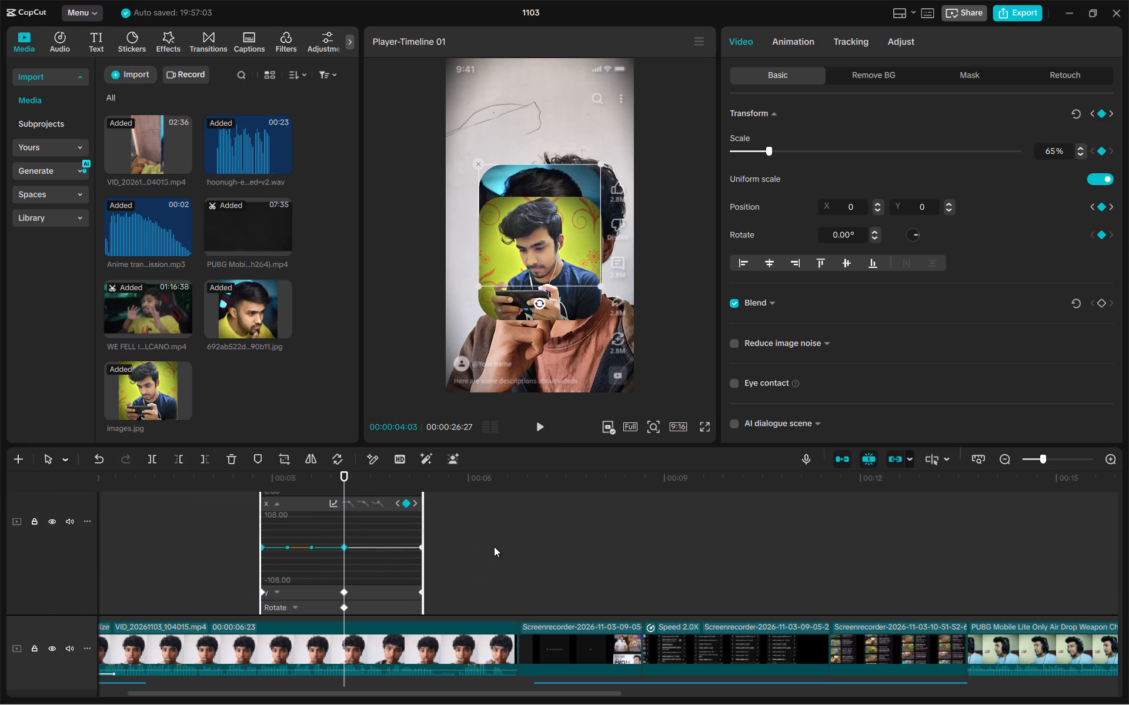
click(380, 545)
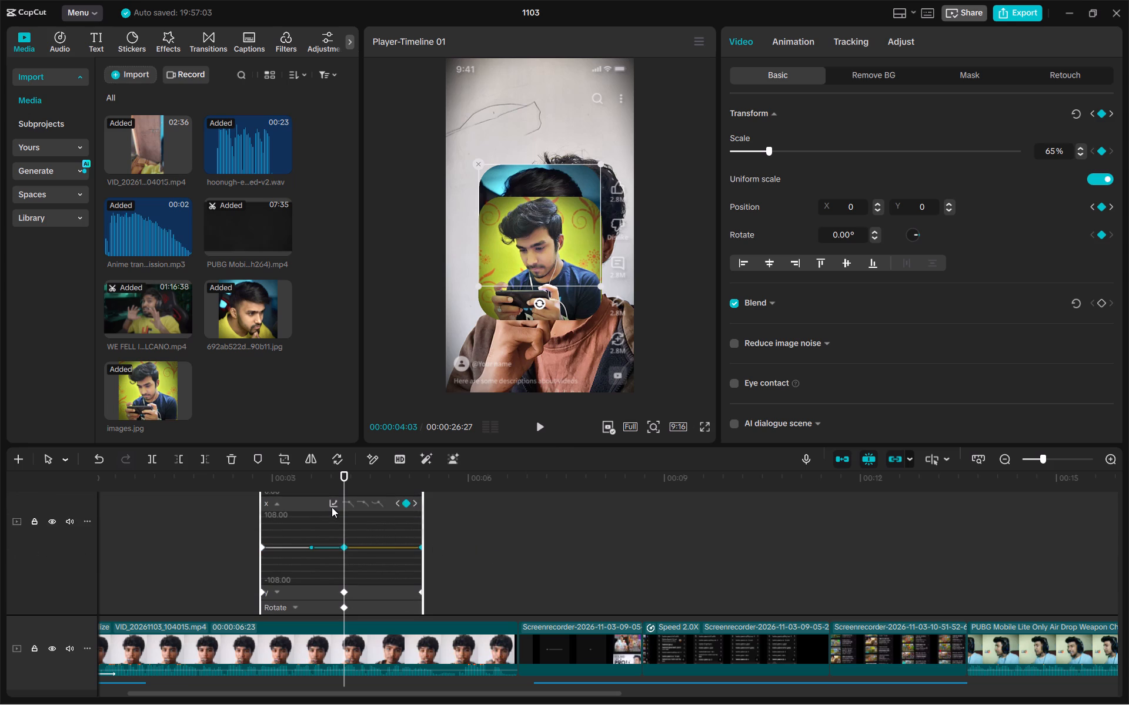
click(332, 507)
click(583, 527)
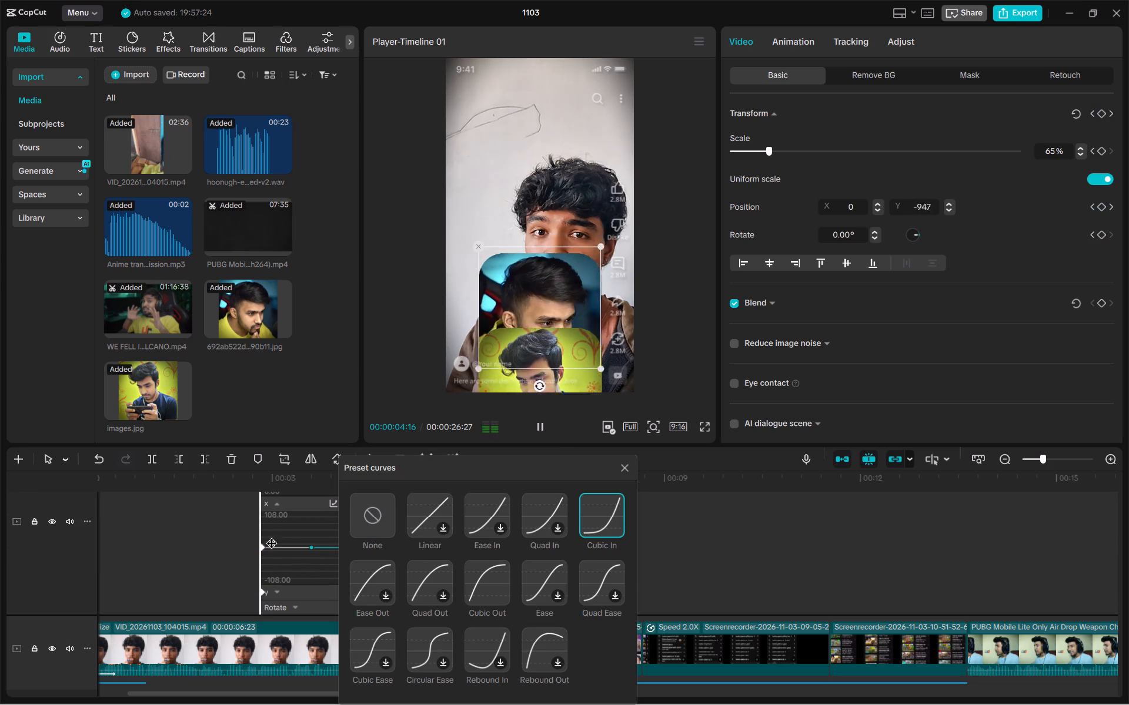
Play back the photo overlays from before the 692ab522 photo enters to check the eased slides.
click(203, 548)
key(space)
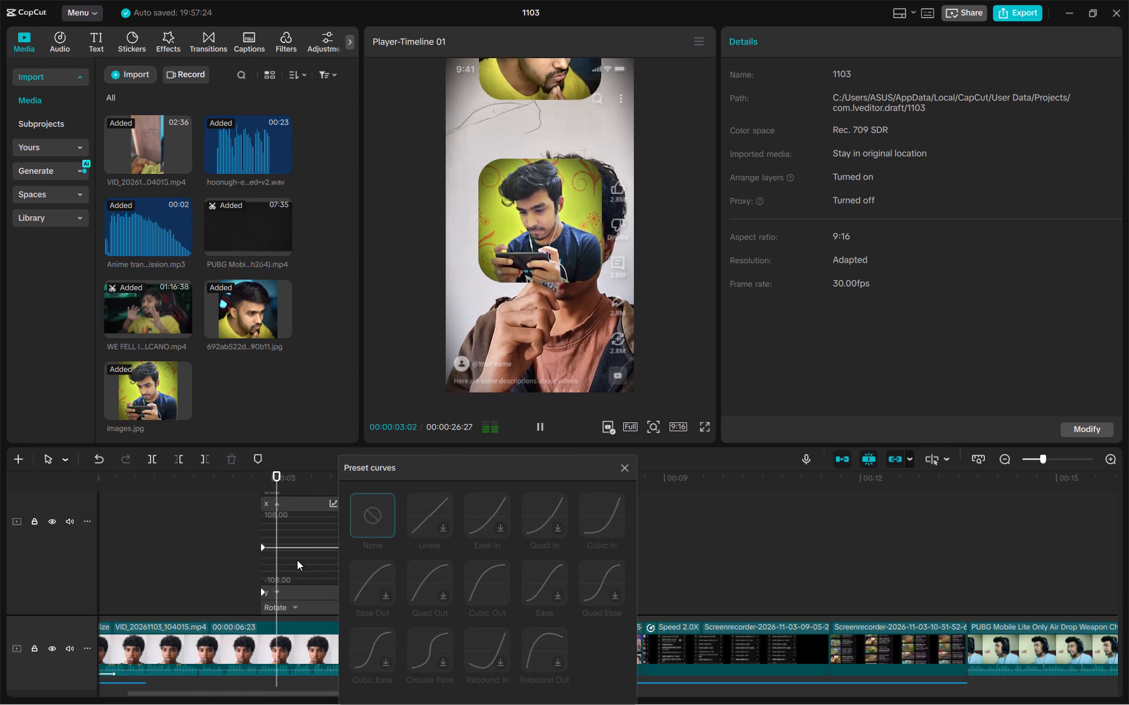
key(space)
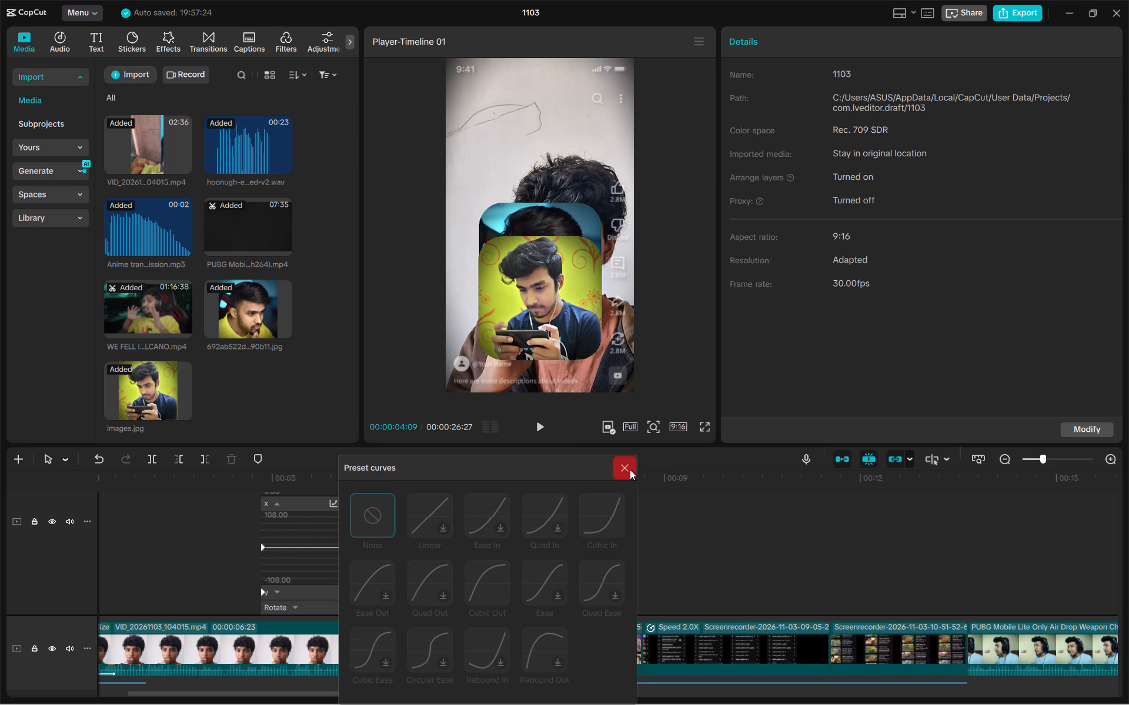
Close the preset curves and hide the variable speed animation graphs of the 692ab522 photo.
click(629, 469)
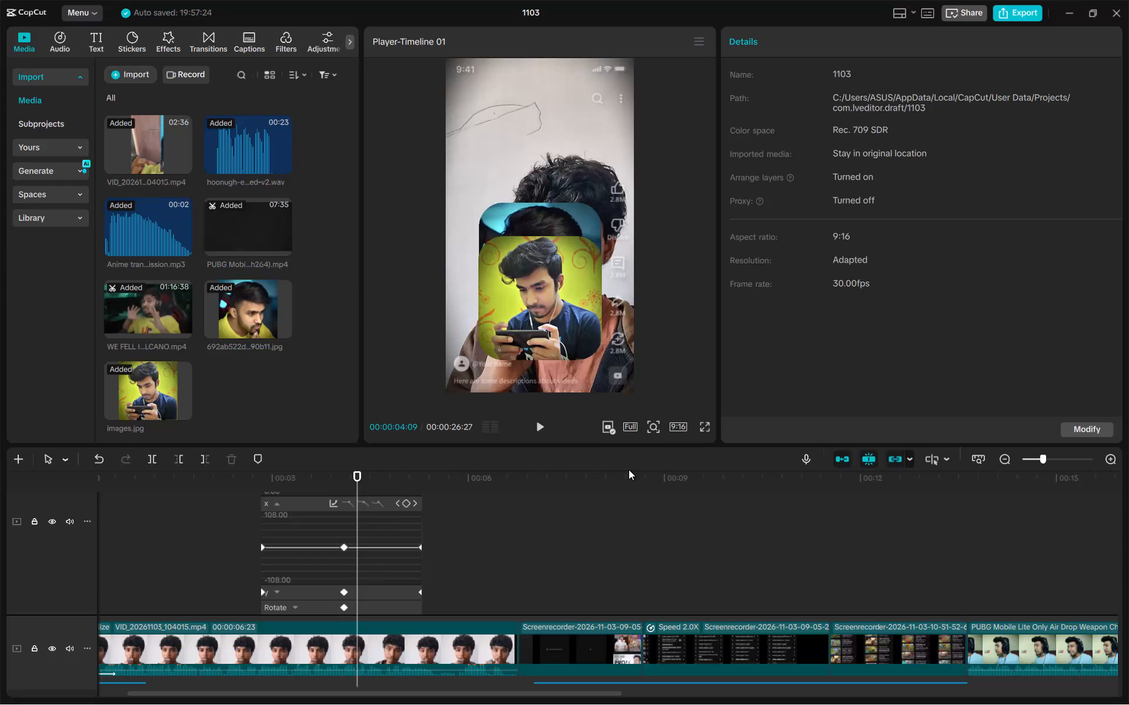
right_click(395, 582)
click(202, 582)
scroll(329, 587, down, 4)
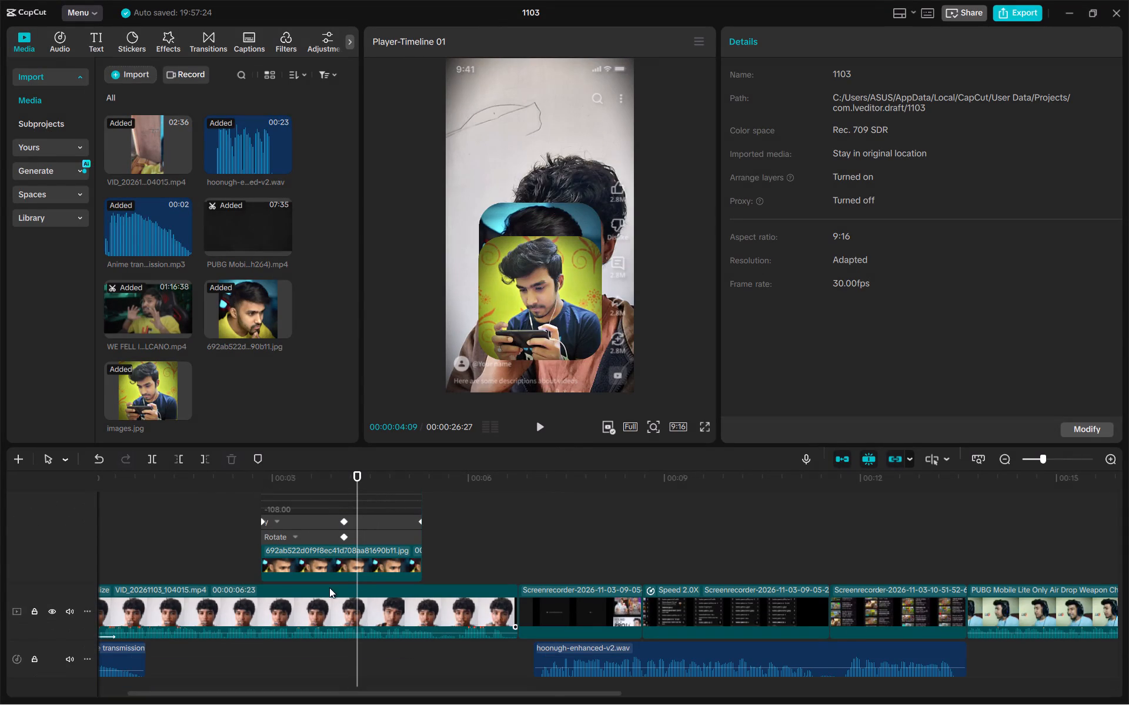
click(329, 569)
right_click(329, 569)
click(586, 565)
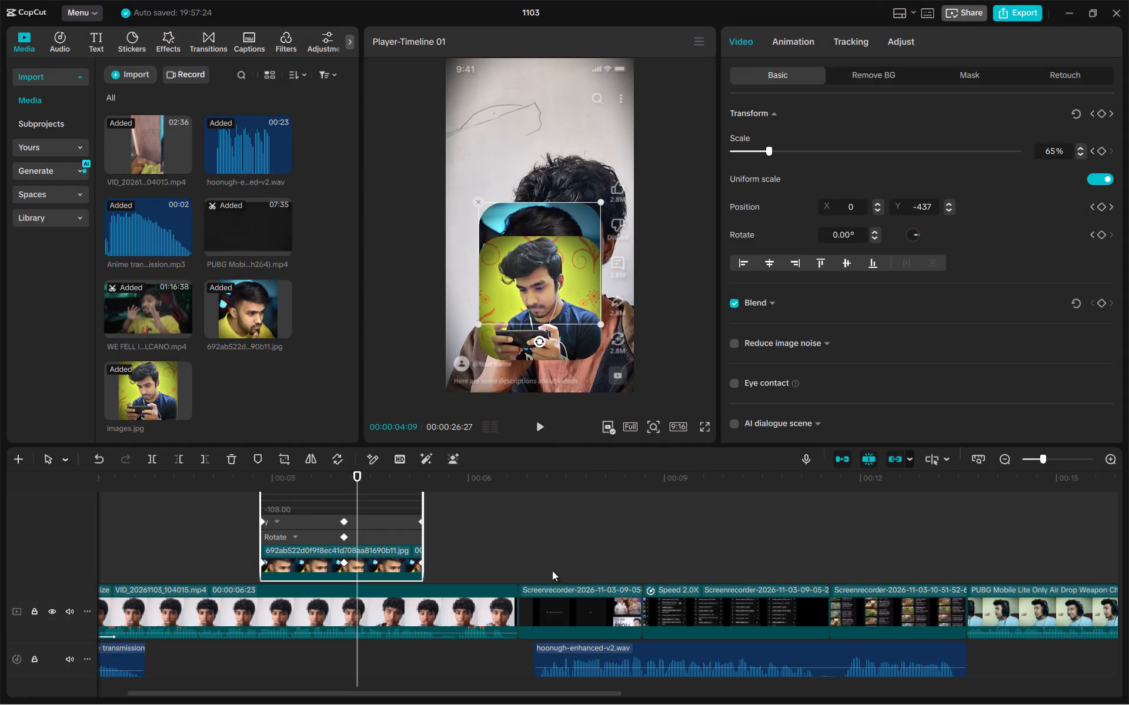
click(386, 562)
key(alt+k)
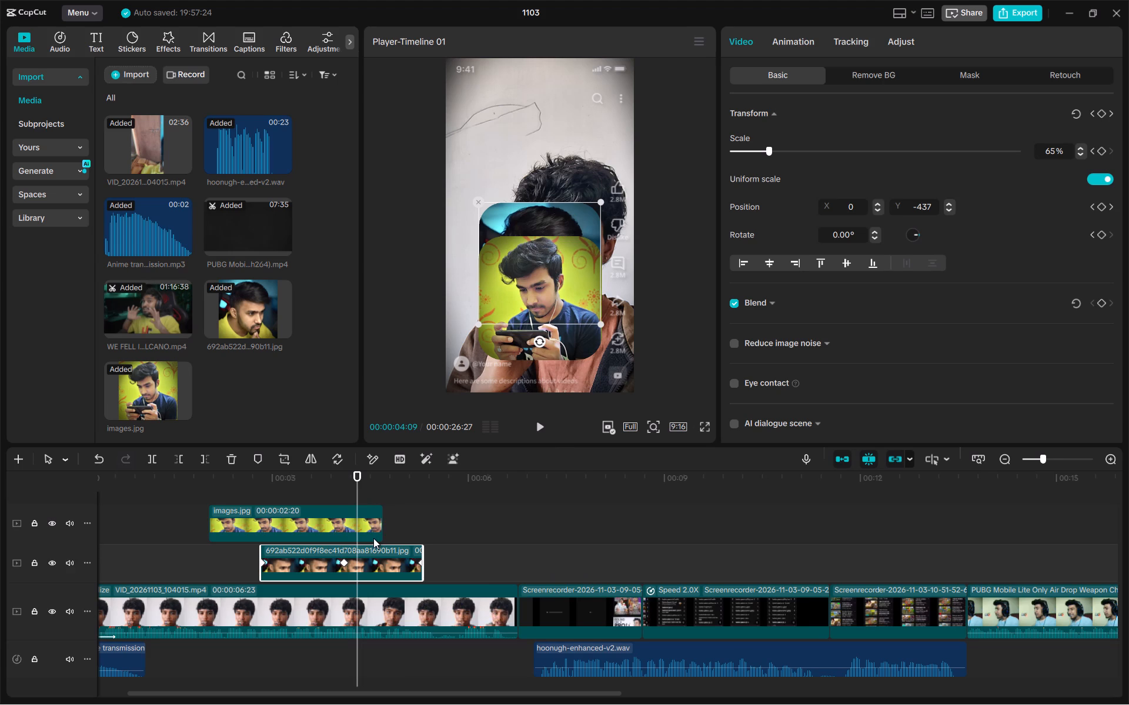
Play back the section with the images.jpg and 692ab522 photo overlays to review their staggered slide animations.
scroll(373, 538, left, 1)
ctrl+scroll(373, 538, down, 8)
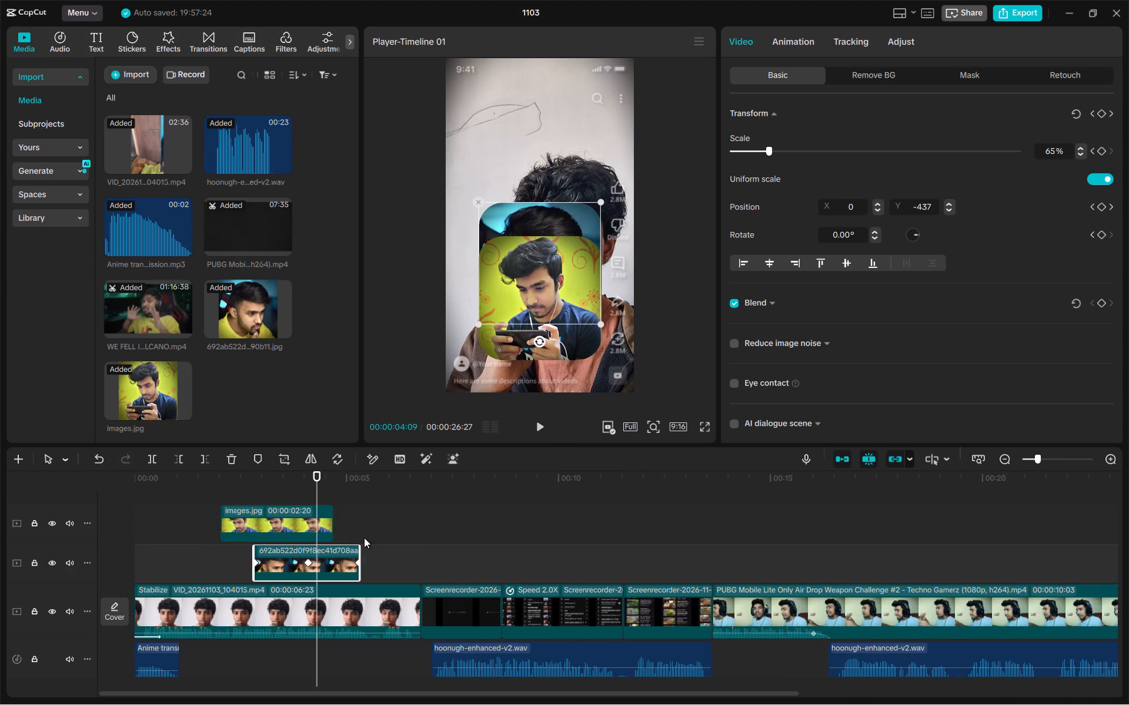
key(space)
key(space)
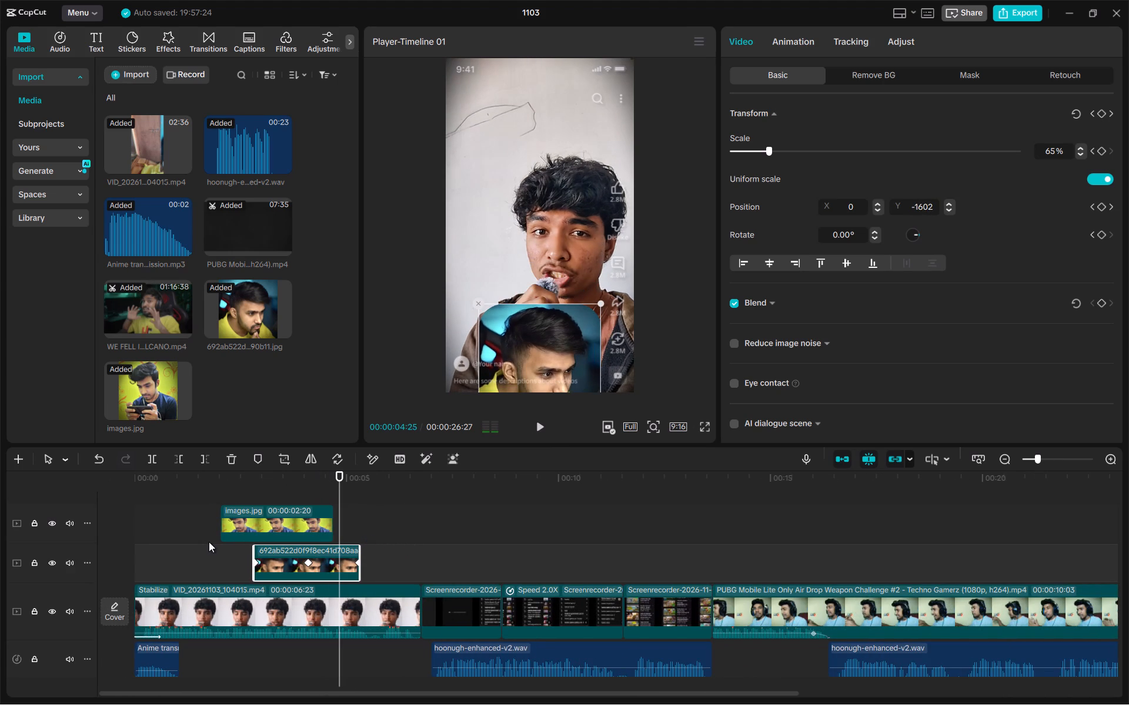
click(240, 533)
click(182, 533)
key(space)
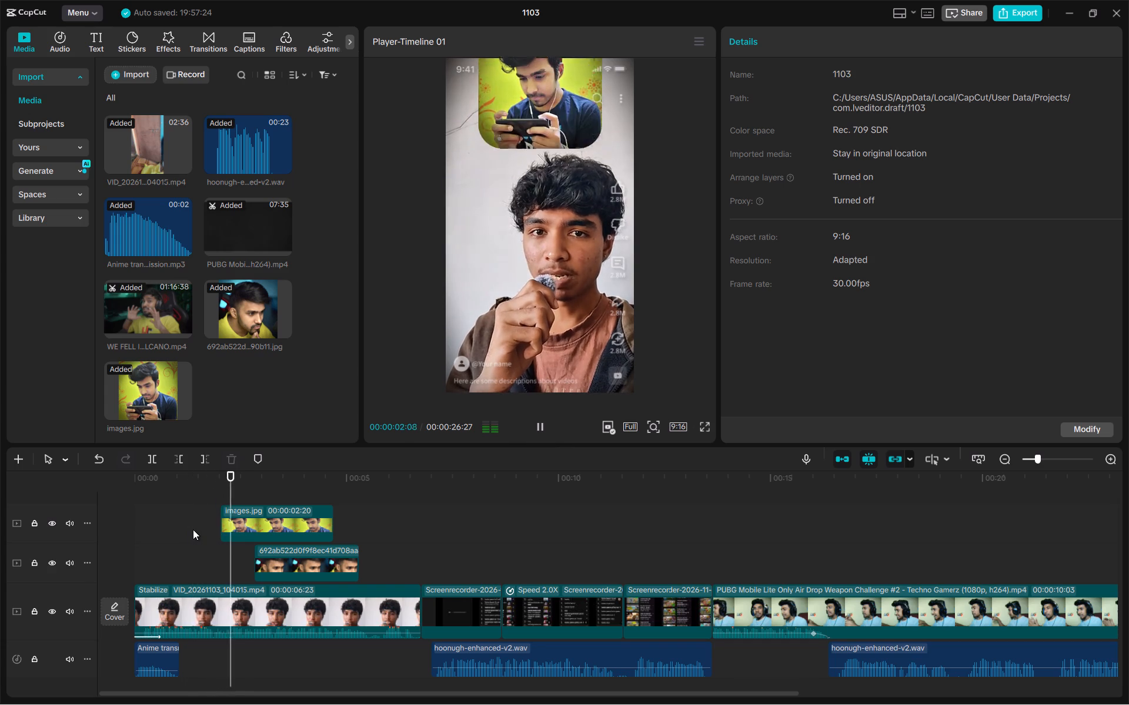
key(space)
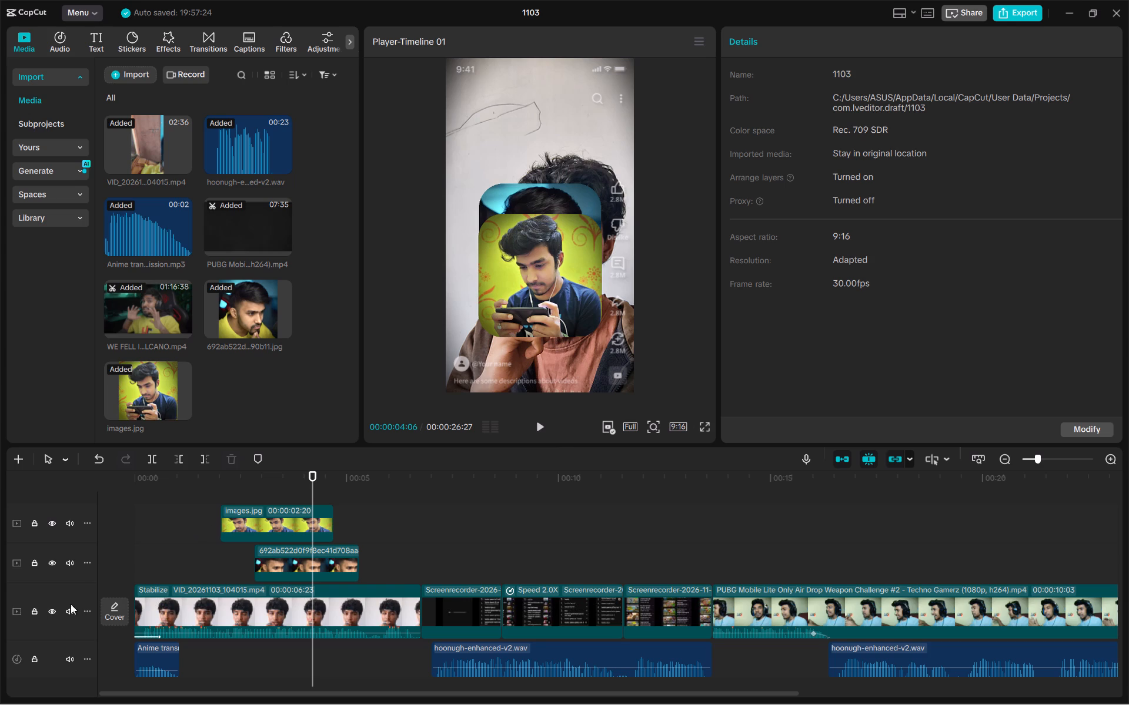
Search the effects for "pendulum" and add the Play Pendulum video effect to the images.jpg photo overlay.
click(236, 518)
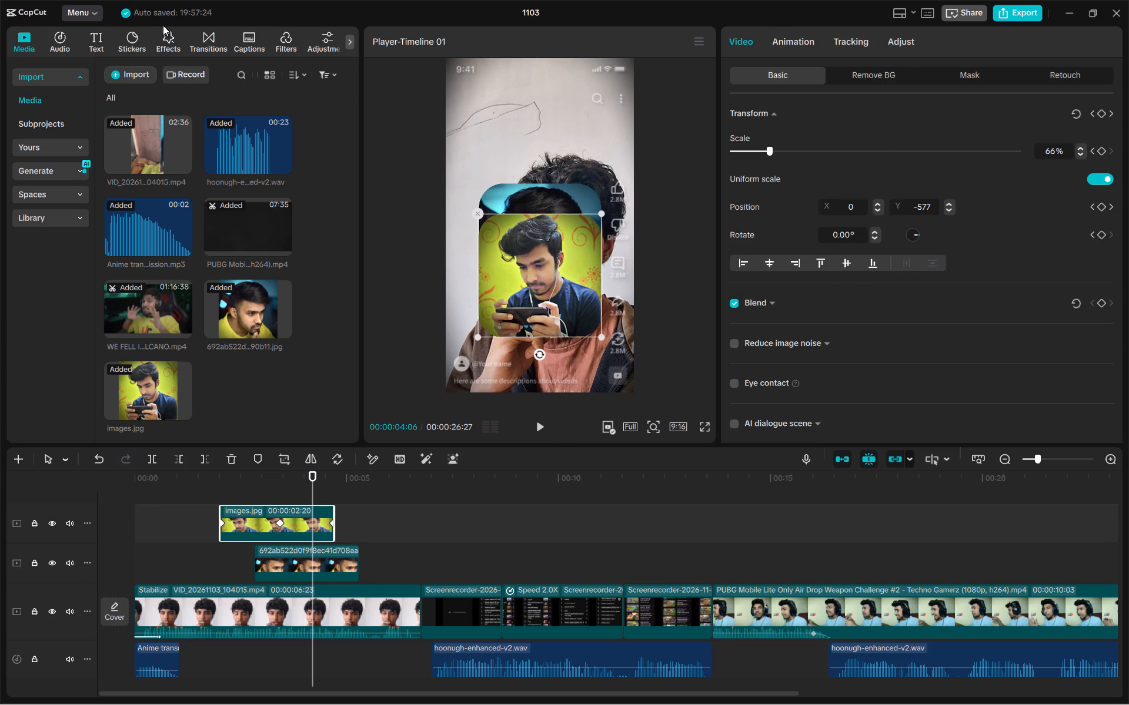
click(163, 32)
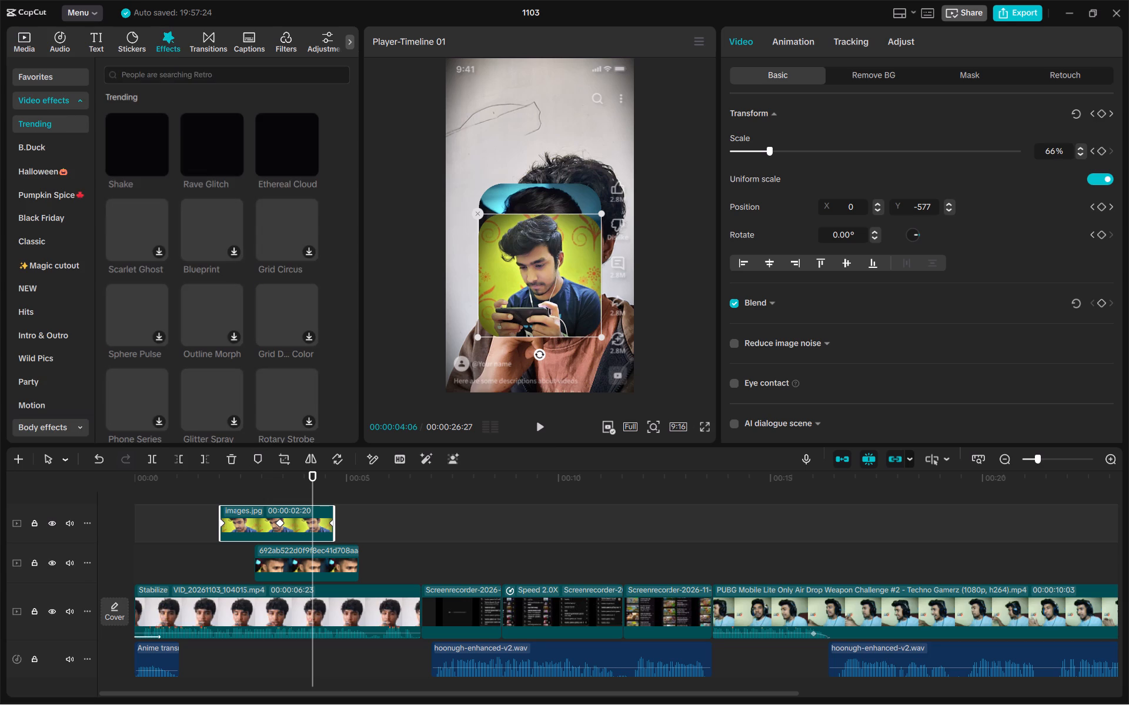
click(148, 75)
text(pendulum)
key(Return)
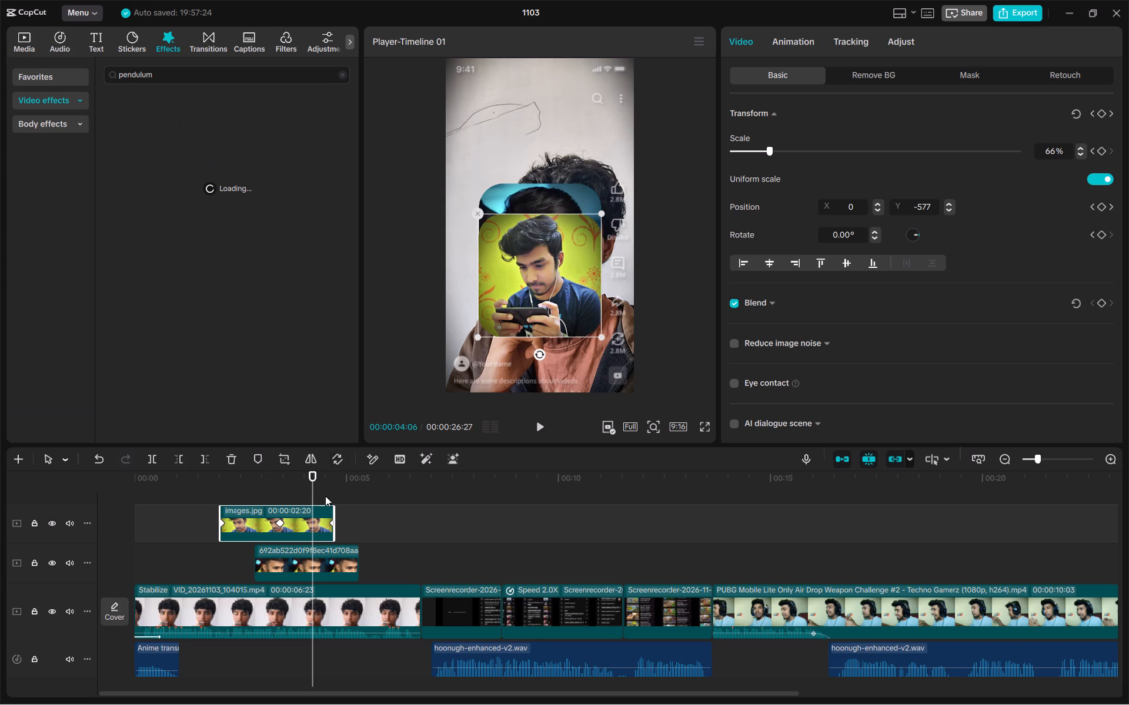
click(189, 540)
drag(192, 539, 336, 567)
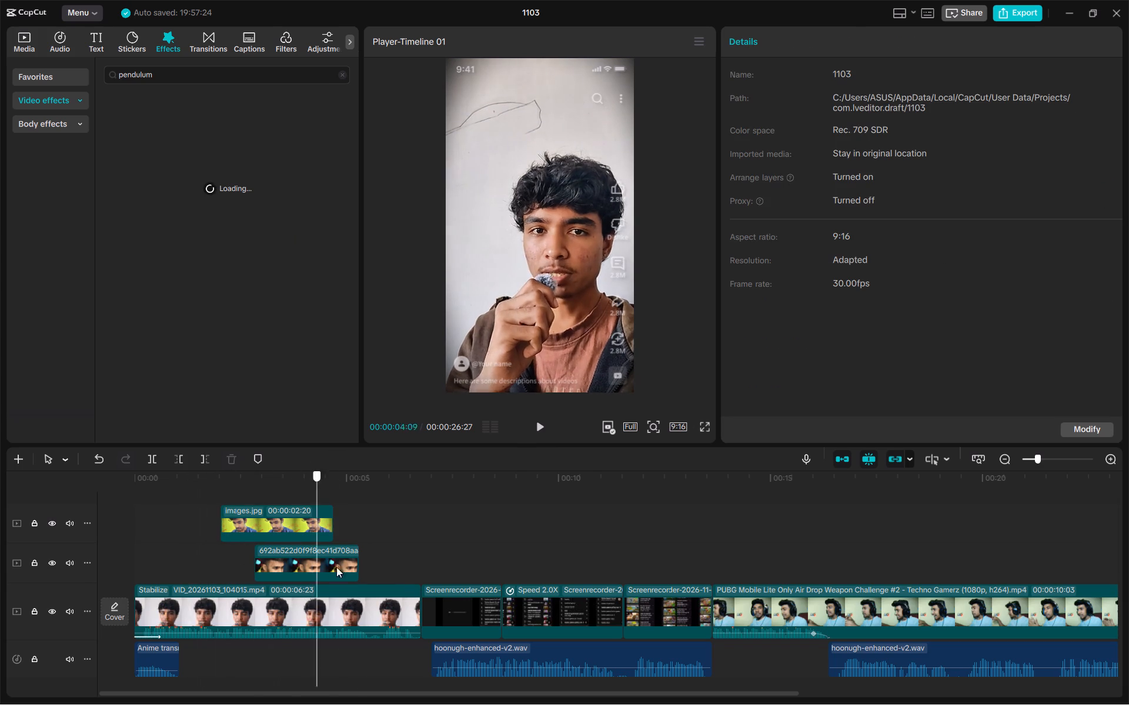
drag(336, 567, 310, 521)
click(268, 527)
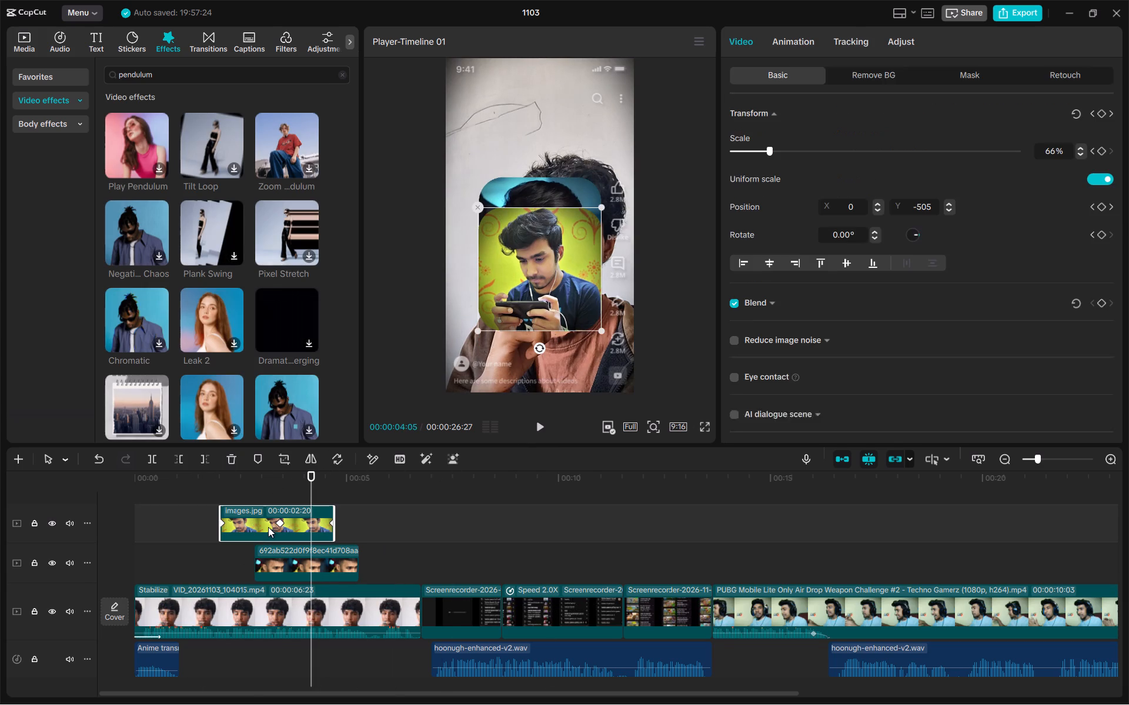
click(136, 157)
click(130, 141)
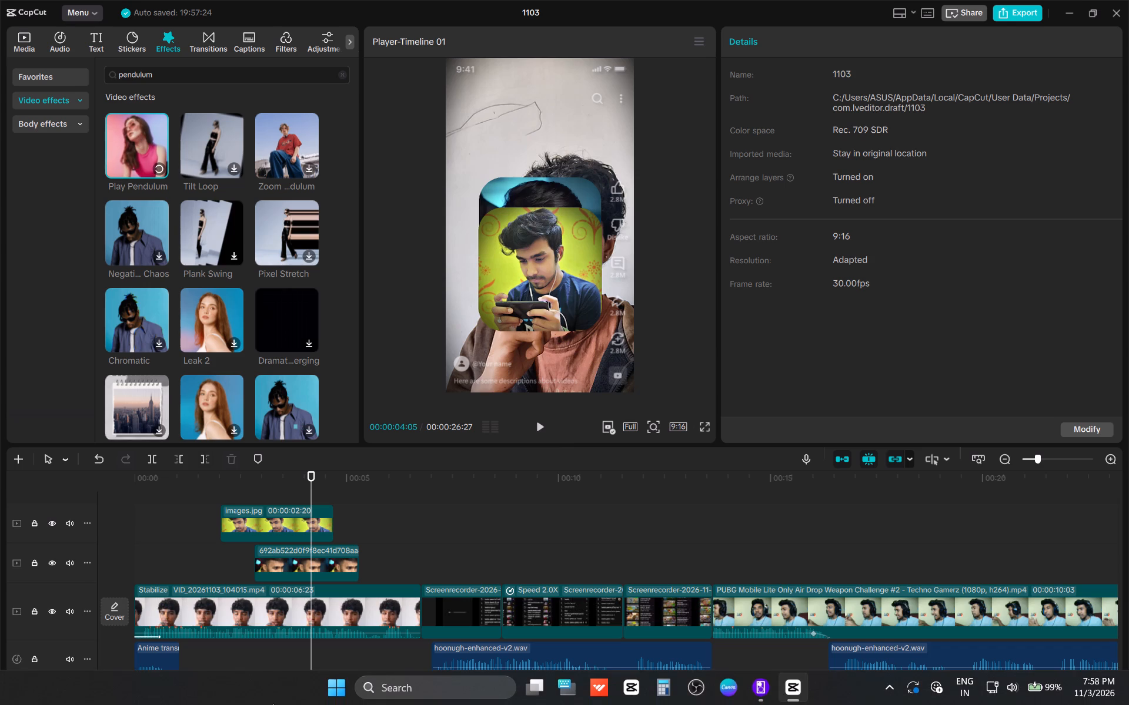
drag(136, 147, 241, 536)
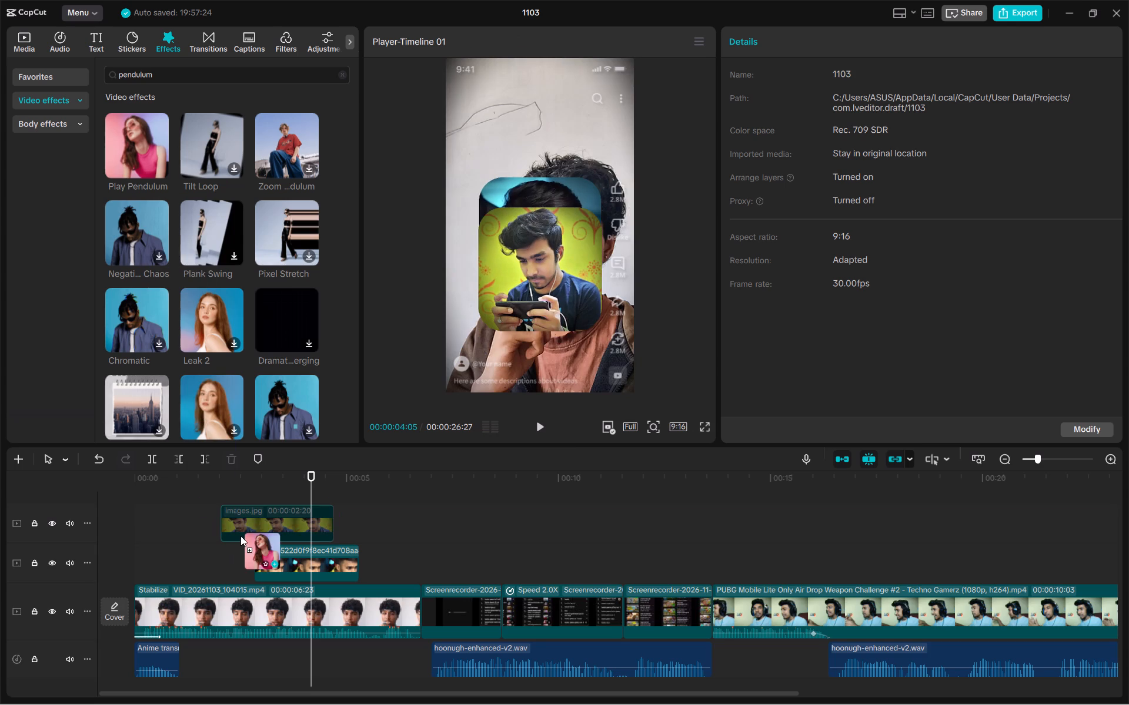
drag(241, 536, 235, 522)
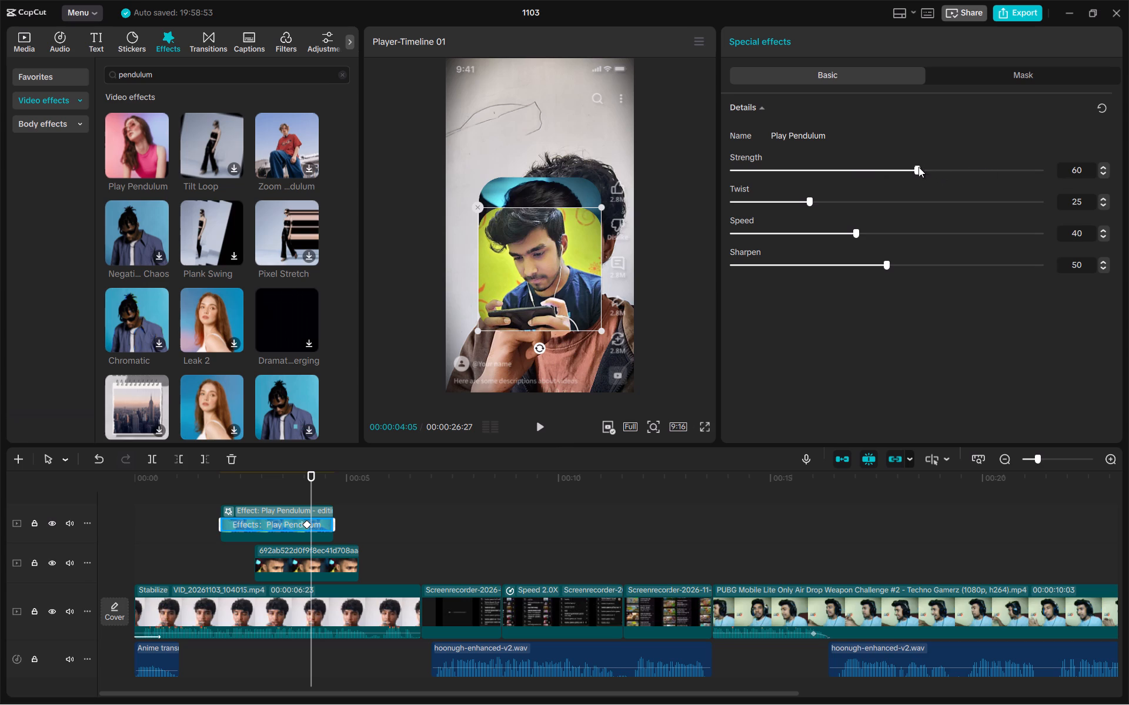
Set the images.jpg overlay's Play Pendulum effect to strength 43, twist 0 and speed 74.
drag(918, 167, 867, 171)
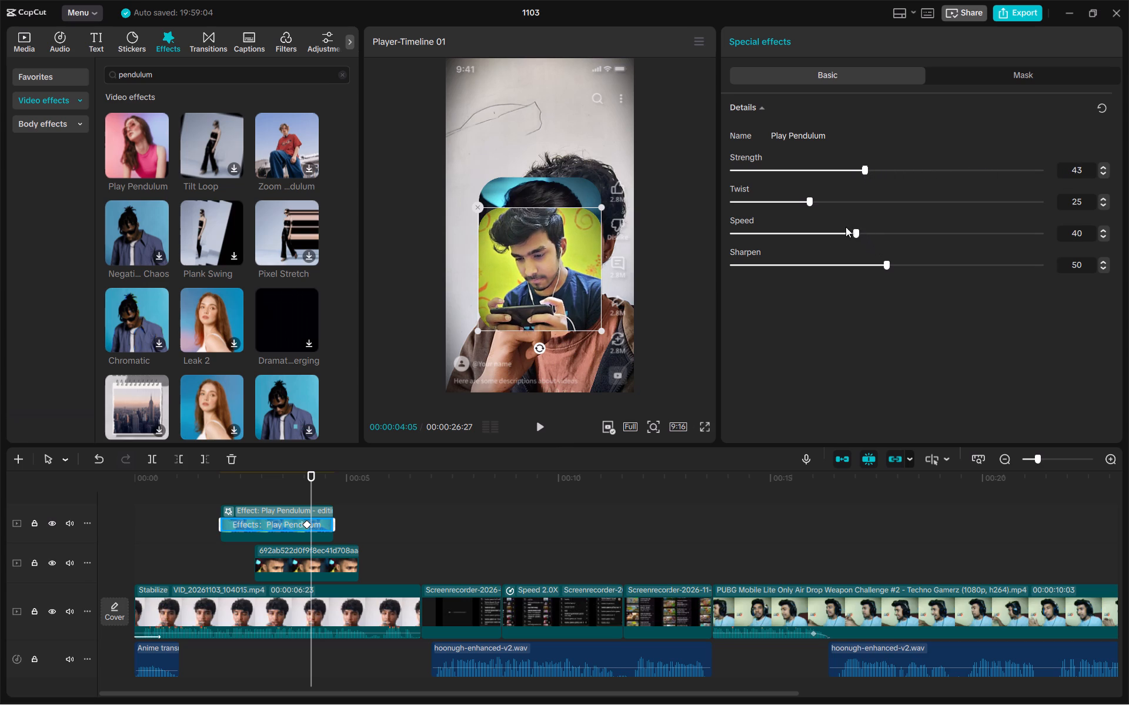
drag(814, 206, 643, 205)
drag(855, 237, 901, 241)
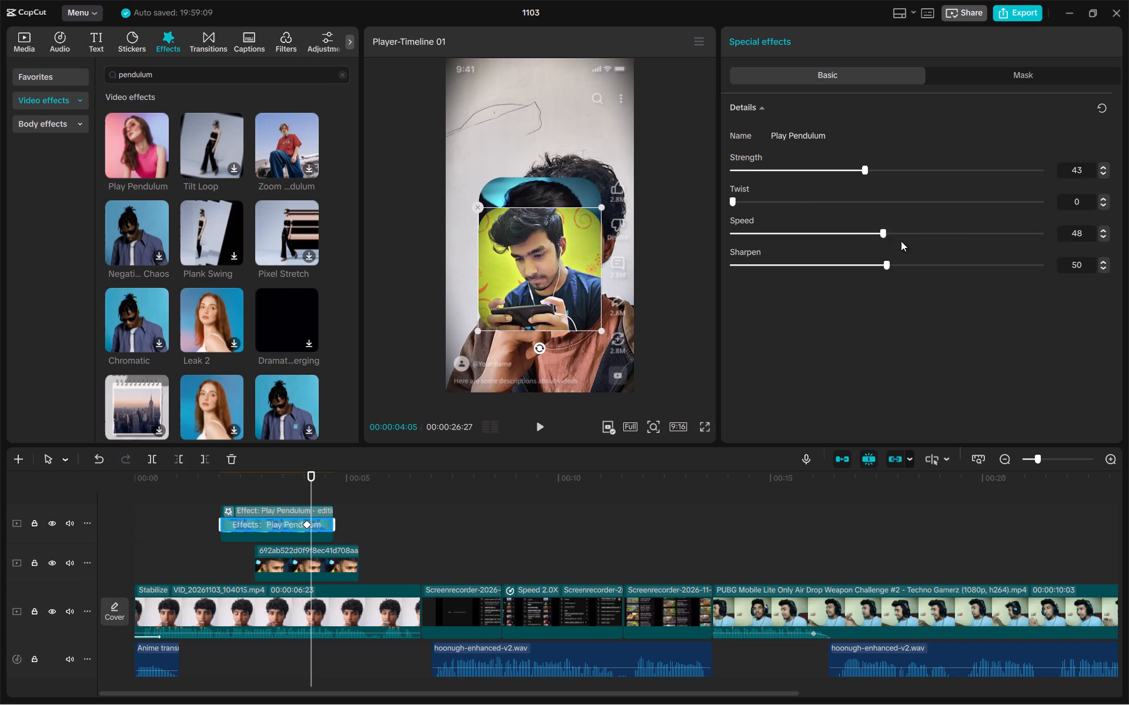
drag(901, 241, 961, 247)
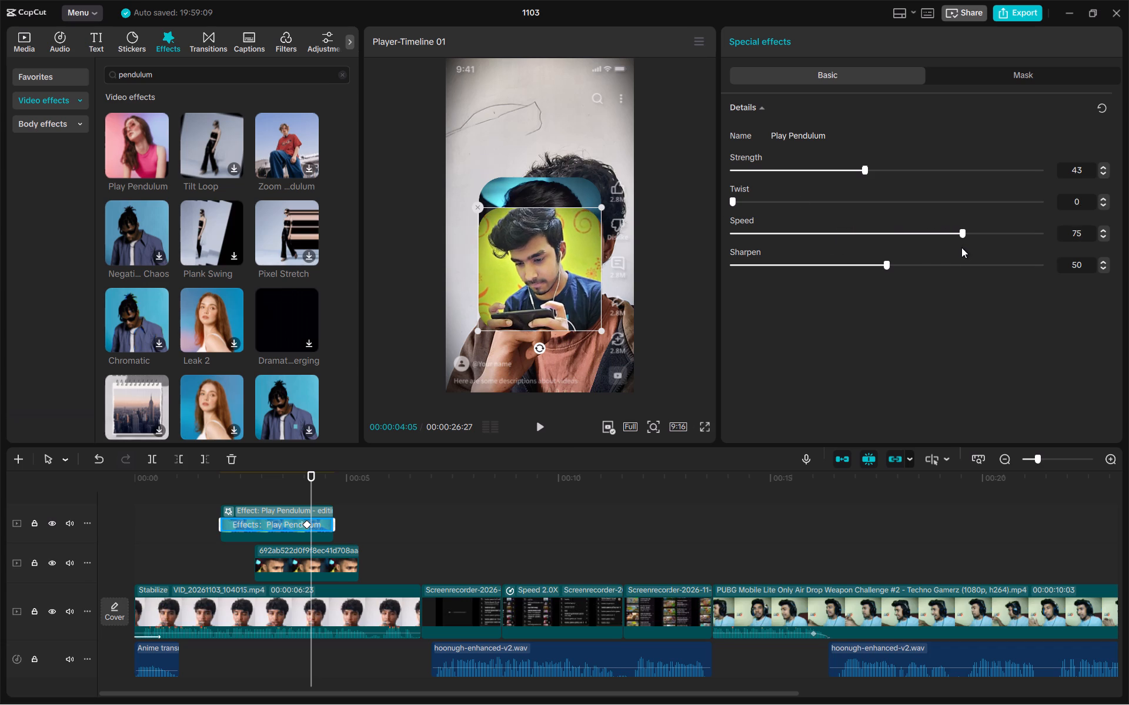
drag(961, 247, 959, 247)
Add the Play Pendulum video effect to the 692ab522 photo overlay.
drag(129, 135, 268, 558)
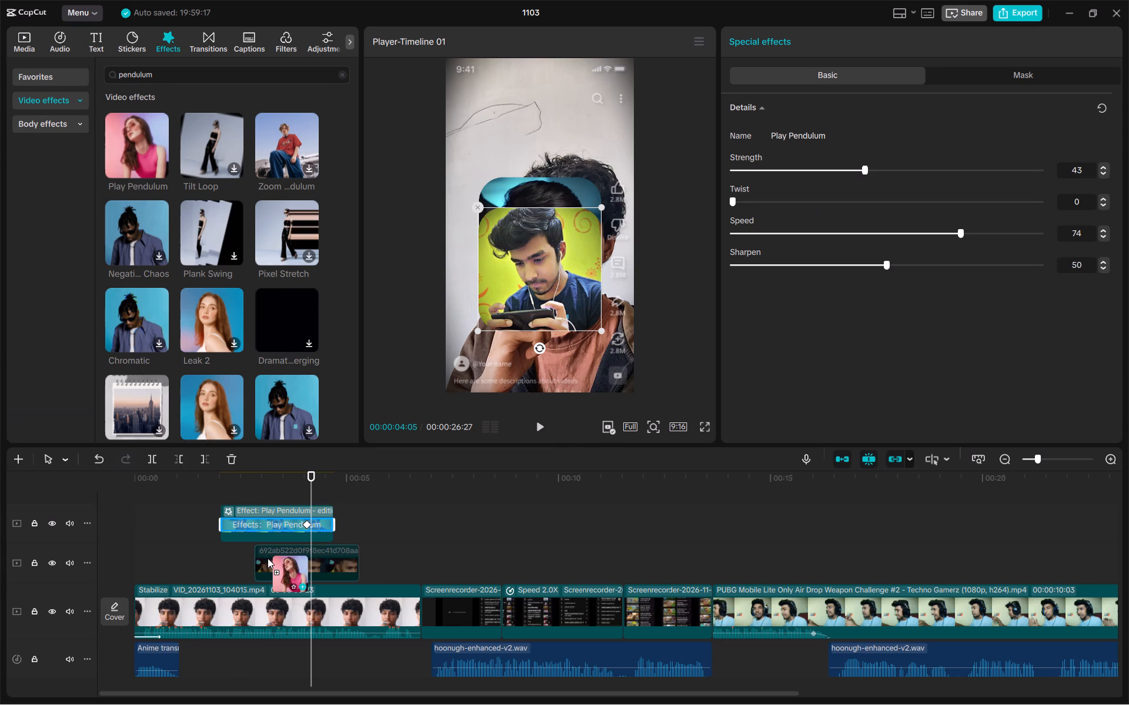
drag(268, 558, 268, 558)
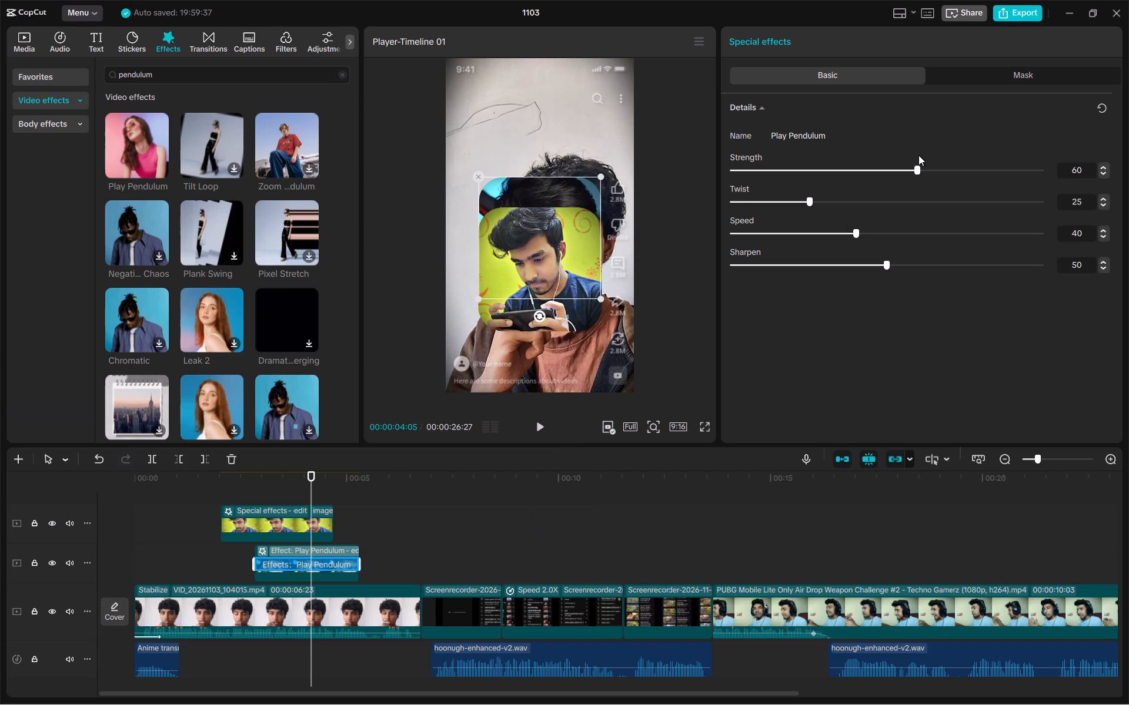
Set the 692ab522 overlay's Play Pendulum effect to strength 43, twist 0 and speed 18.
drag(854, 232, 820, 234)
drag(820, 234, 780, 236)
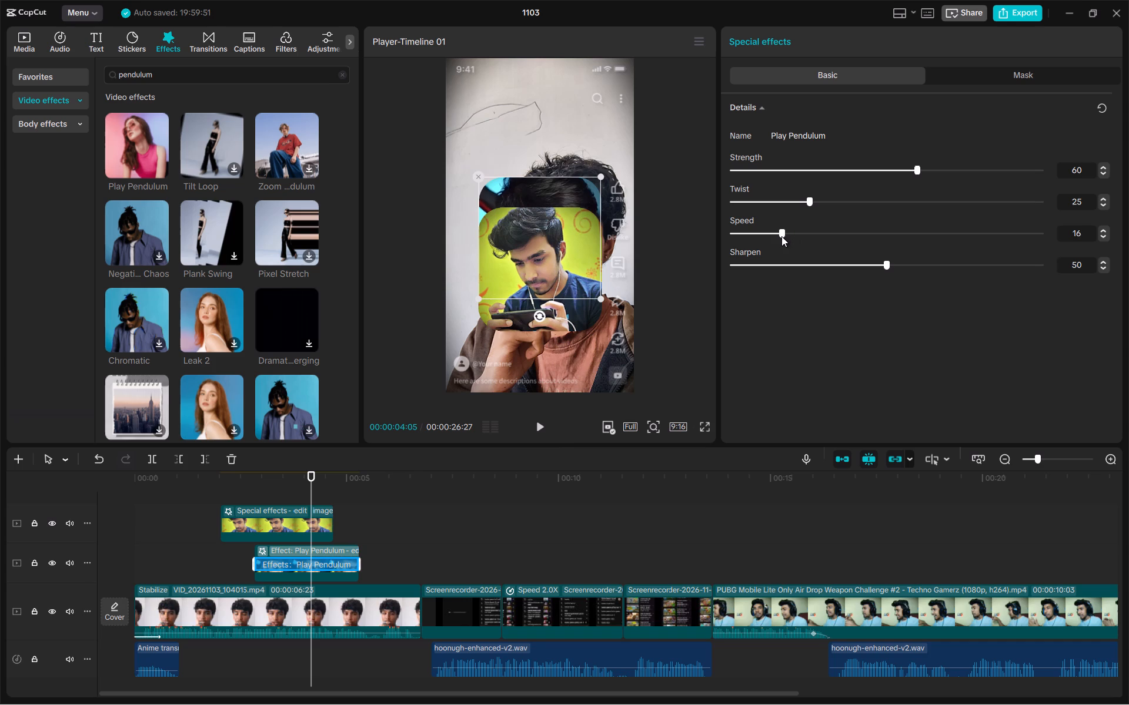
drag(781, 236, 784, 237)
drag(784, 237, 787, 239)
drag(921, 169, 886, 174)
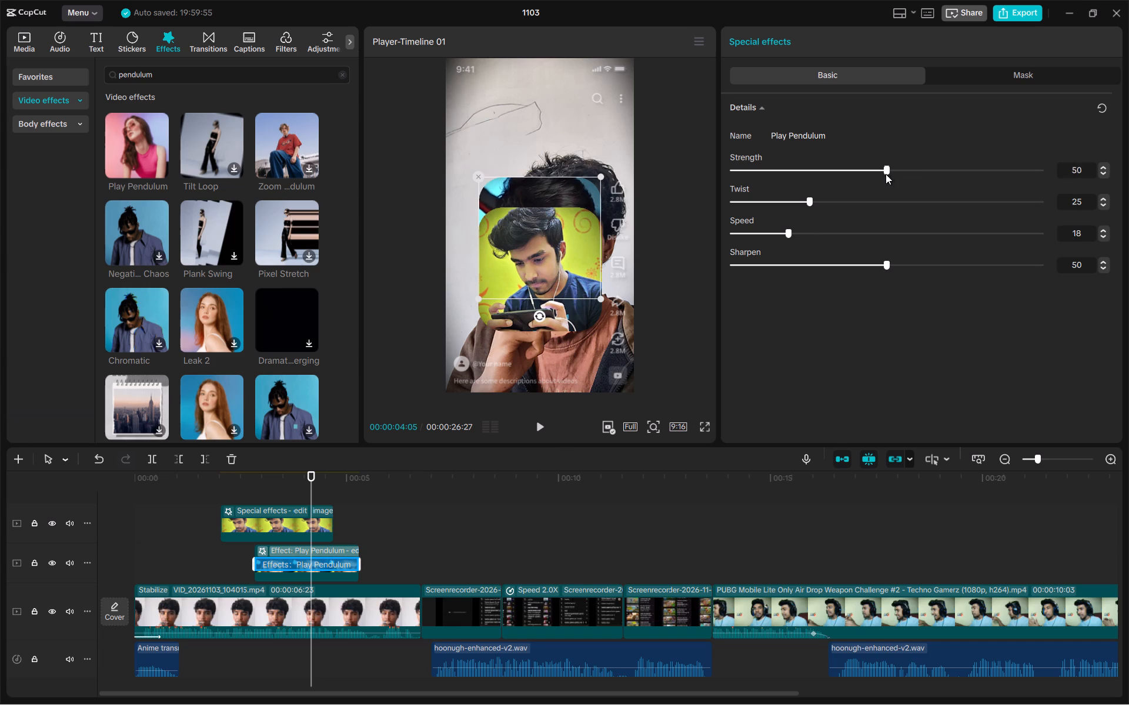
drag(886, 174, 866, 170)
drag(804, 203, 702, 204)
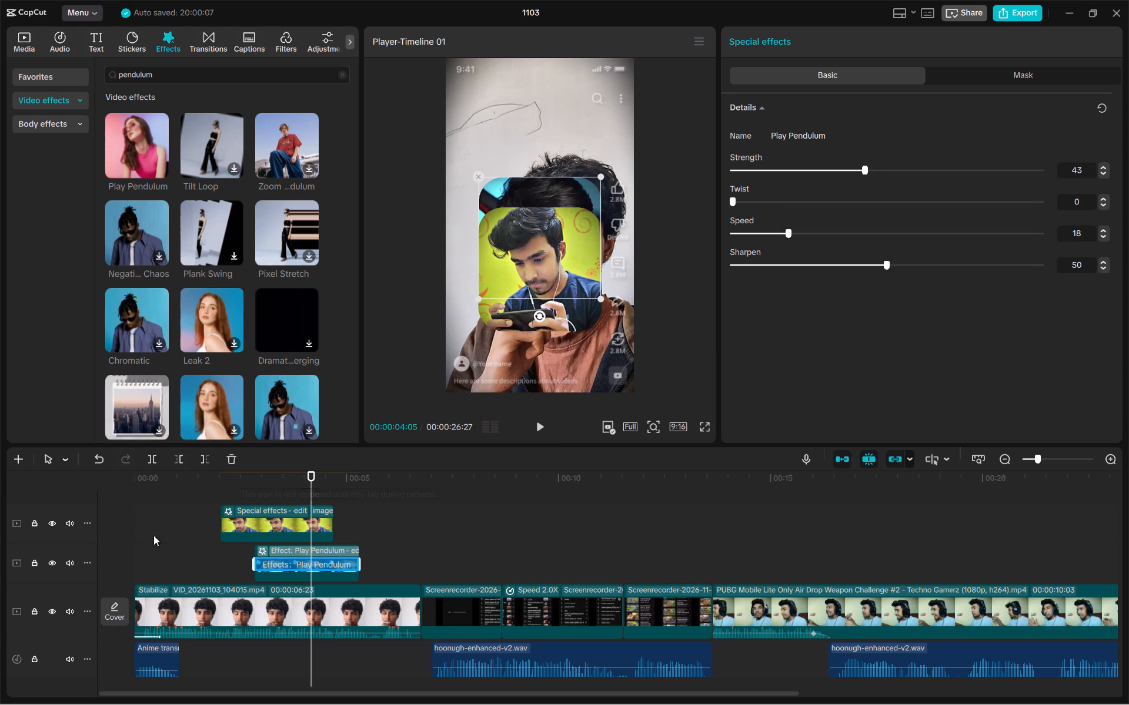
Play and scrub through the section with both photo overlays to review their Play Pendulum motion.
click(163, 521)
key(space)
click(185, 511)
click(223, 506)
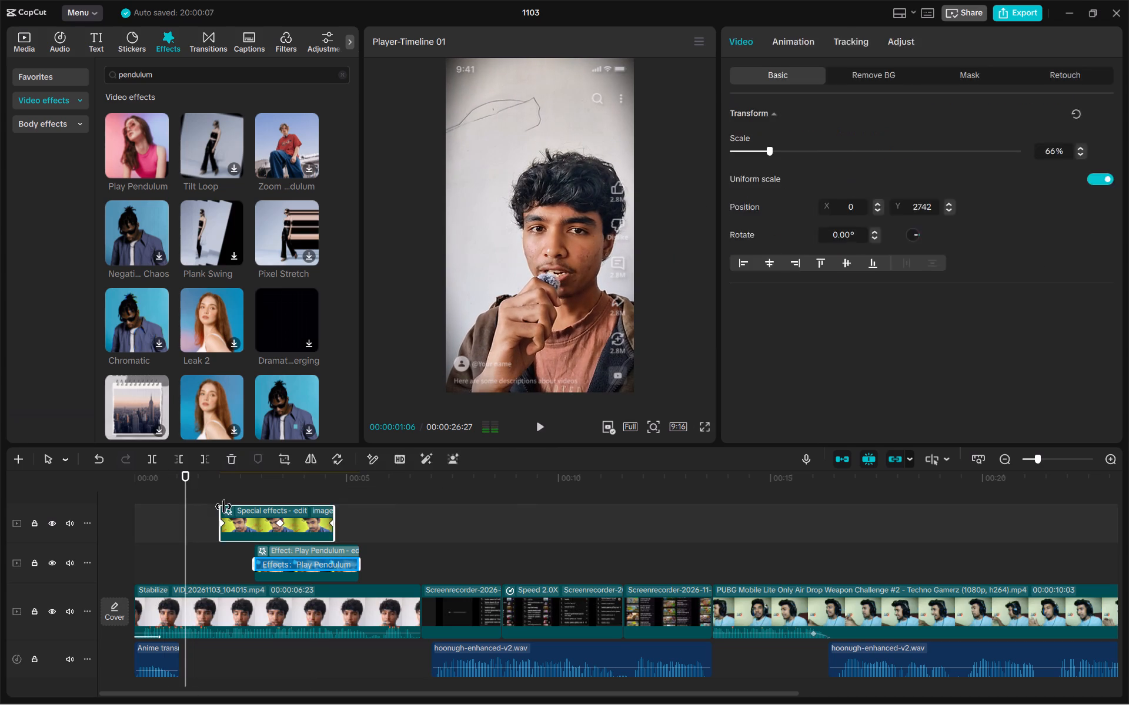
click(234, 496)
click(291, 506)
click(291, 499)
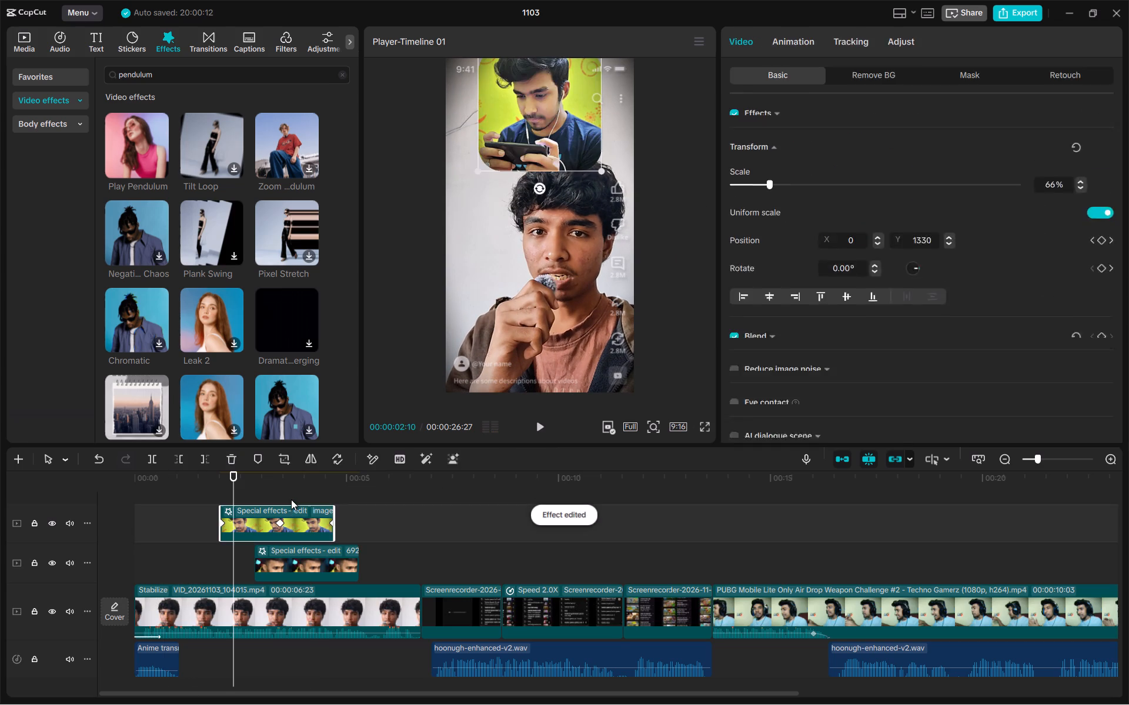
drag(291, 499, 287, 496)
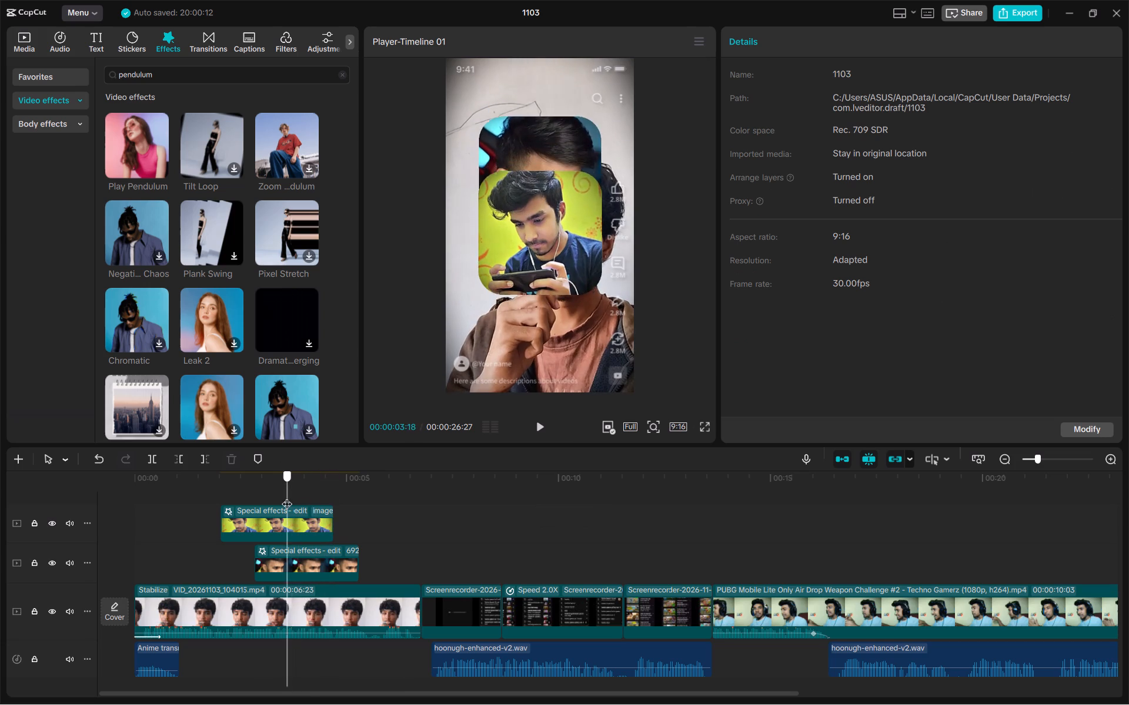
drag(287, 496, 268, 482)
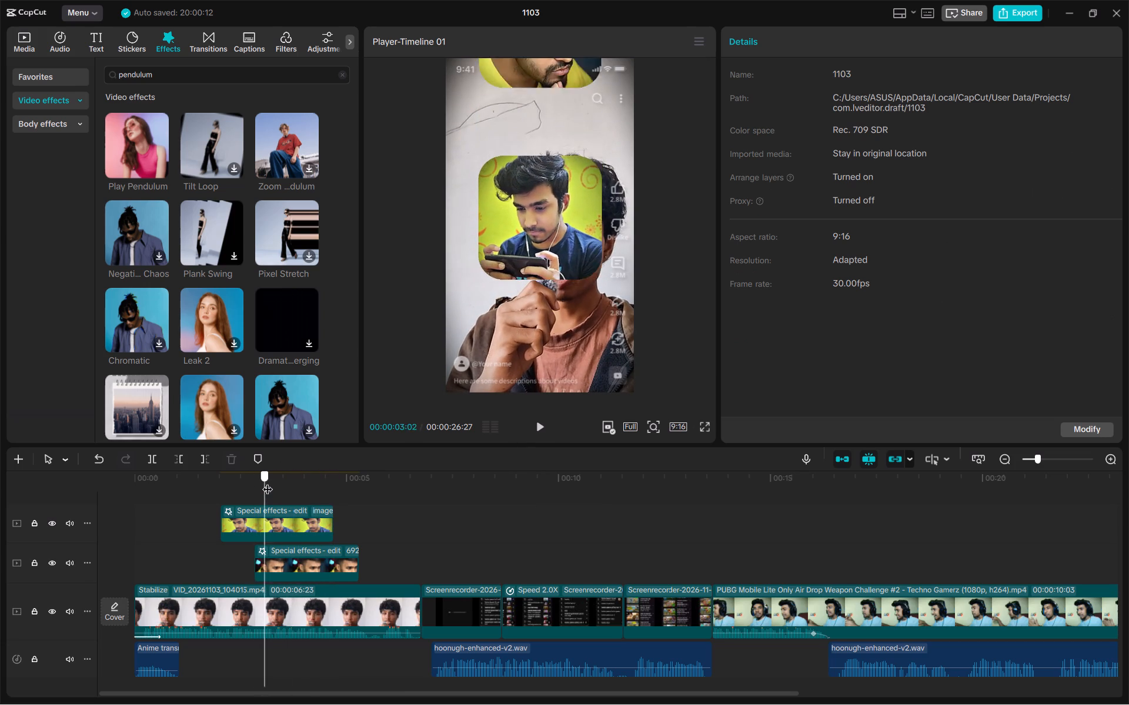
drag(268, 482, 278, 489)
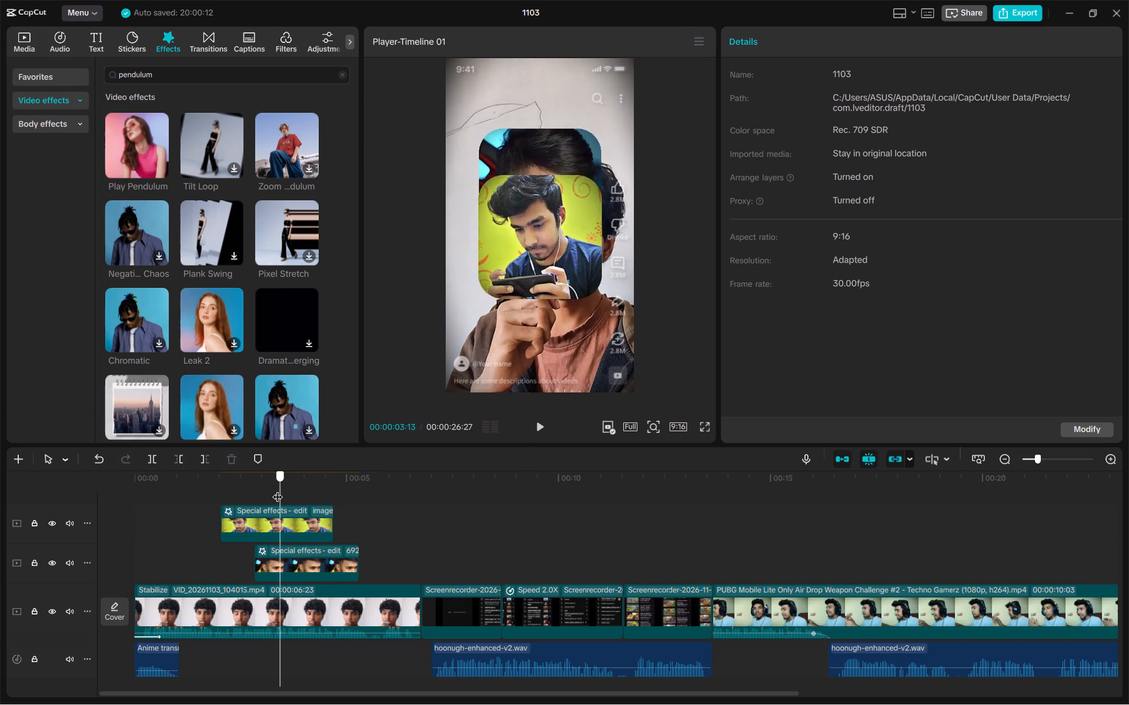
drag(278, 489, 295, 491)
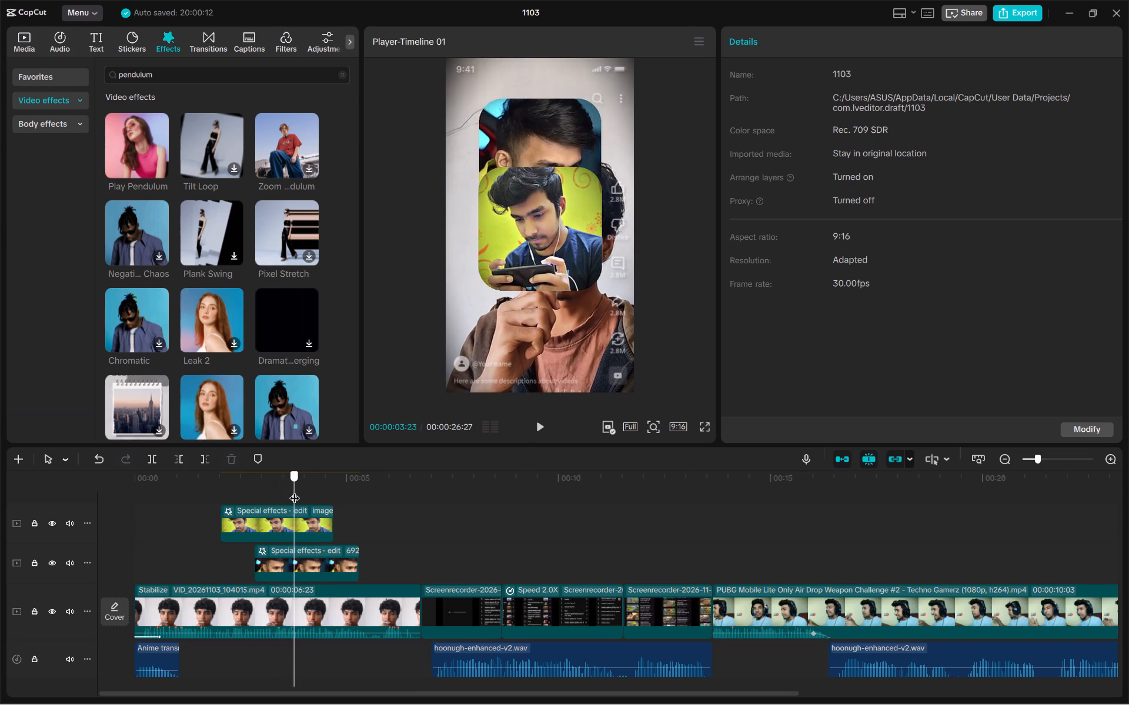
drag(295, 491, 299, 492)
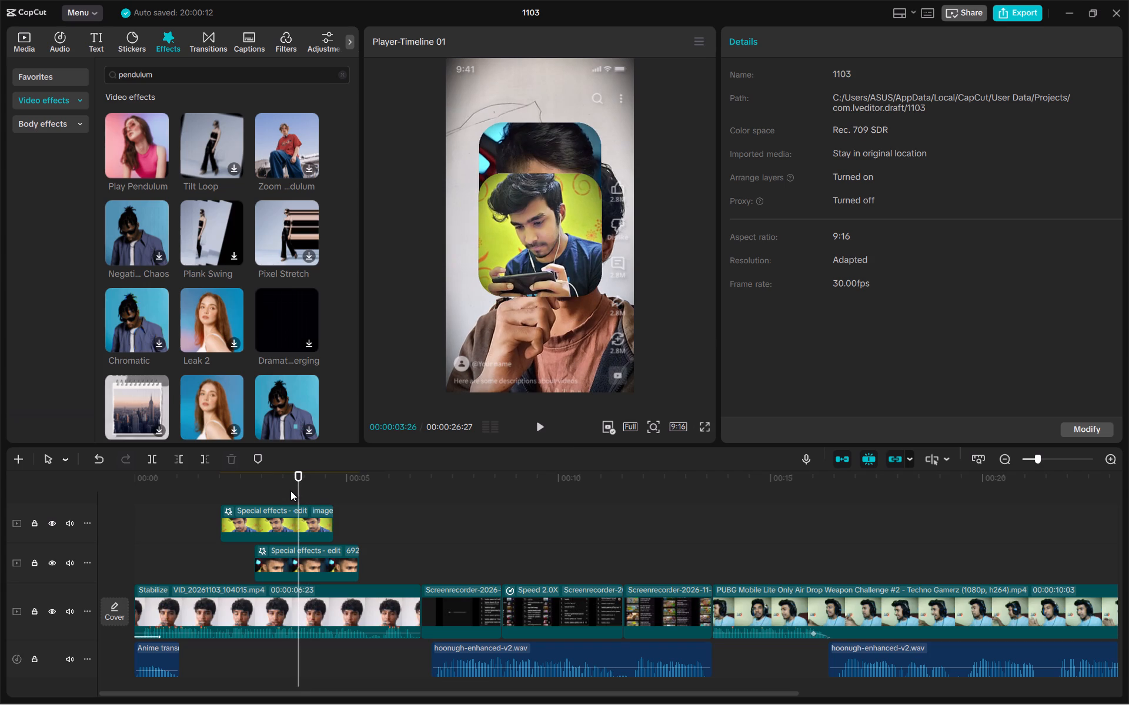
scroll(290, 491, up, 7)
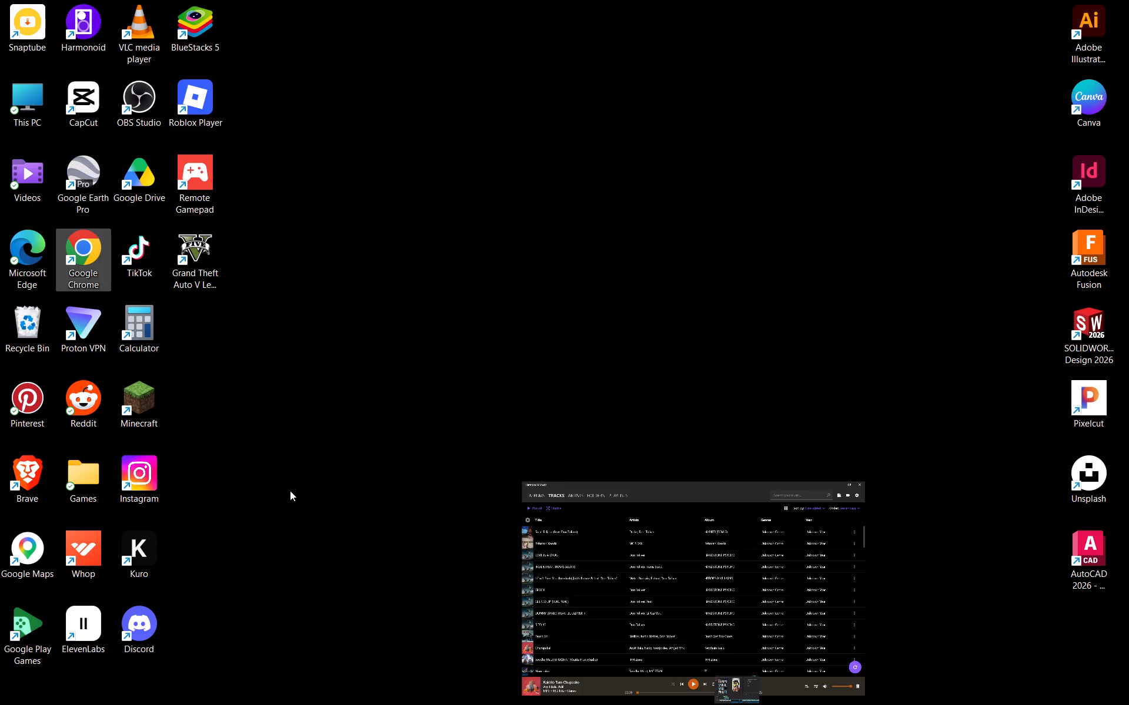
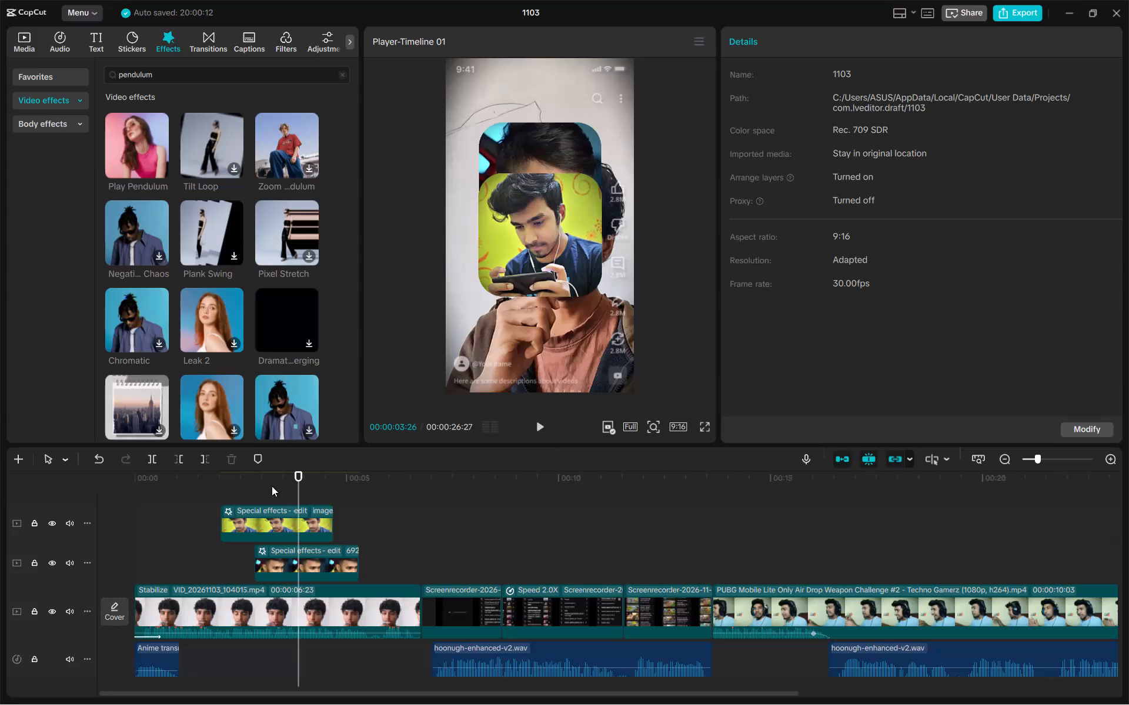
Try the Minimum cut stabilization level on the VID_20261103_104015.mp4 clip, and settle on Most stable.
click(151, 538)
key(space)
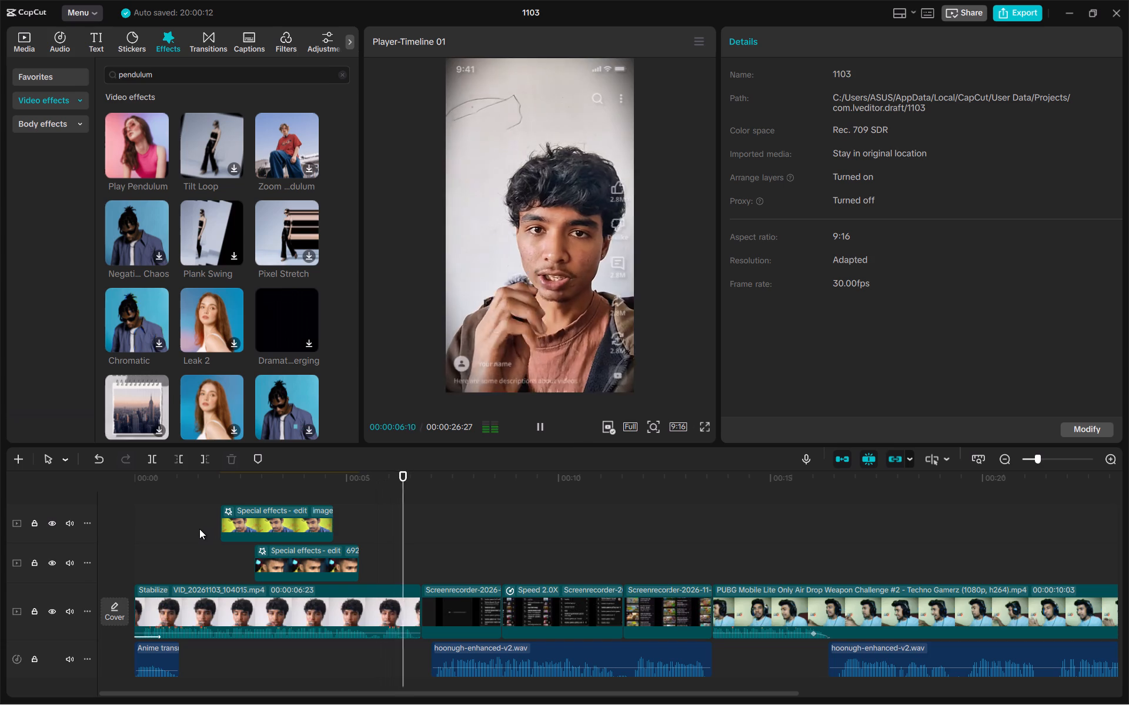
click(267, 600)
key(space)
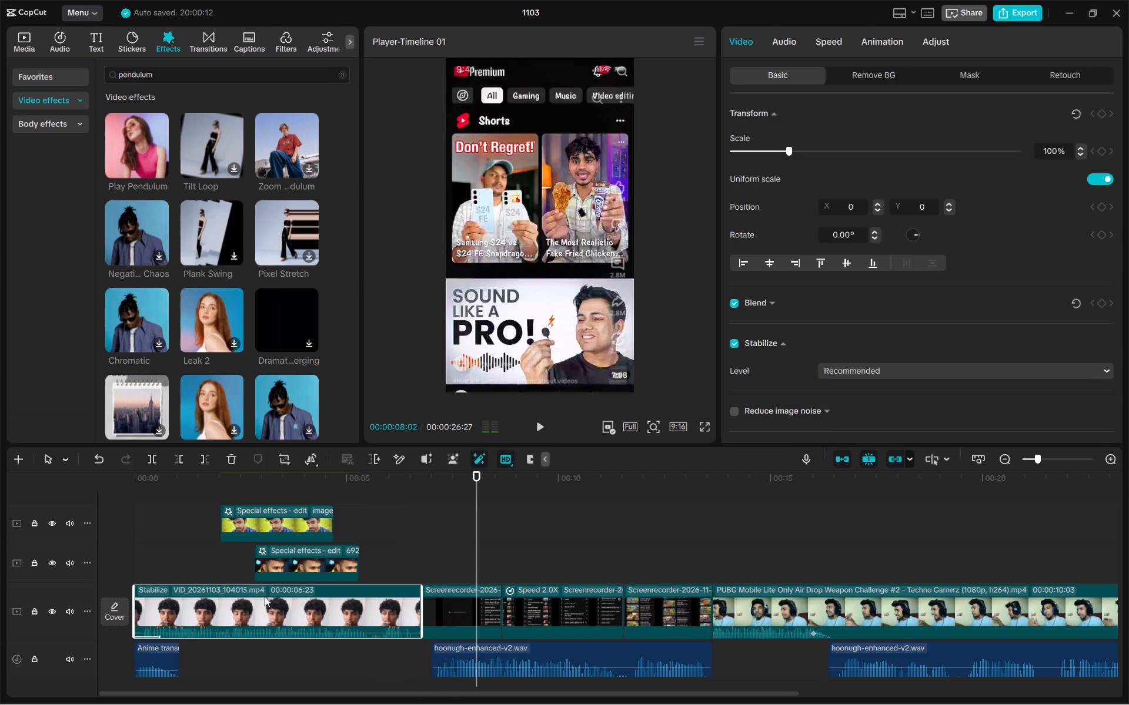
scroll(777, 303, down, 2)
click(896, 233)
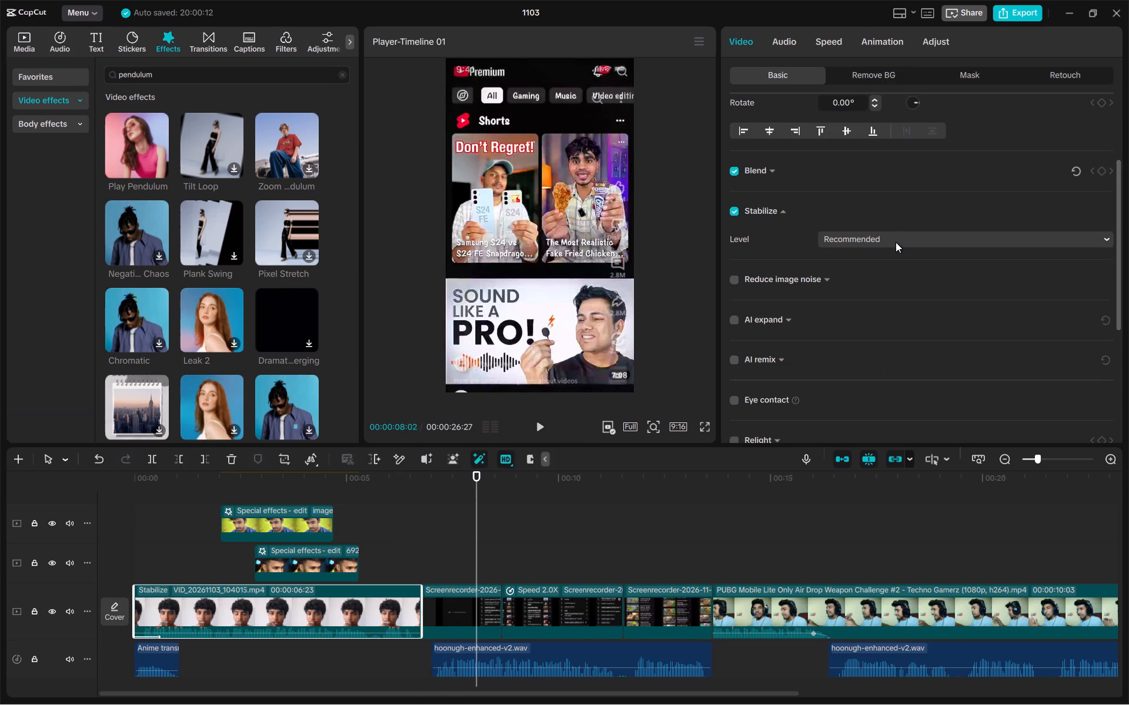
double_click(896, 242)
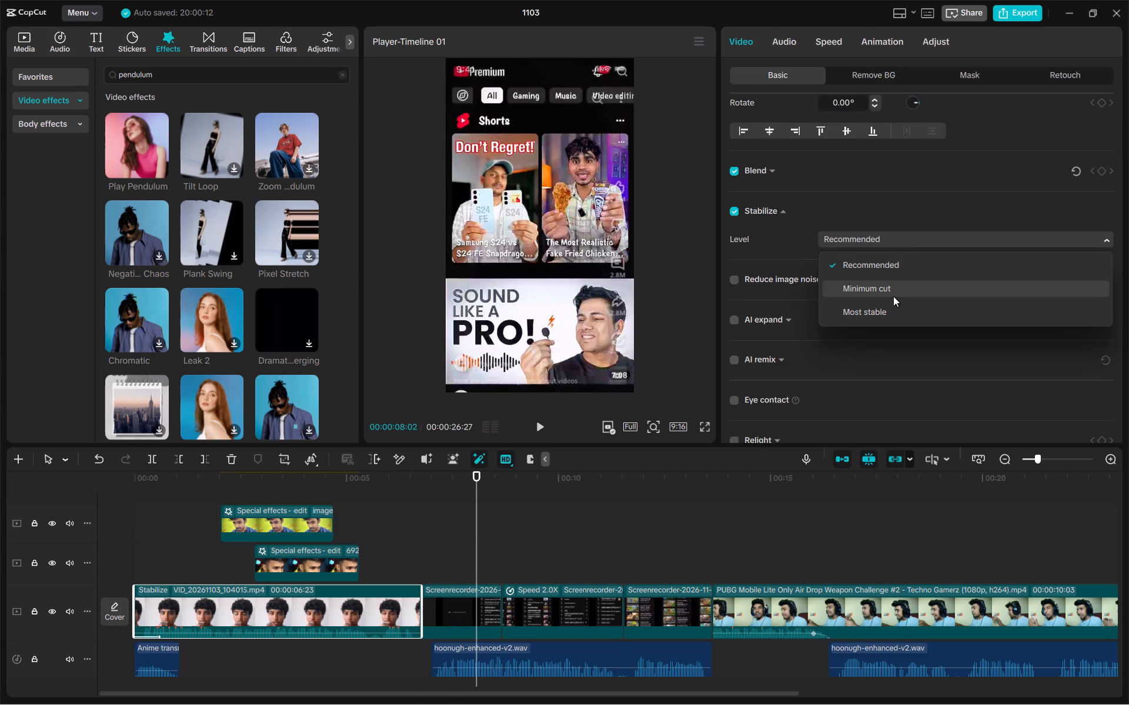
click(894, 294)
click(891, 244)
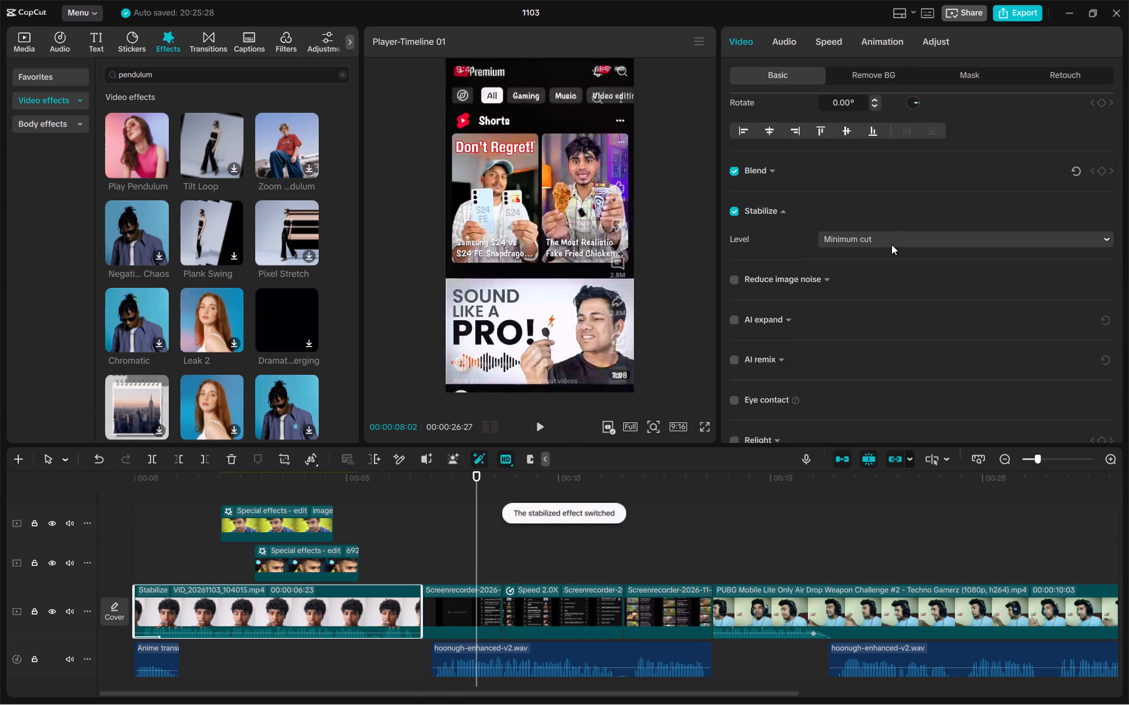
click(884, 305)
Play the opening clip from the start to review the changed stabilization.
click(143, 555)
drag(143, 555, 138, 556)
key(space)
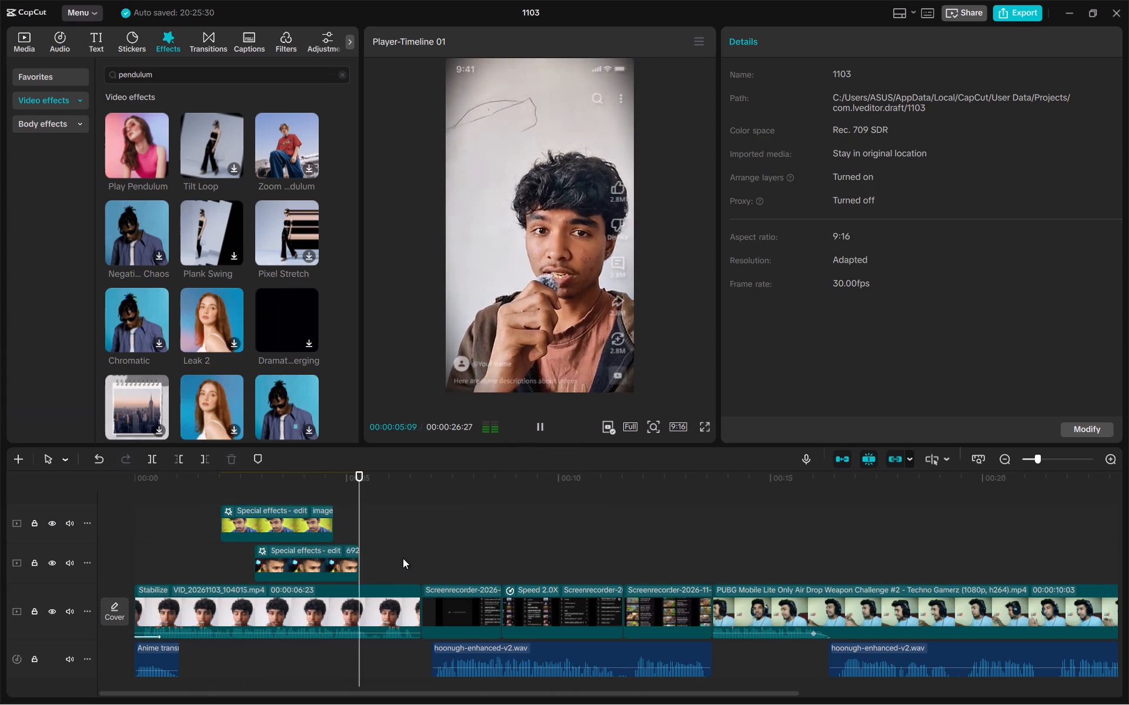
key(space)
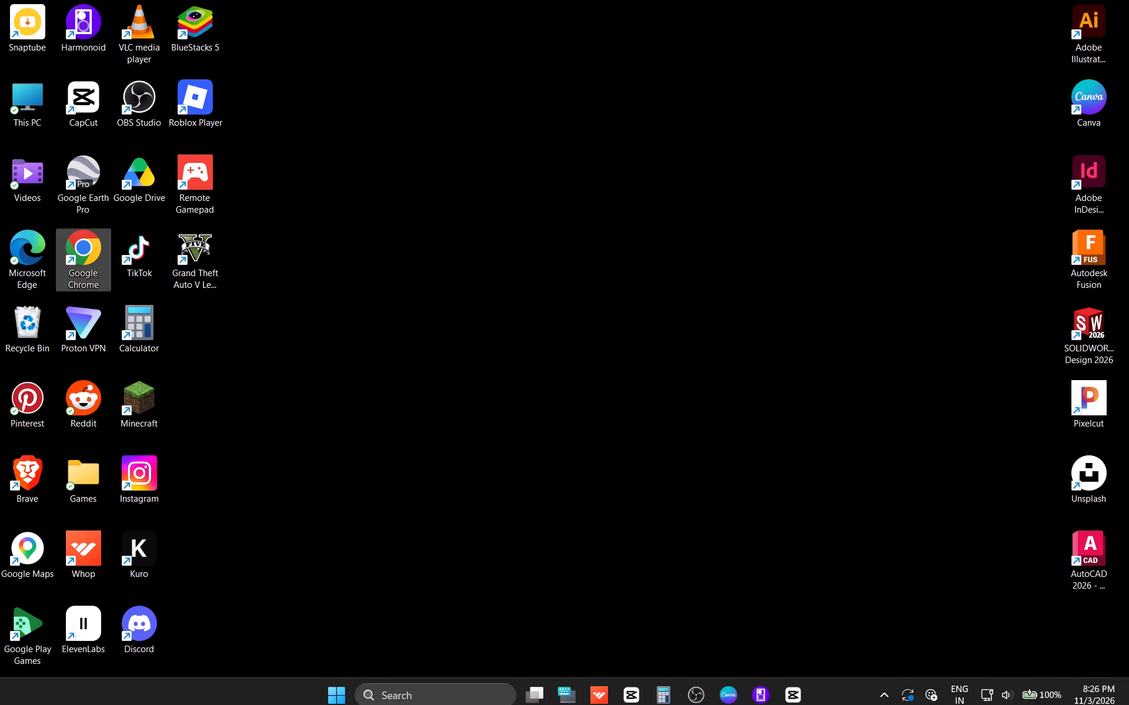
Switch back to CapCut from the desktop, and replay and scrub through the section with both photo overlays.
double_click(812, 690)
click(802, 690)
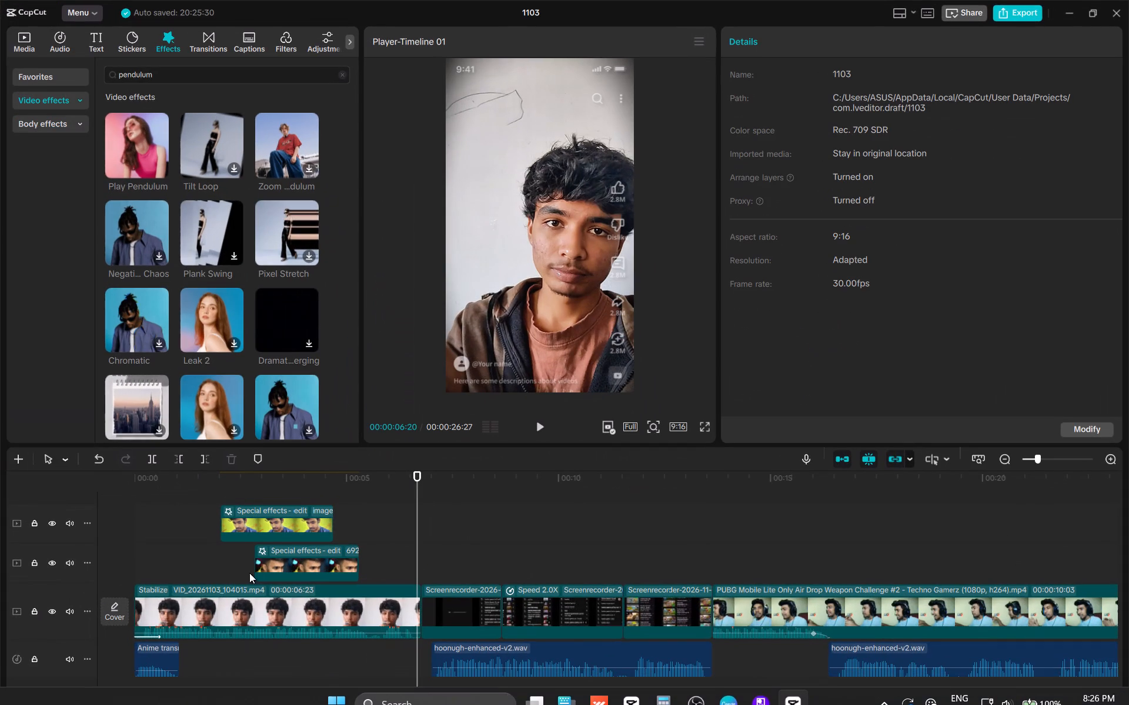
click(211, 531)
click(535, 428)
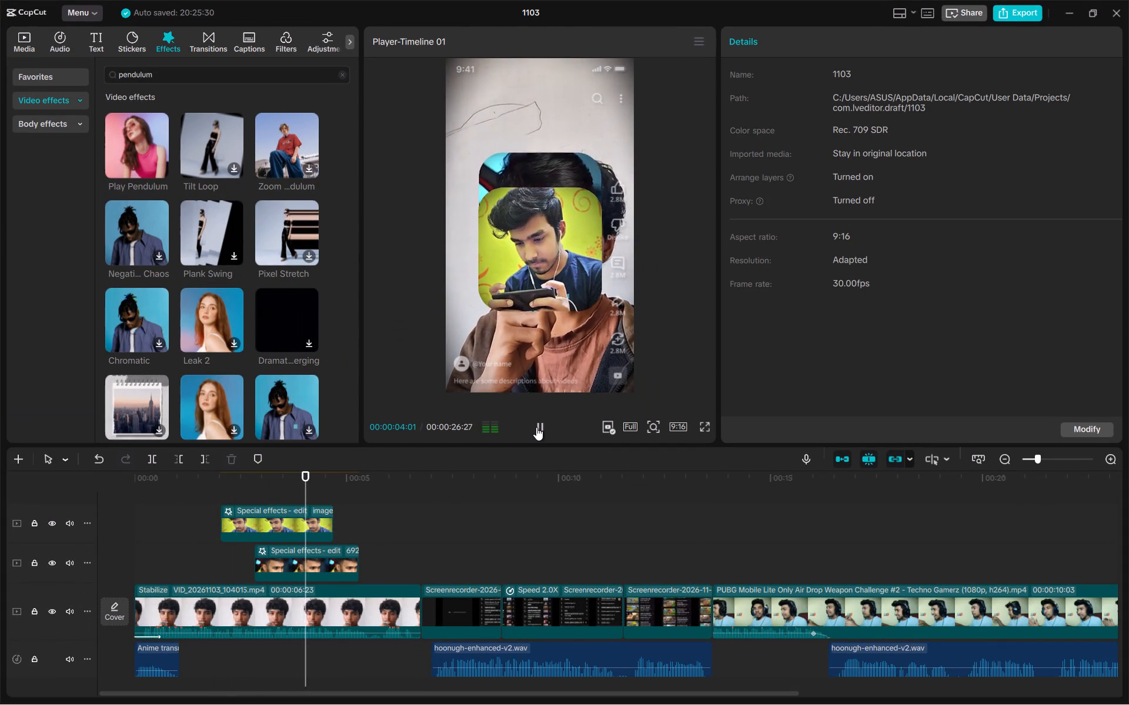
click(350, 560)
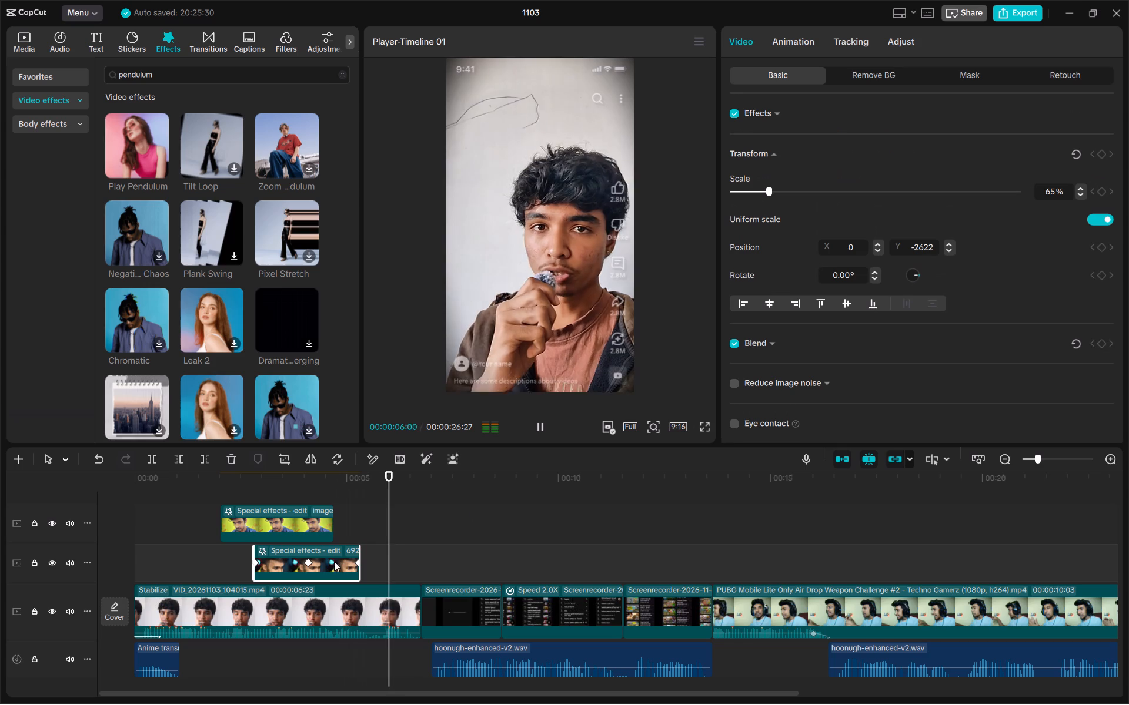
click(334, 530)
drag(335, 530, 289, 546)
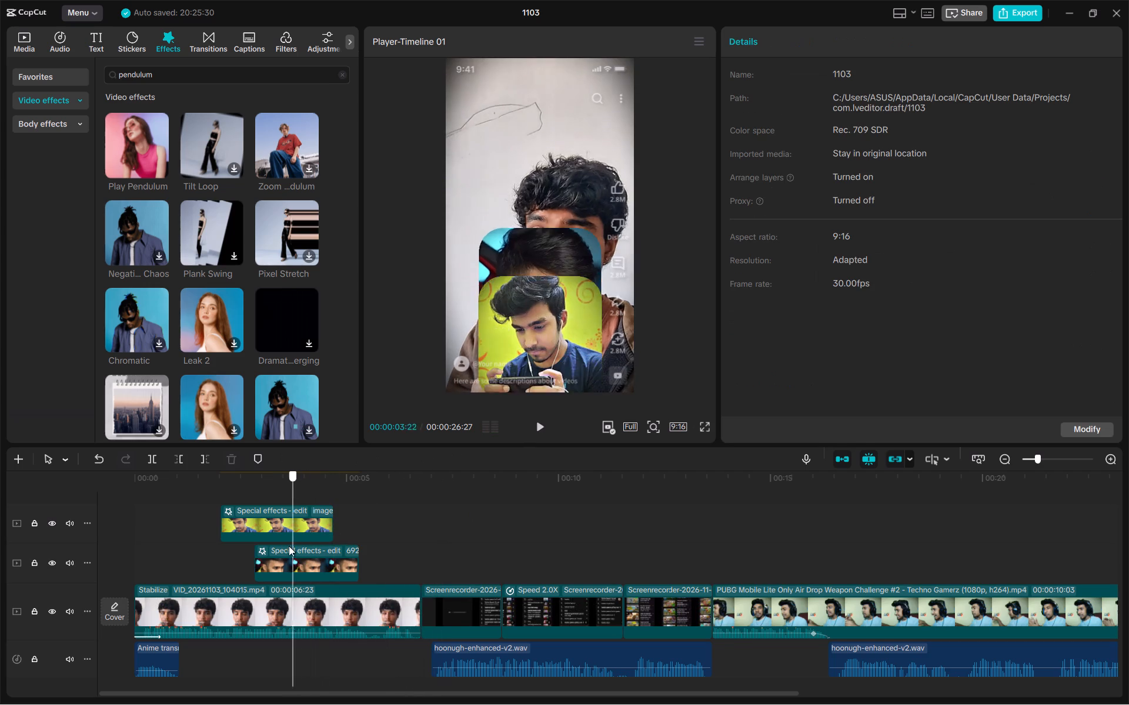
drag(289, 546, 284, 548)
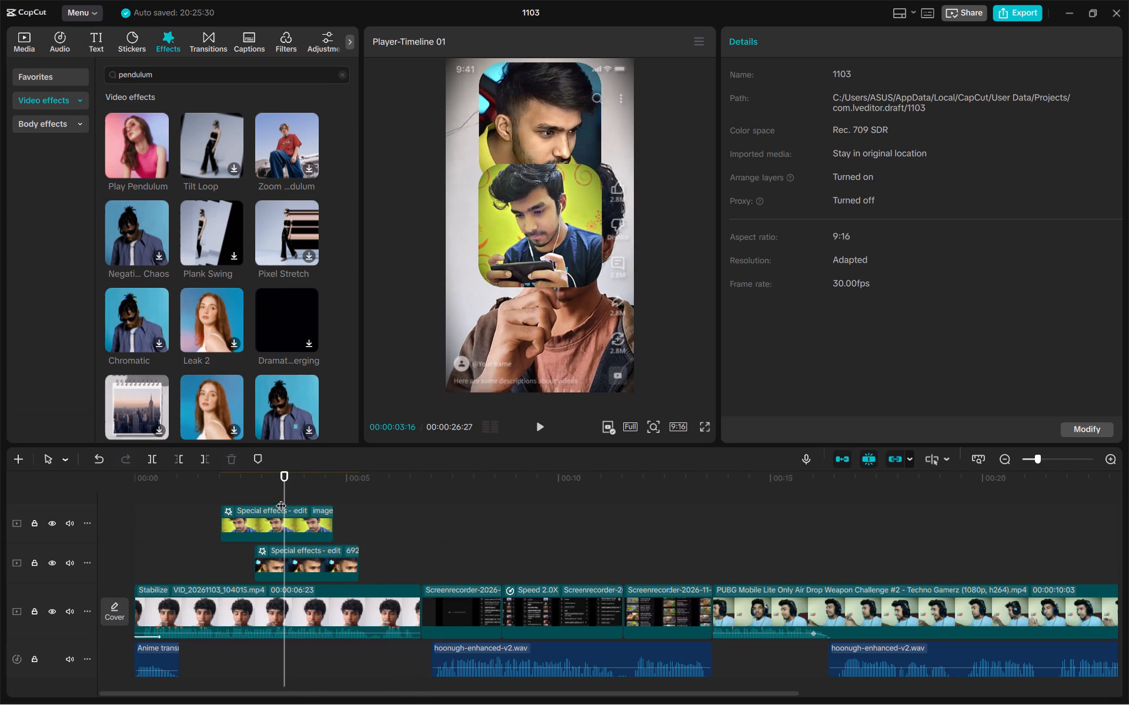
Hide the images.jpg overlay's track and scrub through the 692ab522 overlay's motion on its own.
click(55, 525)
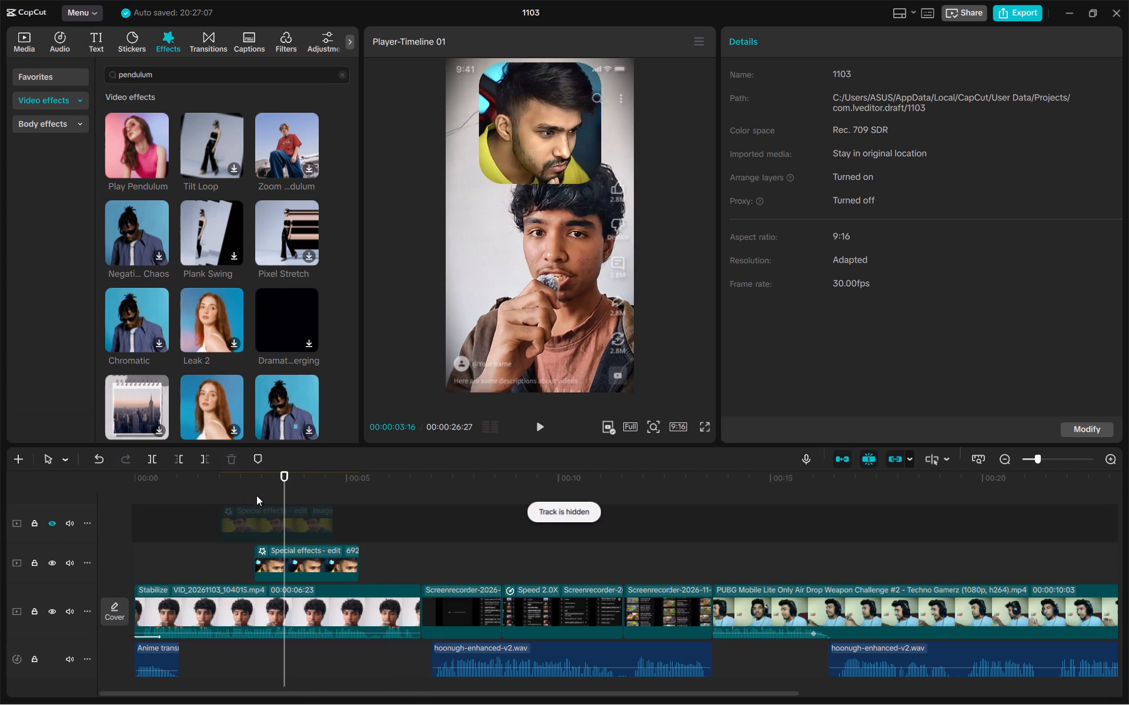
drag(283, 495, 278, 498)
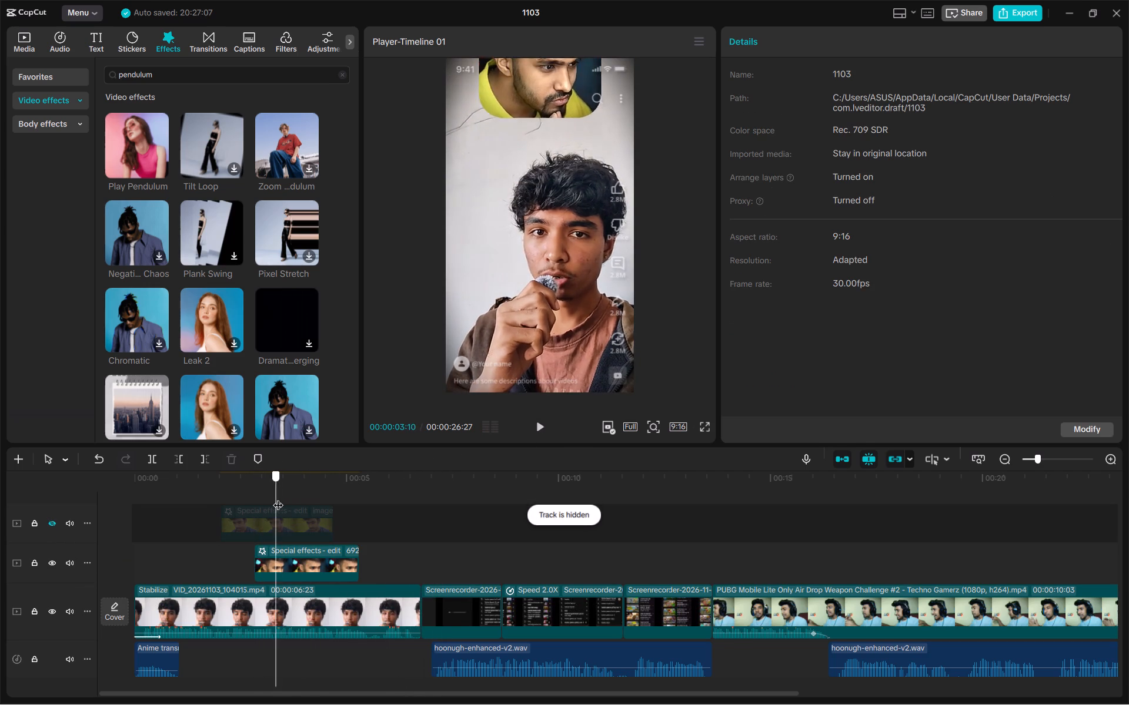
drag(278, 498, 336, 493)
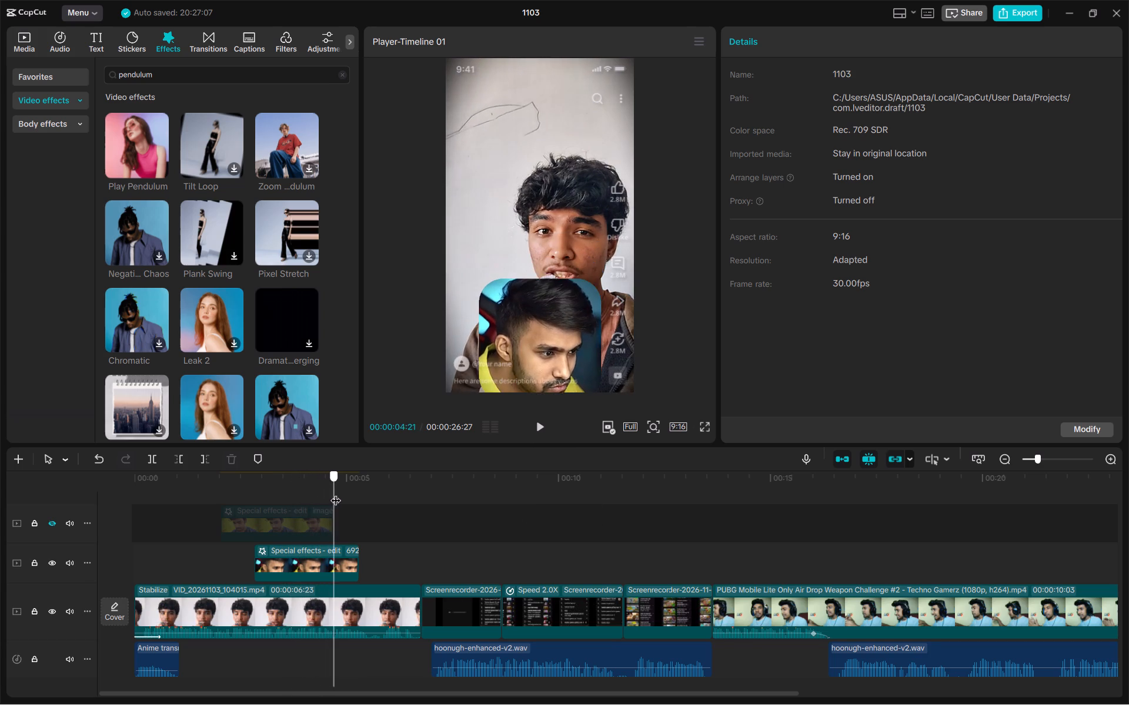
drag(336, 493, 291, 491)
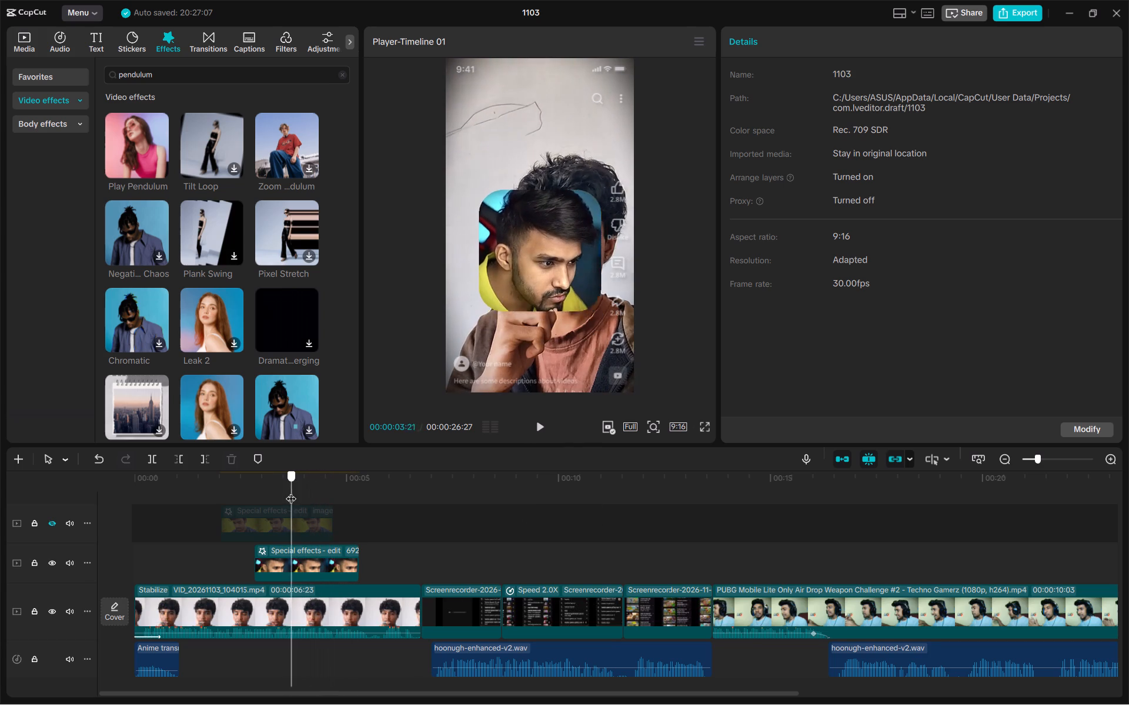
drag(291, 491, 290, 491)
Set the speed of the 692ab522 overlay's Play Pendulum effect to 37.
click(288, 527)
click(291, 544)
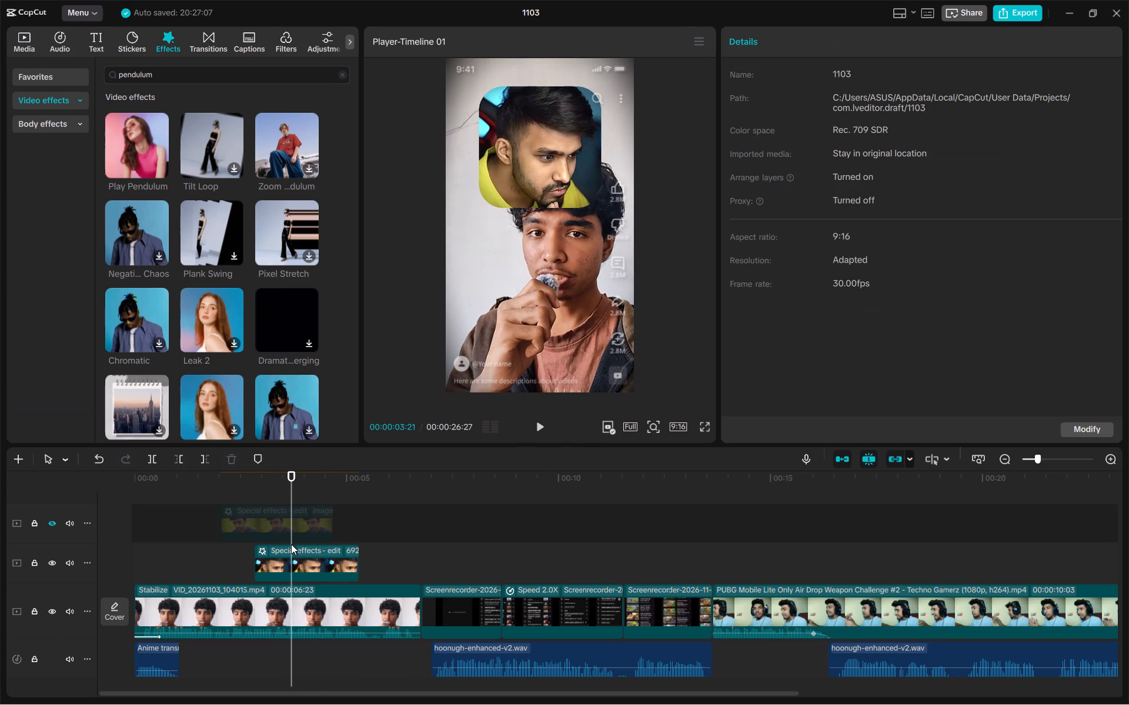
click(293, 553)
click(332, 550)
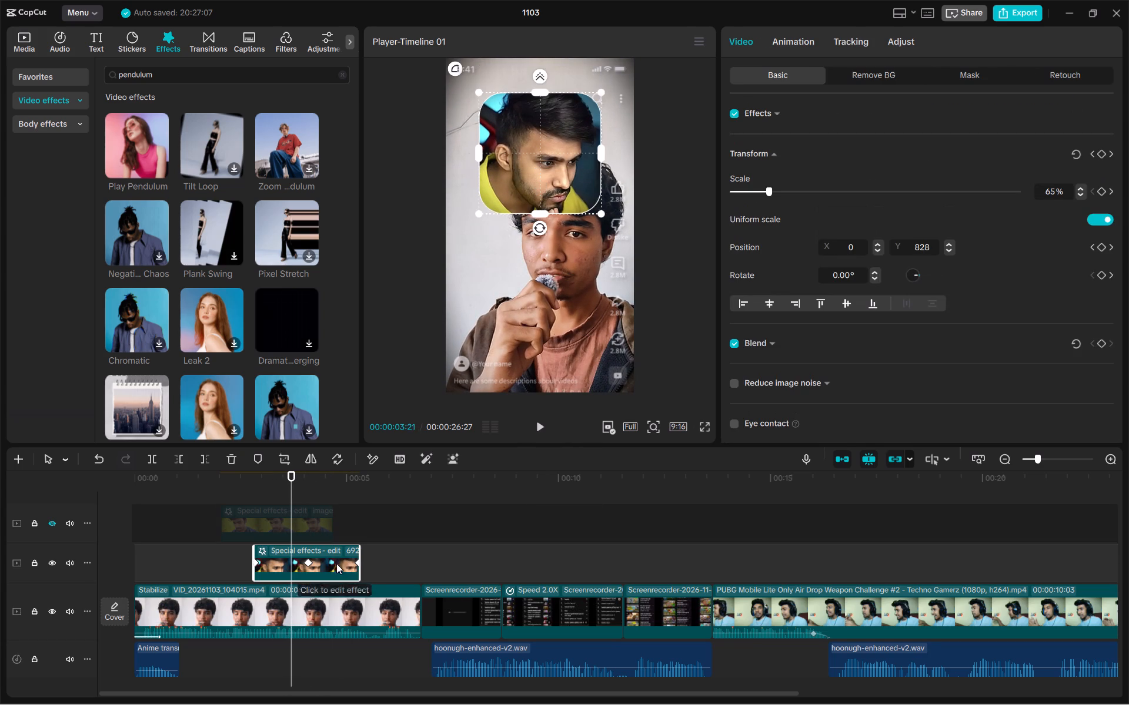
click(289, 554)
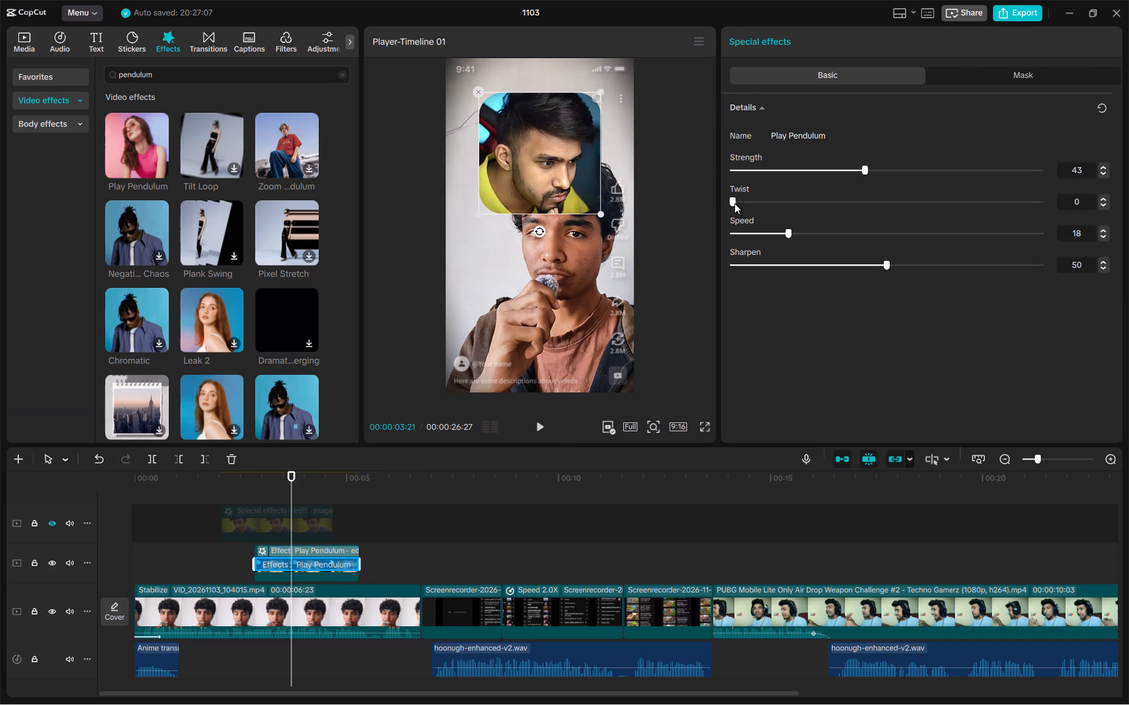
drag(790, 230, 847, 243)
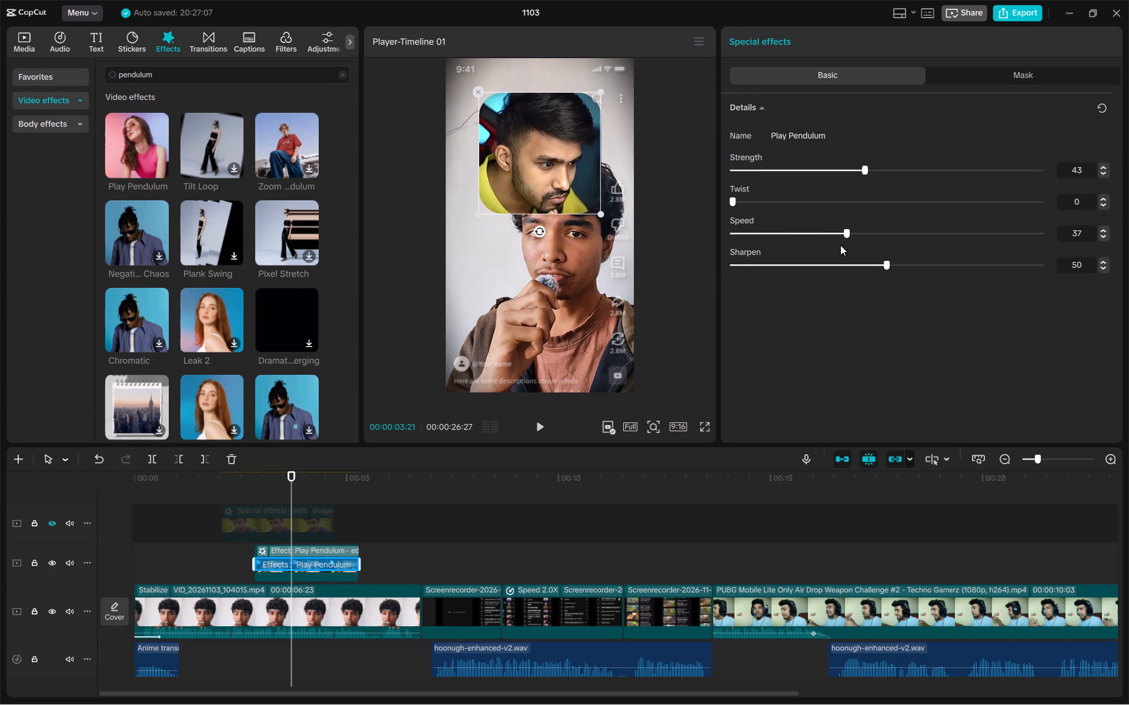
Play the 692ab522 overlay's motion alone, unhide the images.jpg overlay's track and replay both overlays together.
click(198, 523)
click(538, 423)
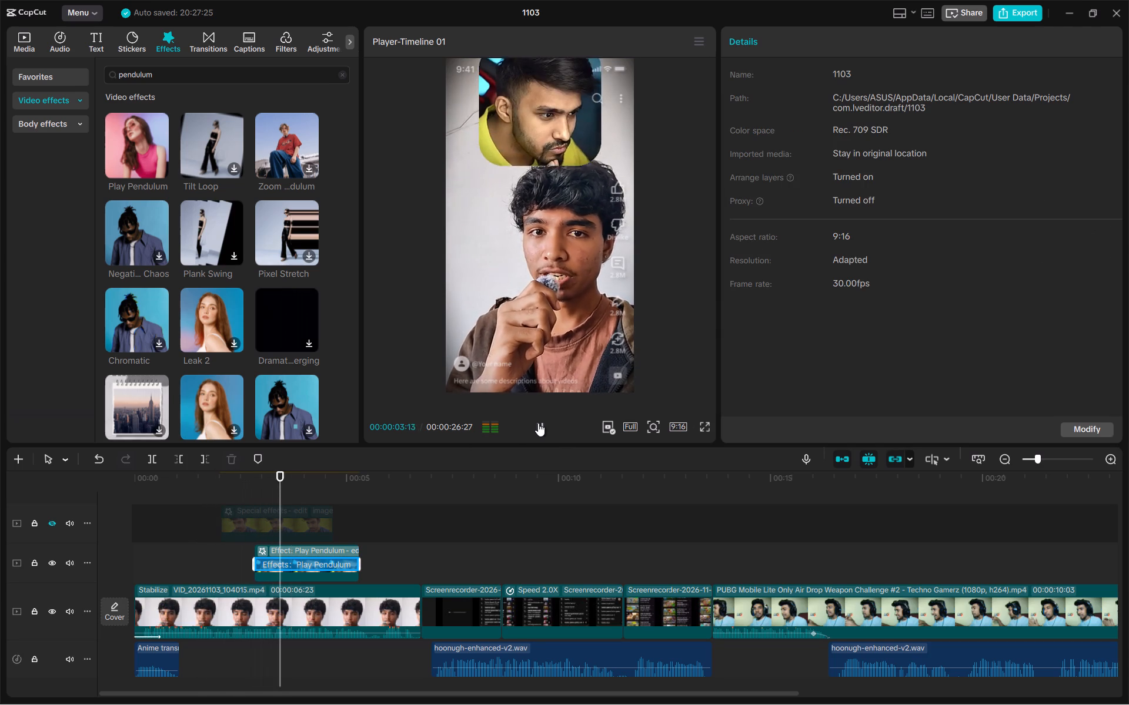
click(535, 421)
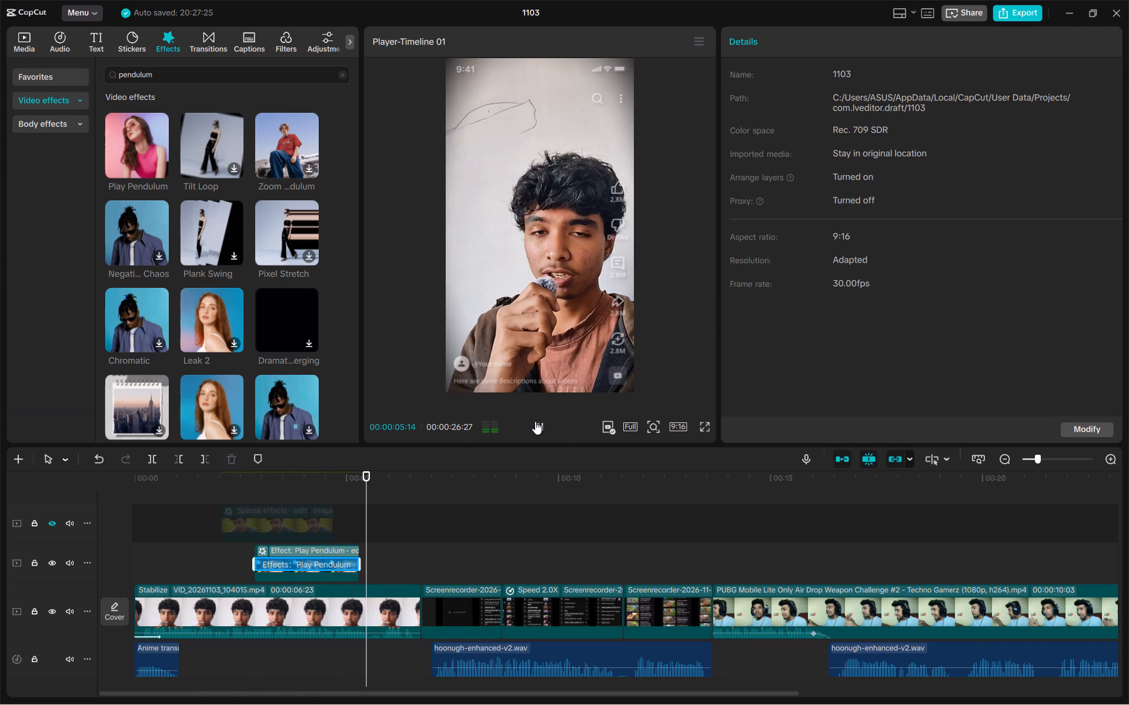
click(49, 525)
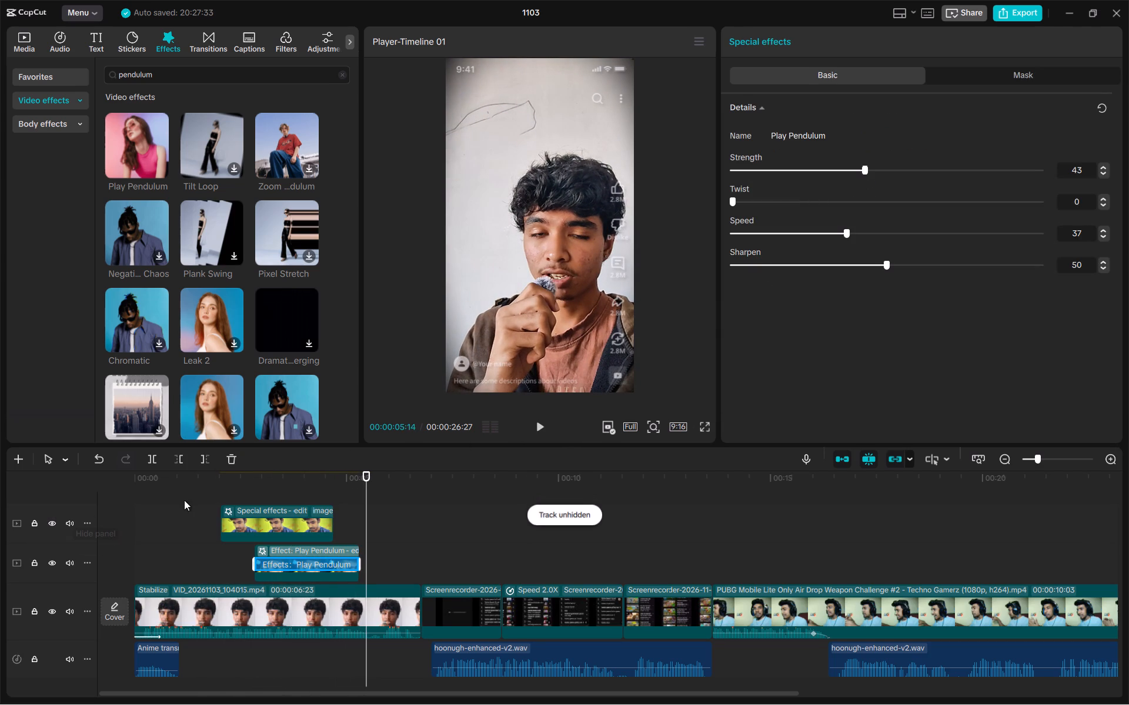
click(197, 510)
click(543, 428)
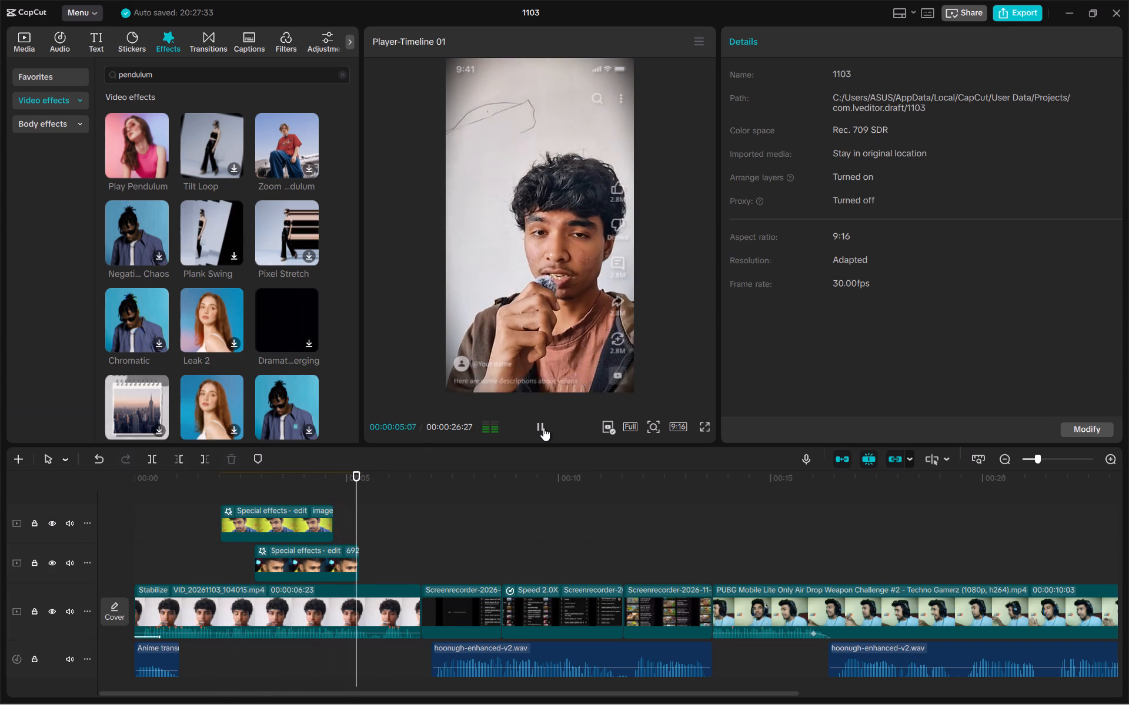
click(543, 428)
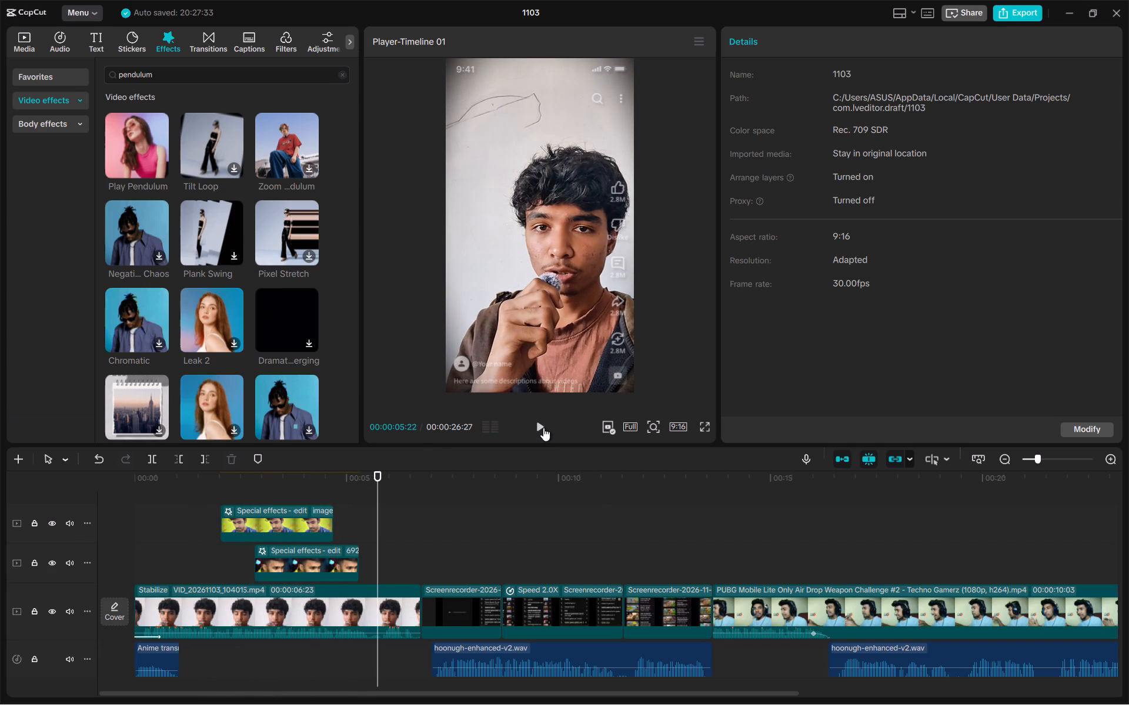
Check the 692ab522 overlay's Play Pendulum settings and look through the clip's editing options.
click(305, 553)
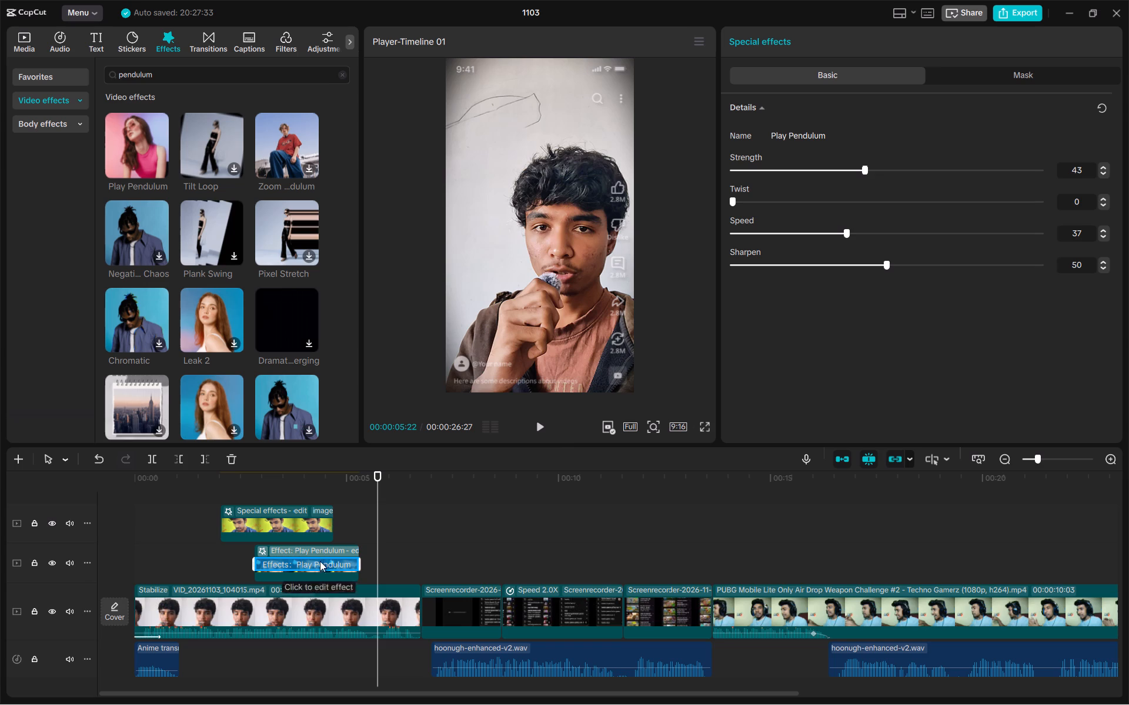
click(322, 569)
click(323, 572)
click(324, 573)
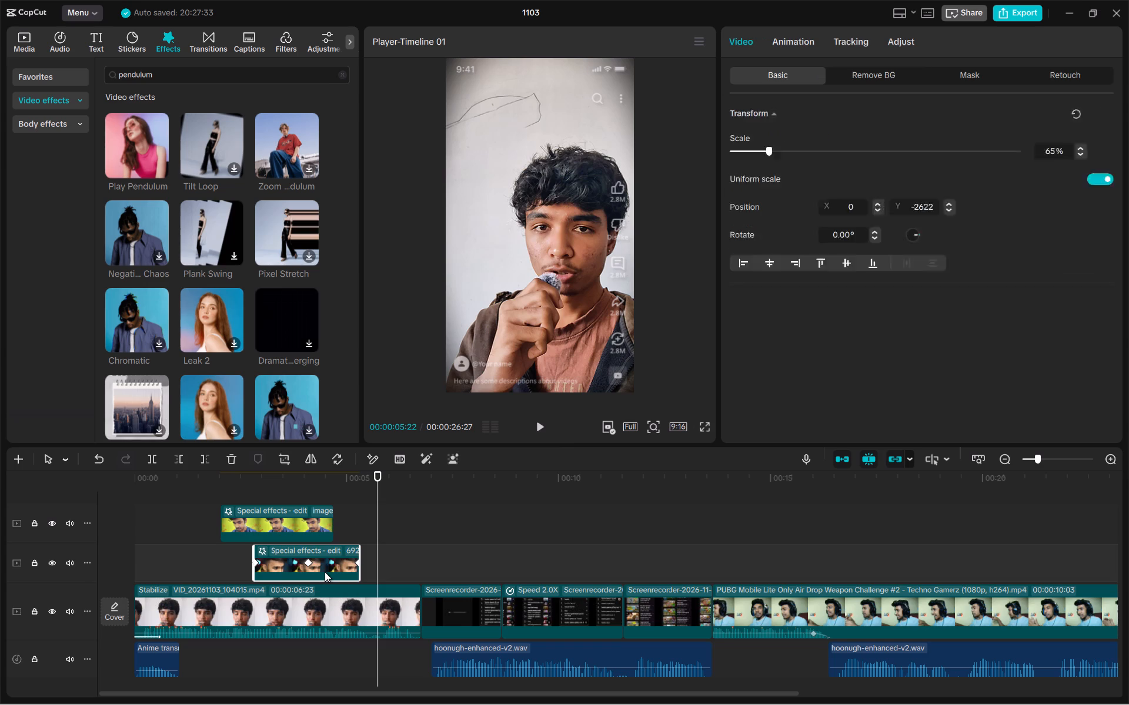
right_click(323, 572)
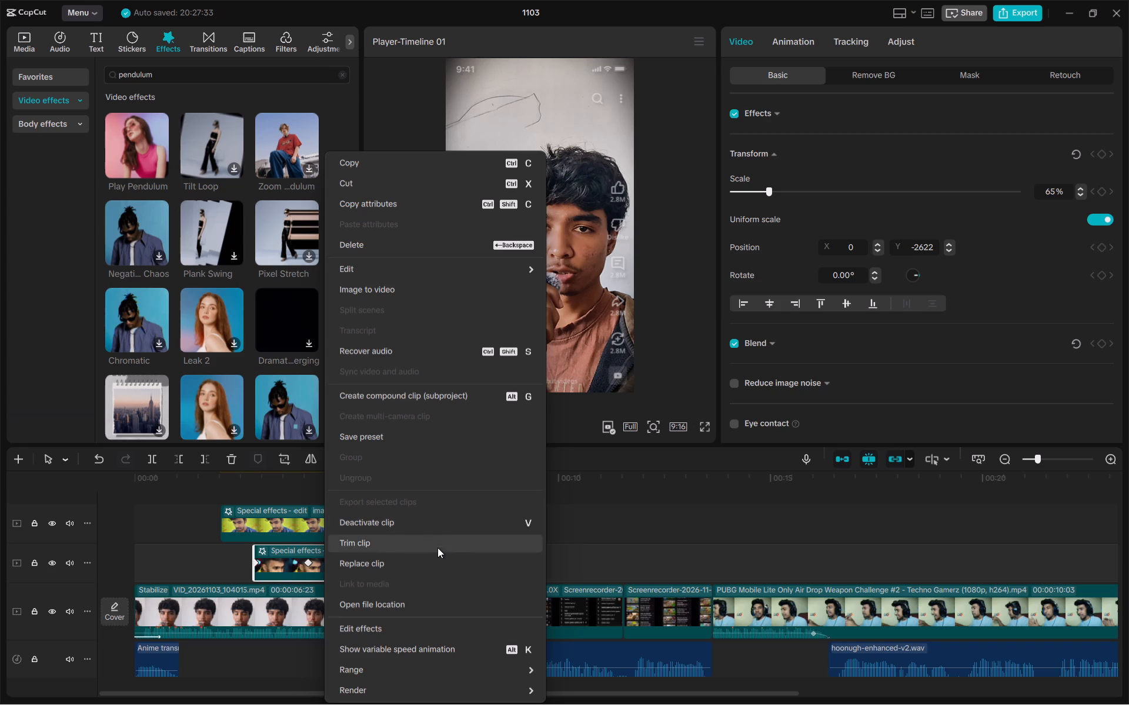
click(429, 639)
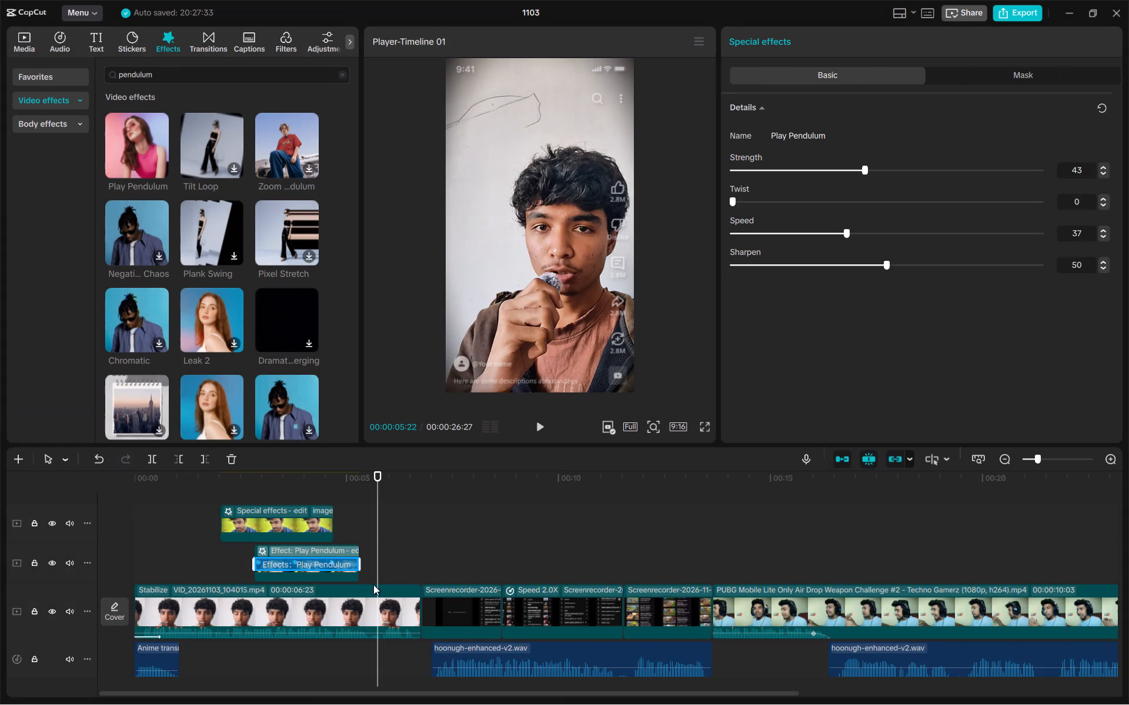
click(341, 579)
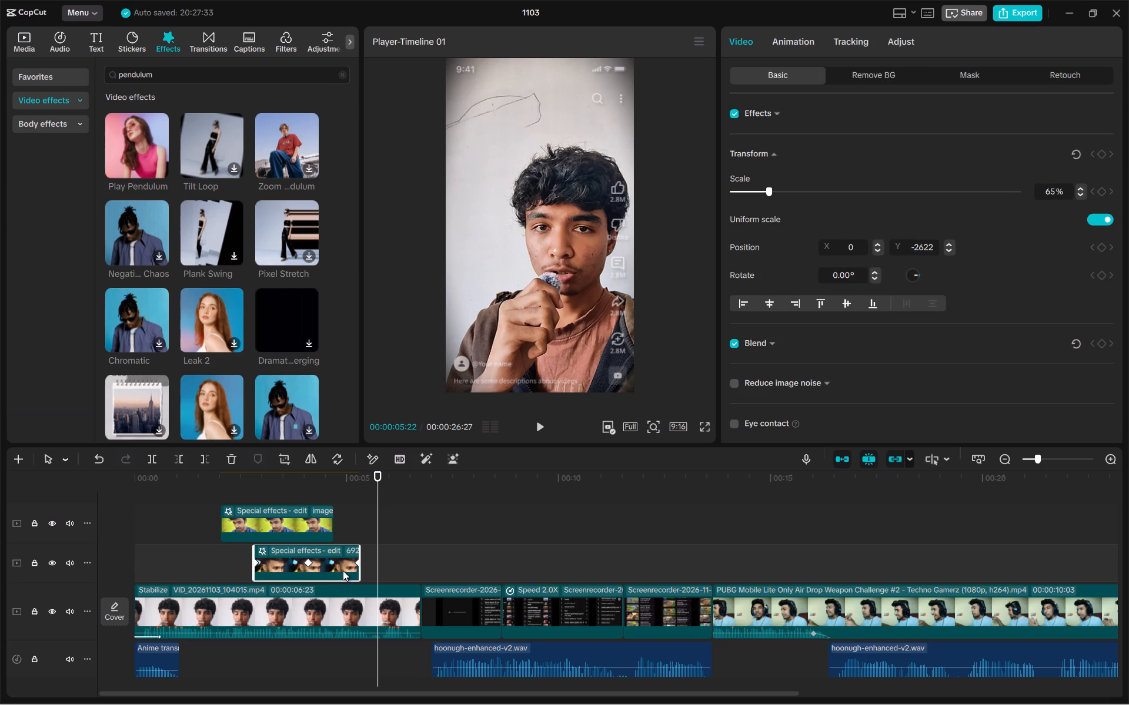
right_click(343, 570)
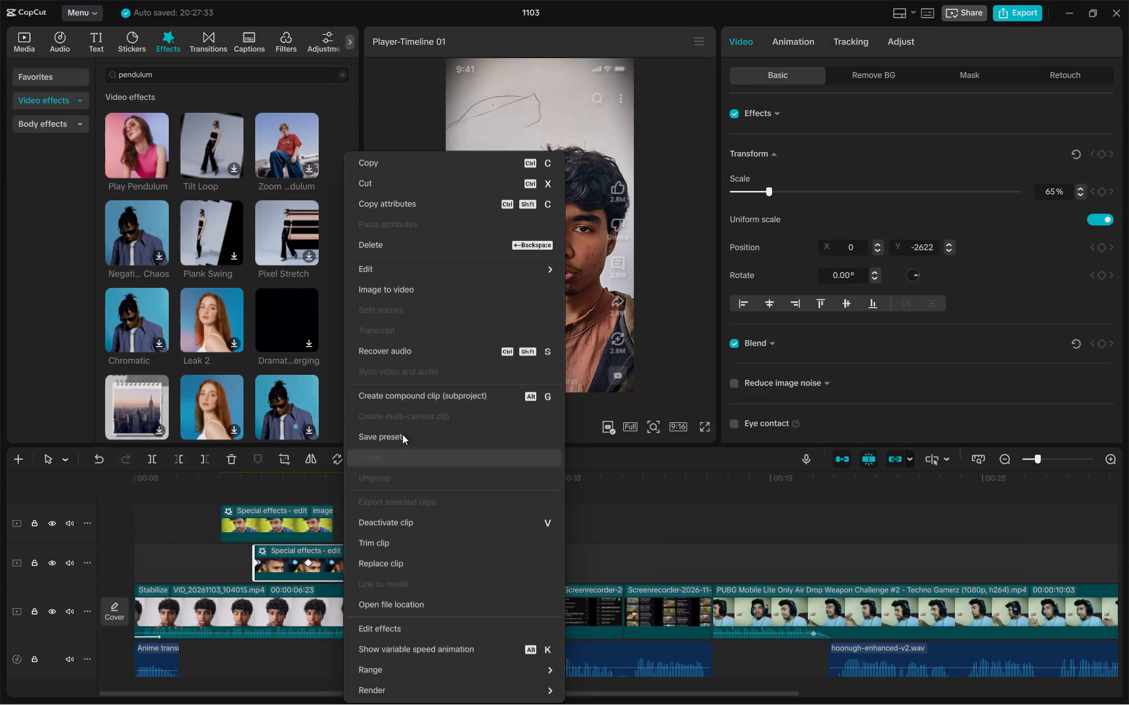
click(418, 272)
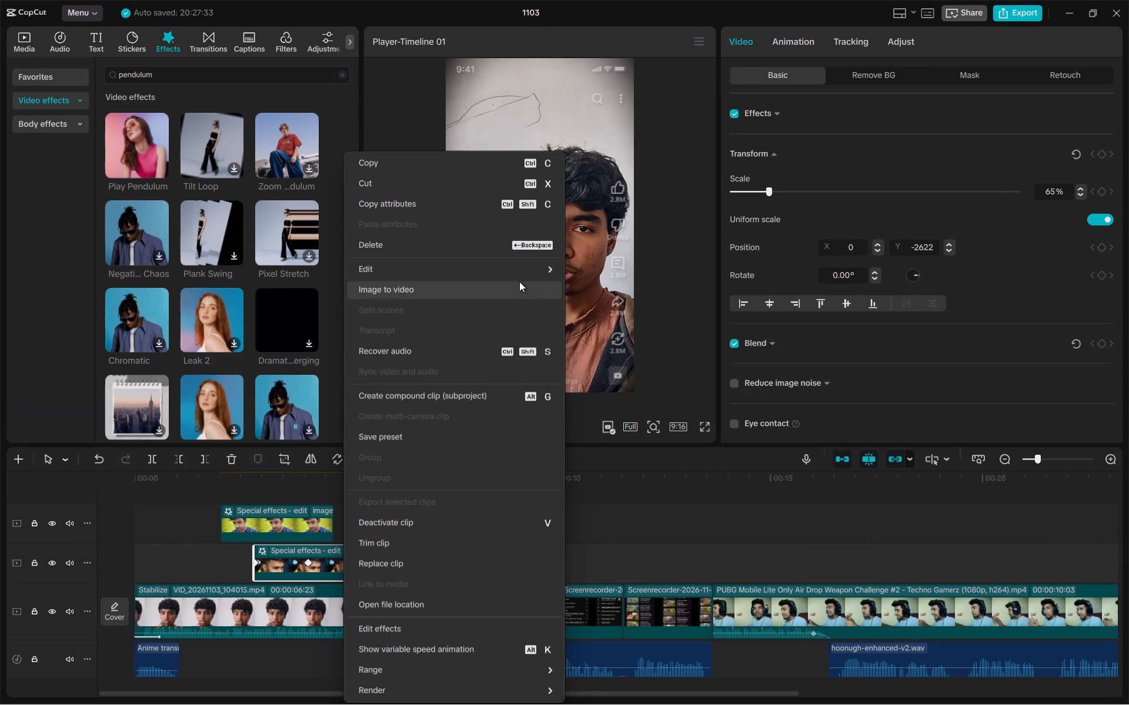
click(515, 276)
click(596, 314)
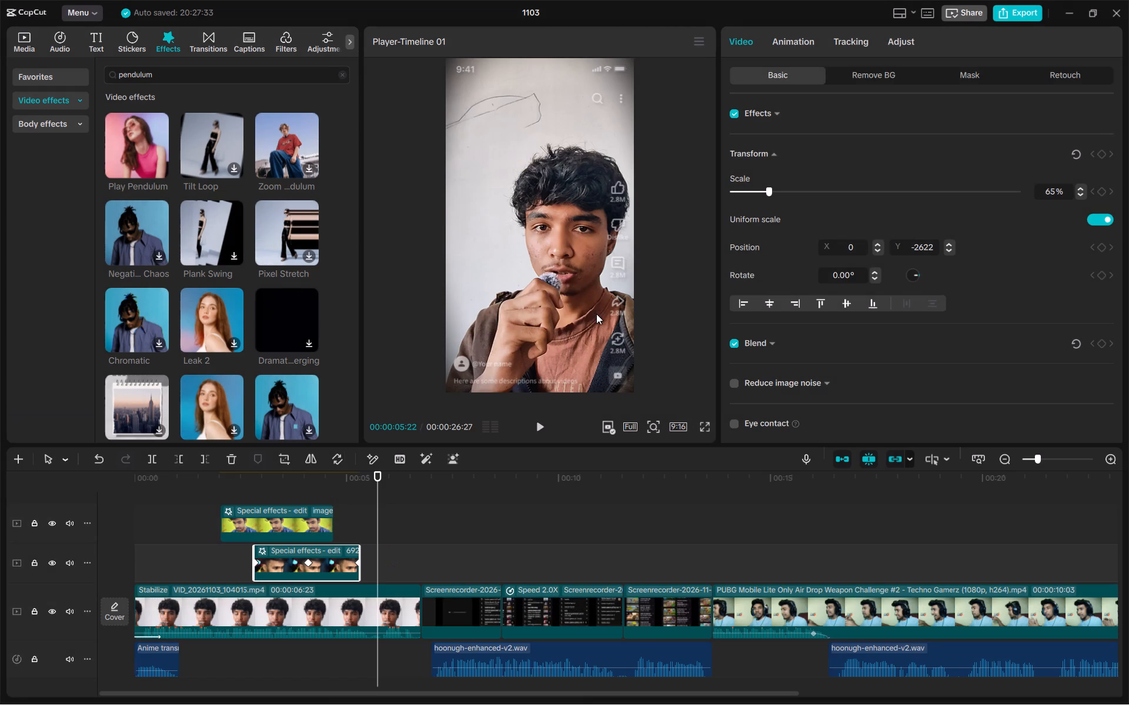
Scrub back to just before the images.jpg overlay and play through both photo overlays.
click(294, 502)
drag(294, 502, 229, 502)
click(228, 503)
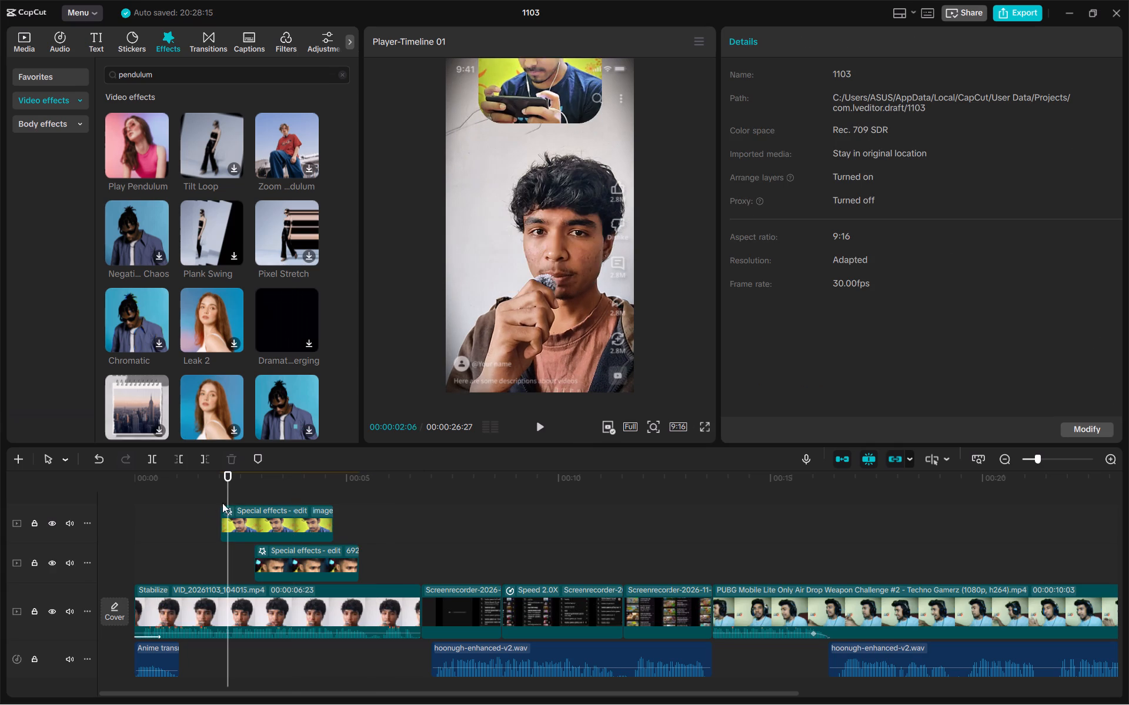
click(209, 503)
click(538, 435)
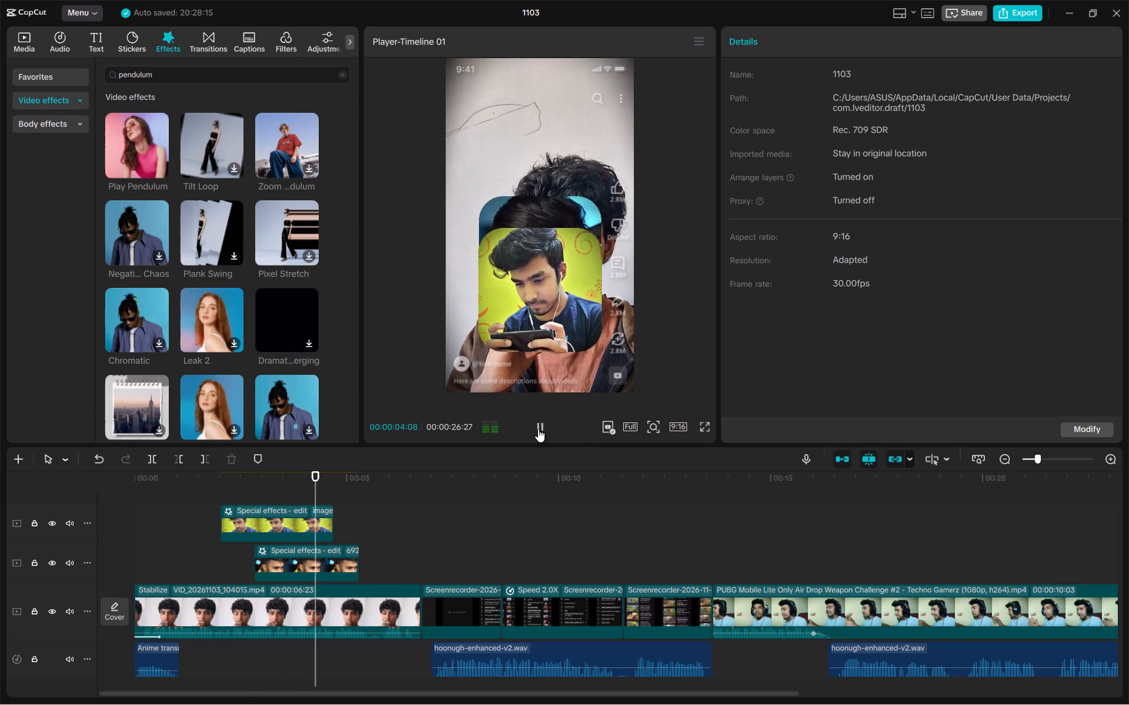
Pause playback, check the images.jpg overlay's mask and transform settings, and look through its clip editing options.
click(538, 429)
click(286, 526)
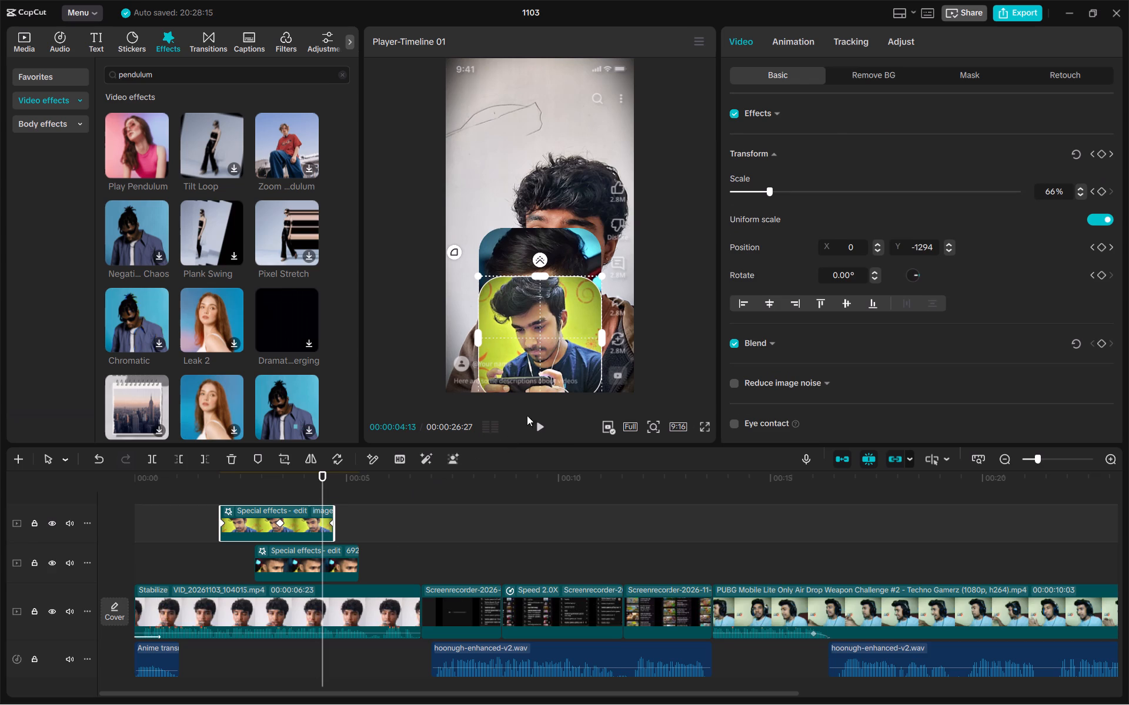
click(1016, 70)
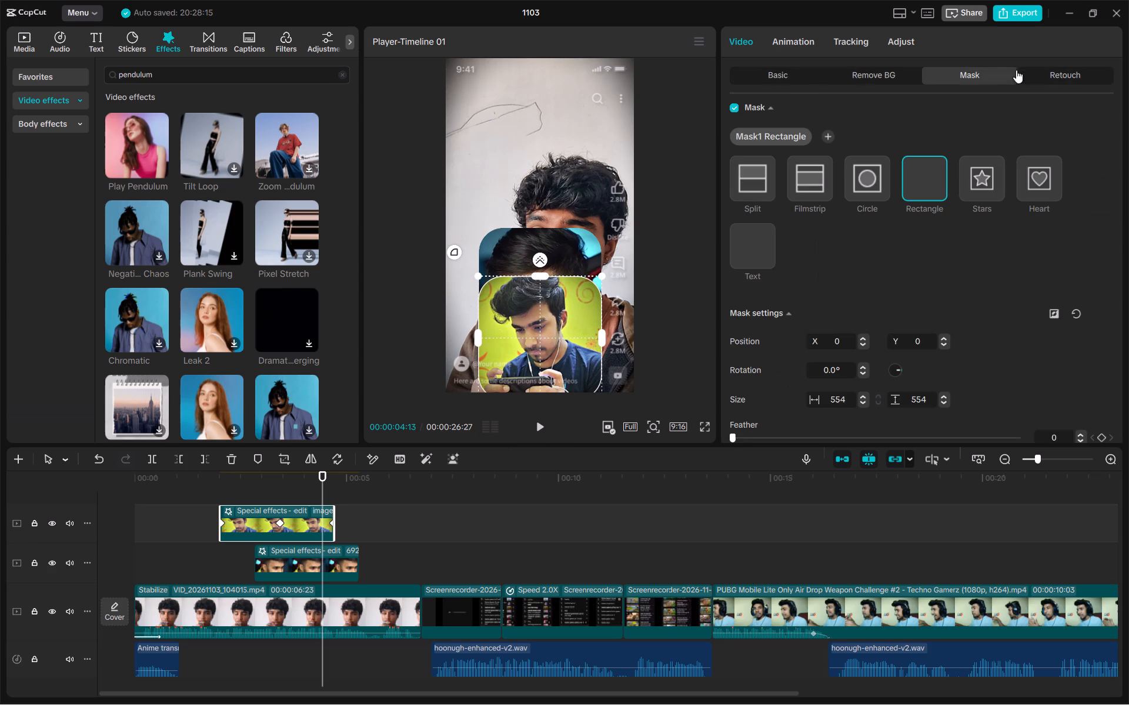
click(777, 83)
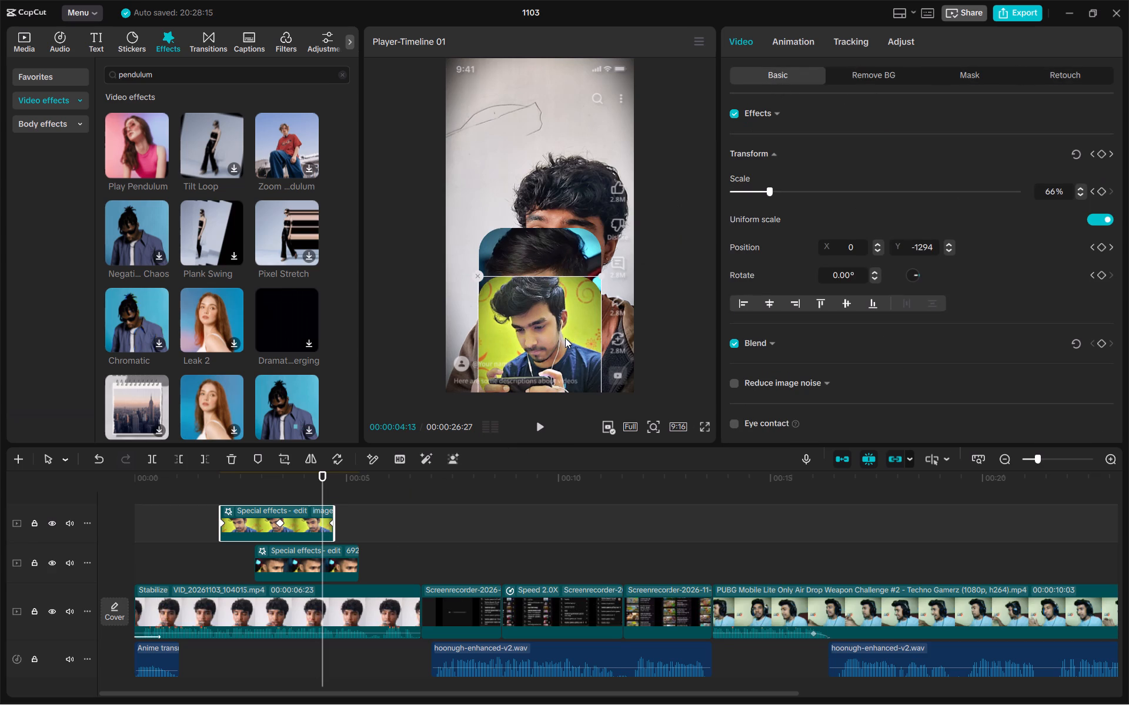
click(291, 490)
drag(290, 490, 161, 516)
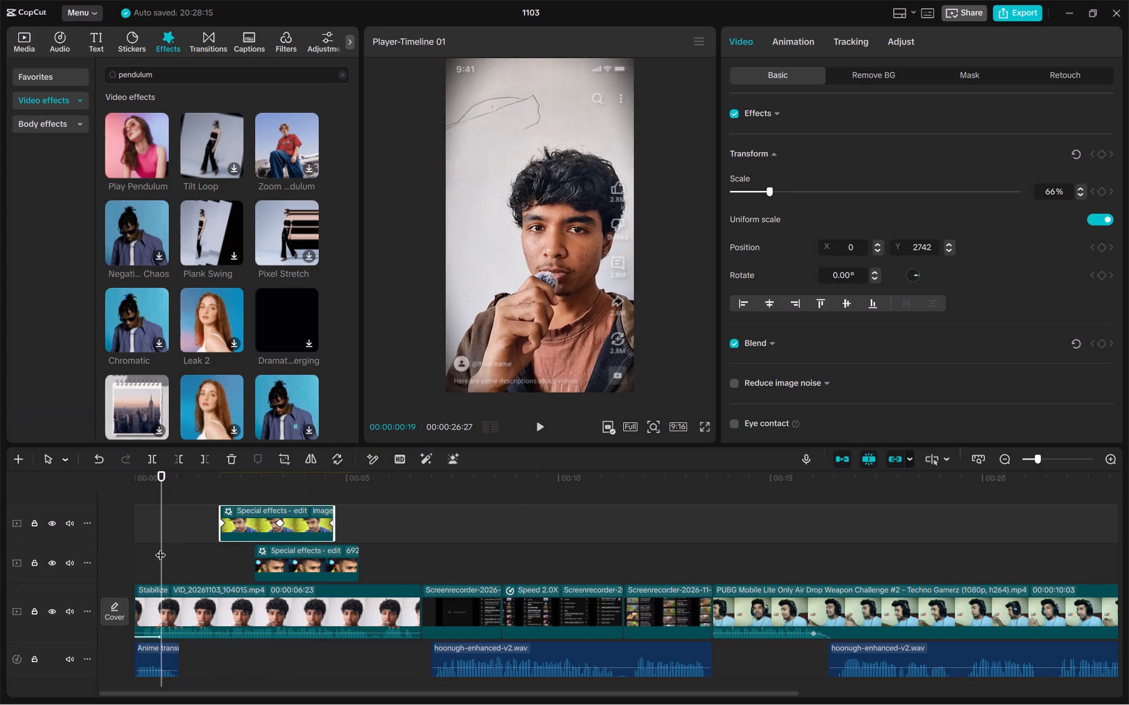
right_click(243, 531)
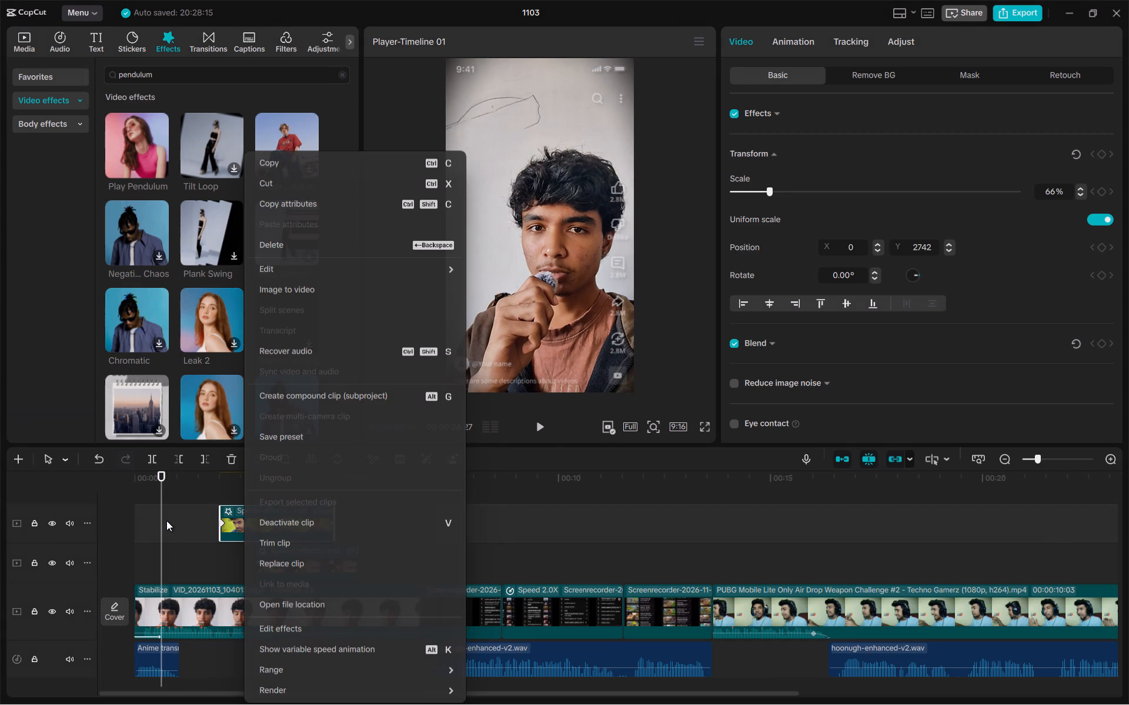
click(164, 515)
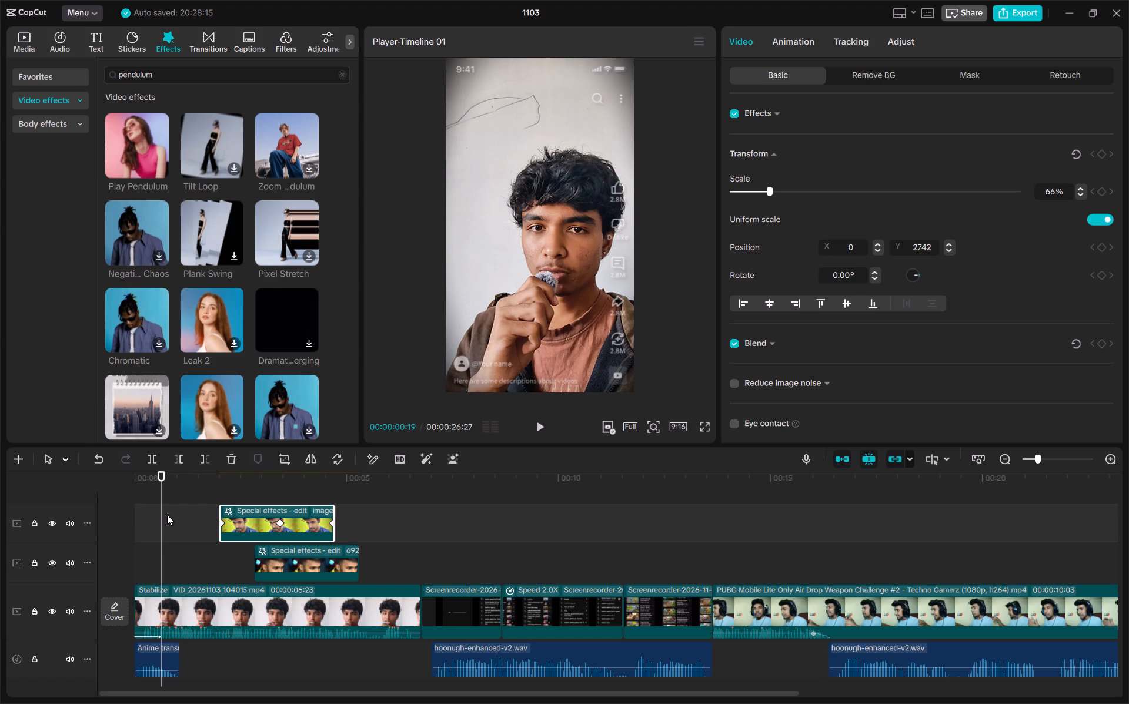
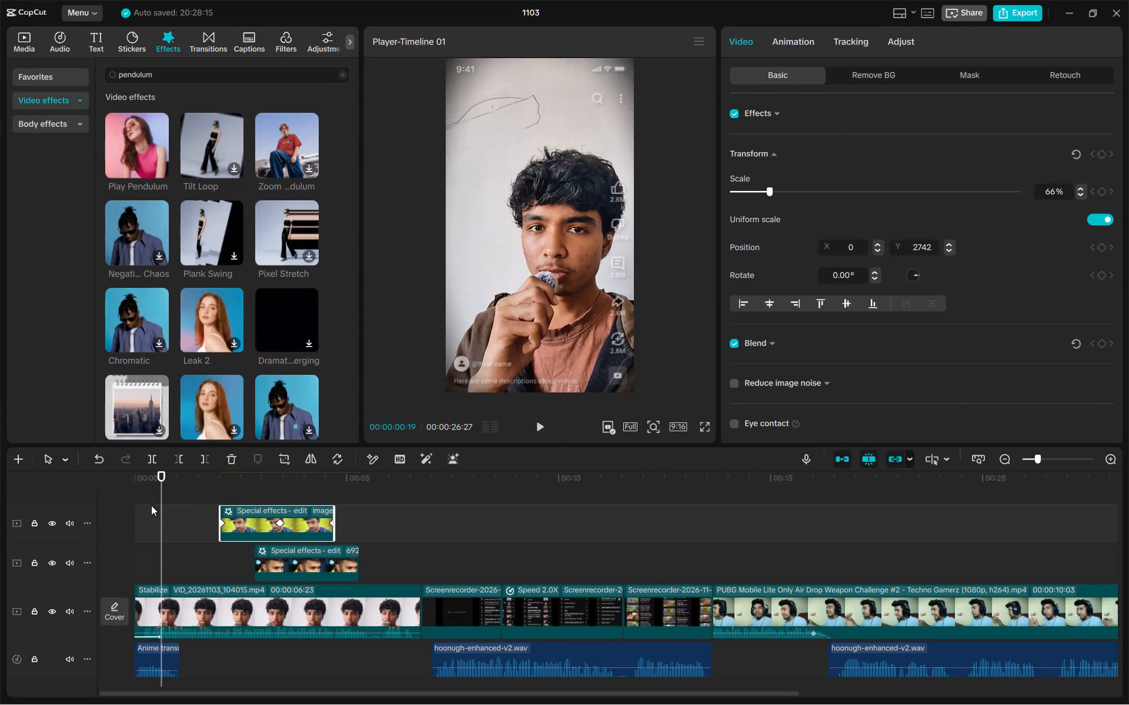
Scrub back and forth between the opening clip with its photo overlays and the screen recordings to review the edit.
click(260, 484)
drag(260, 484, 235, 490)
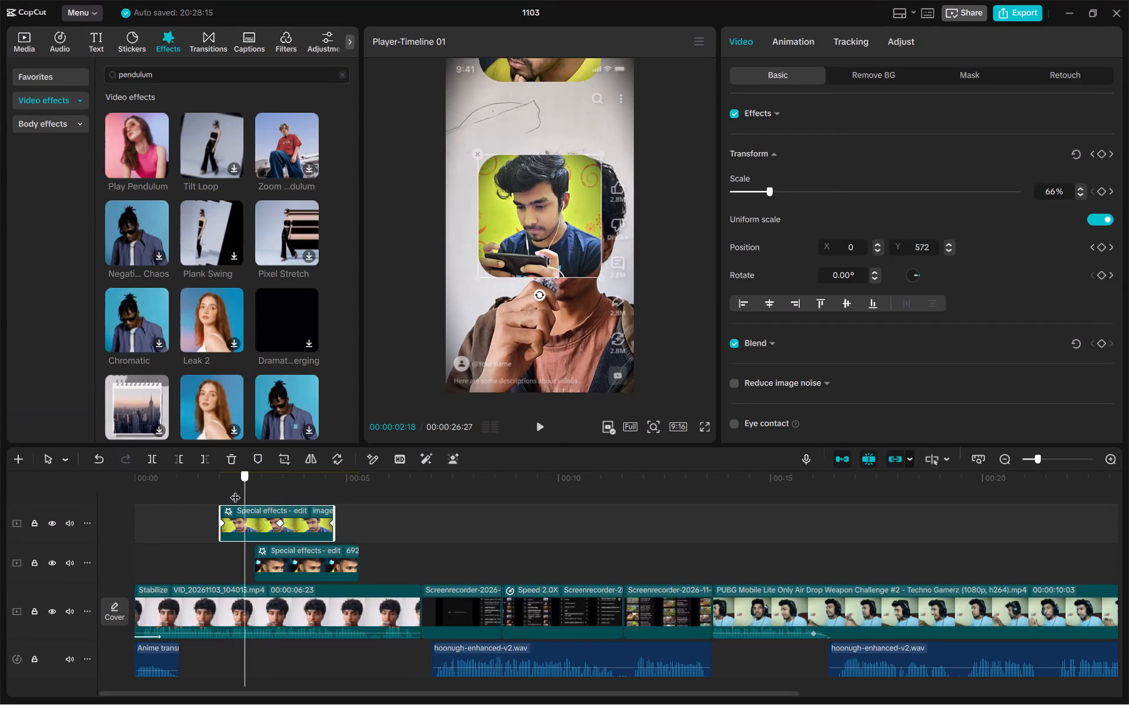
drag(235, 490, 462, 523)
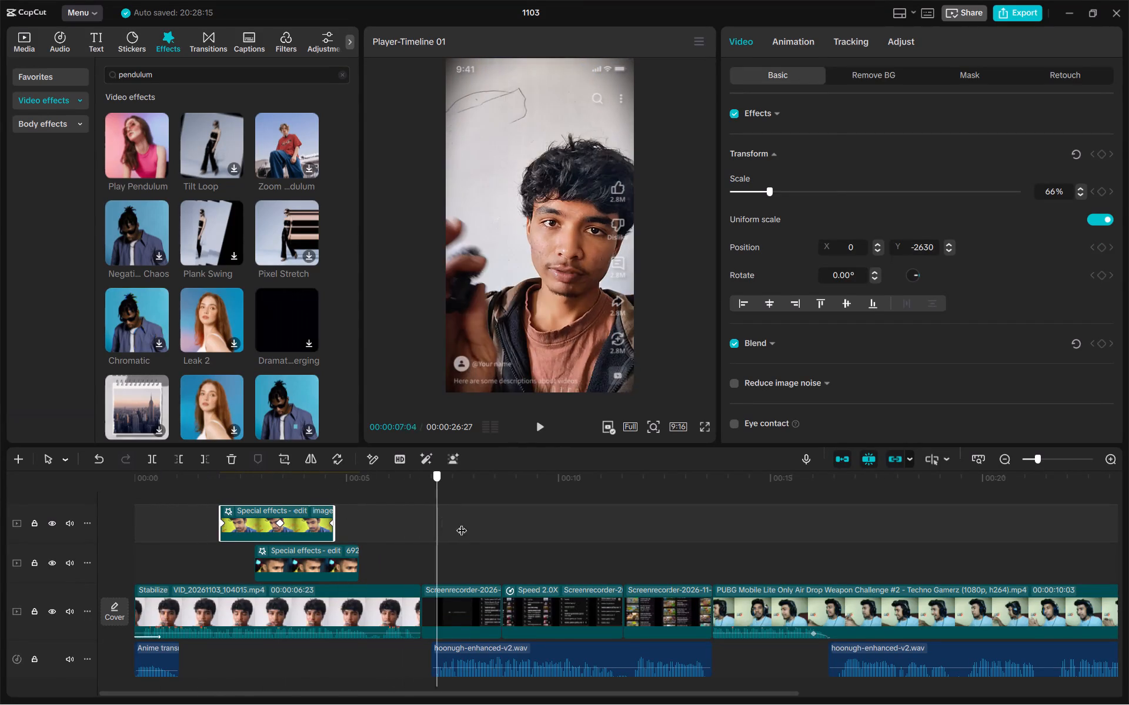
drag(462, 523, 659, 557)
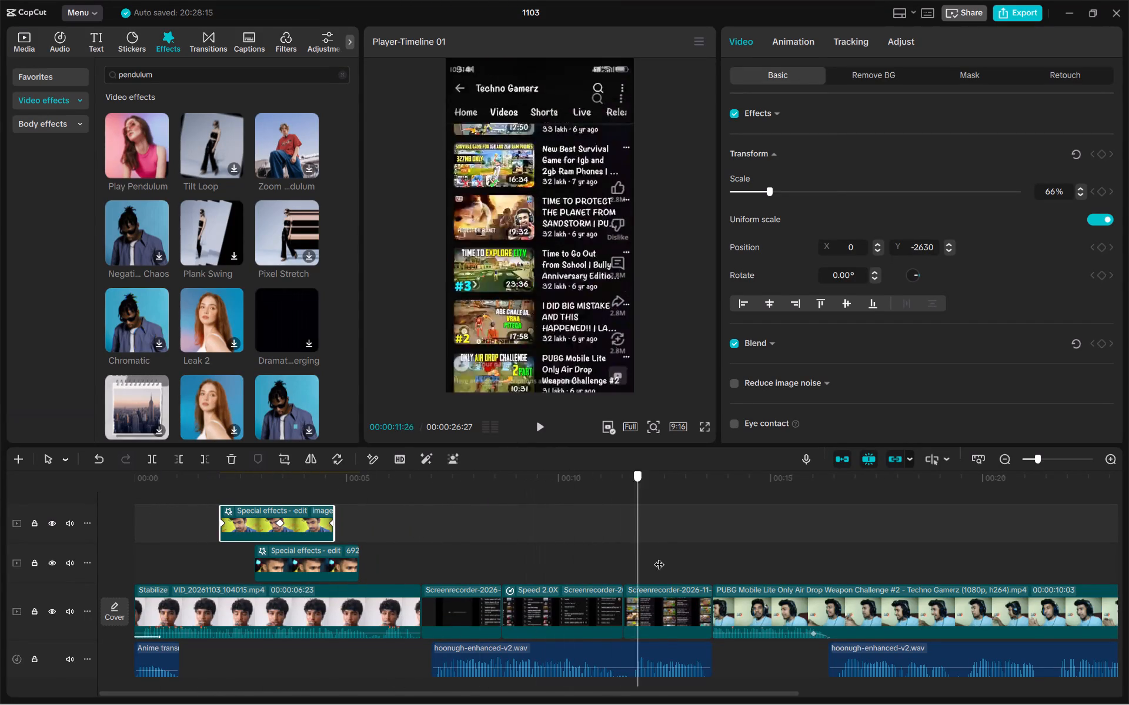
drag(659, 557, 443, 556)
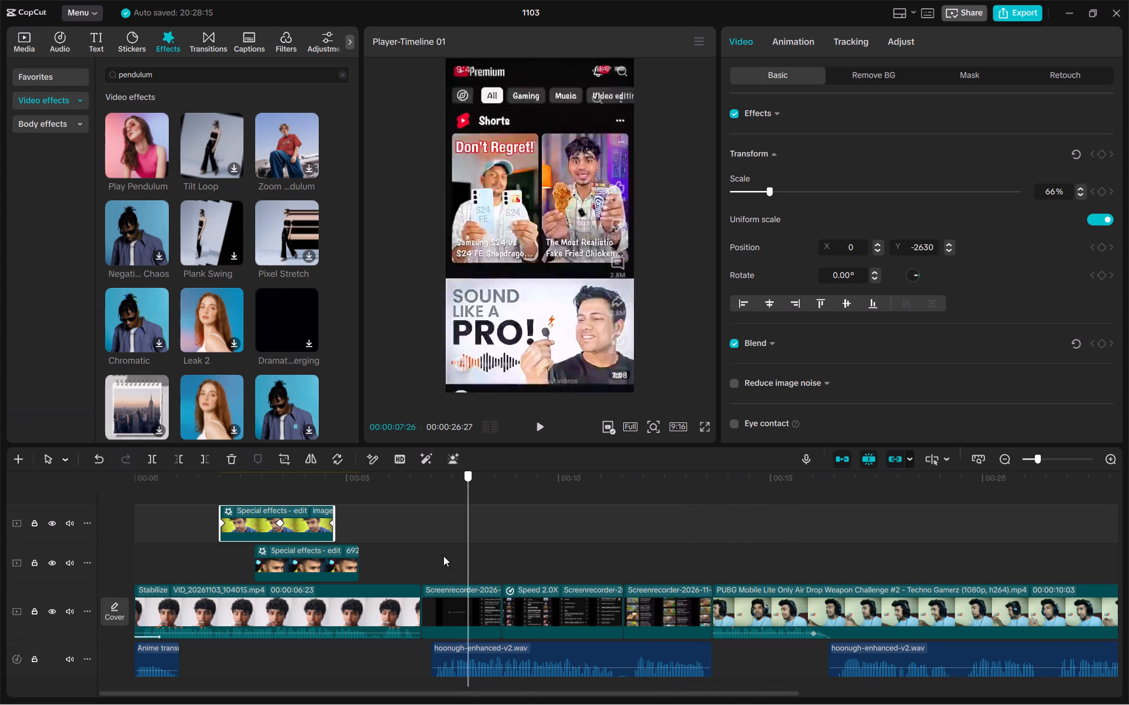
drag(443, 556, 192, 530)
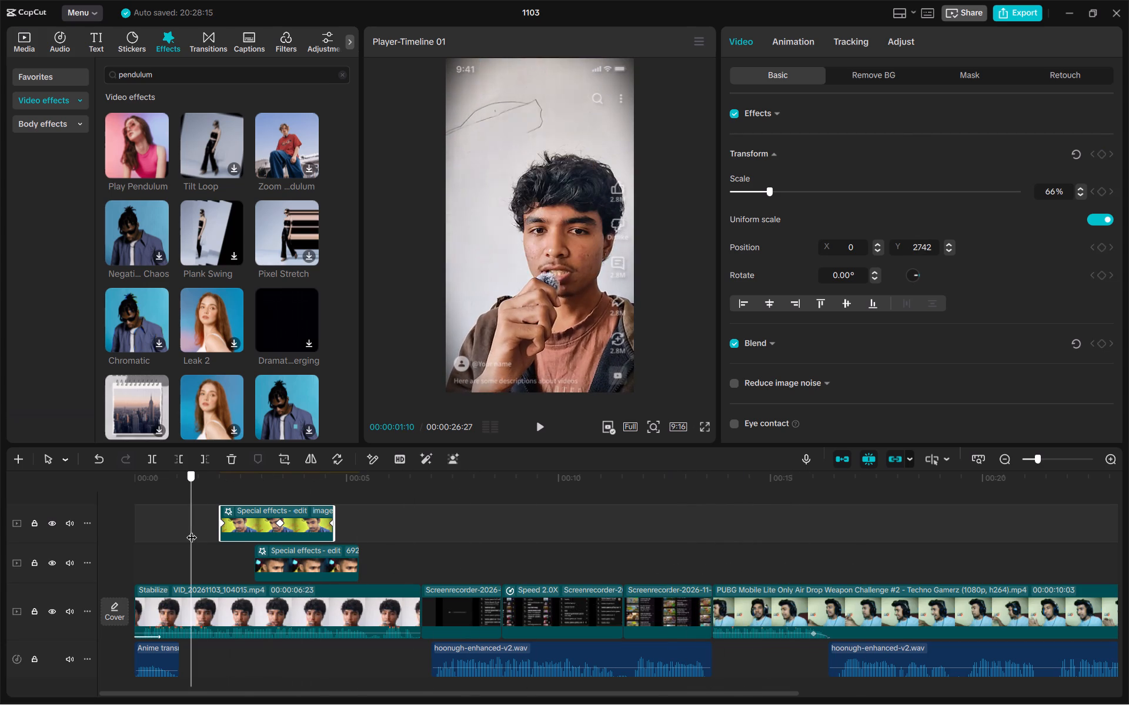
drag(192, 530, 191, 529)
drag(188, 521, 123, 513)
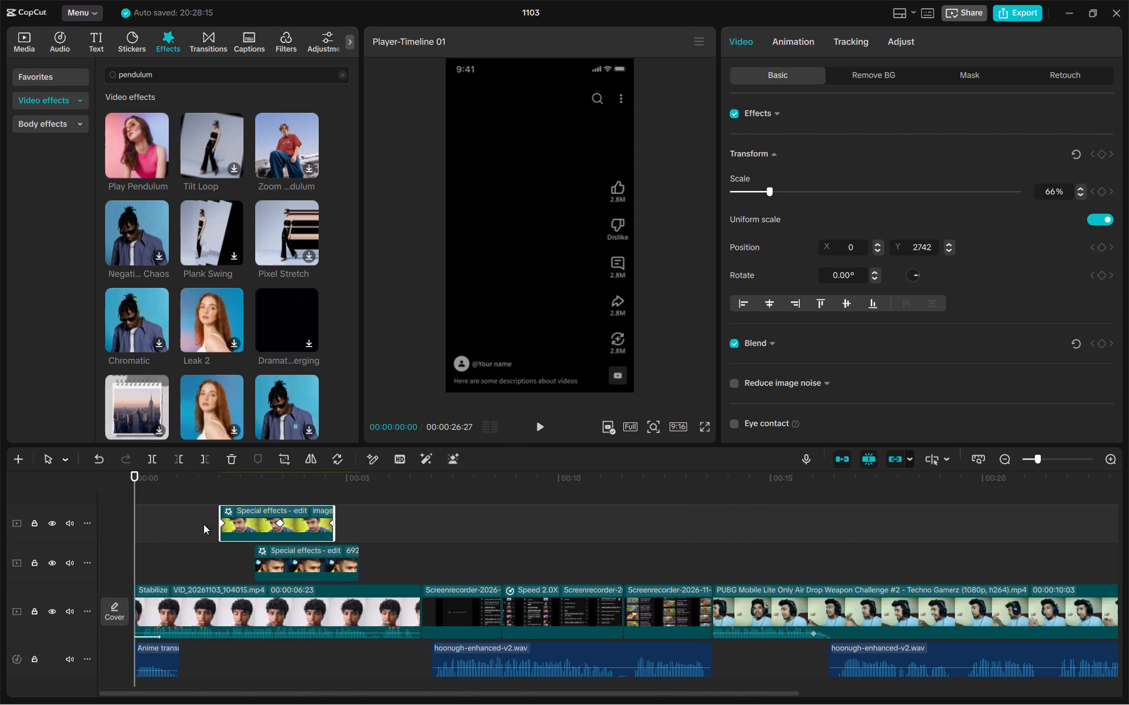
click(631, 556)
drag(632, 556, 391, 567)
click(323, 566)
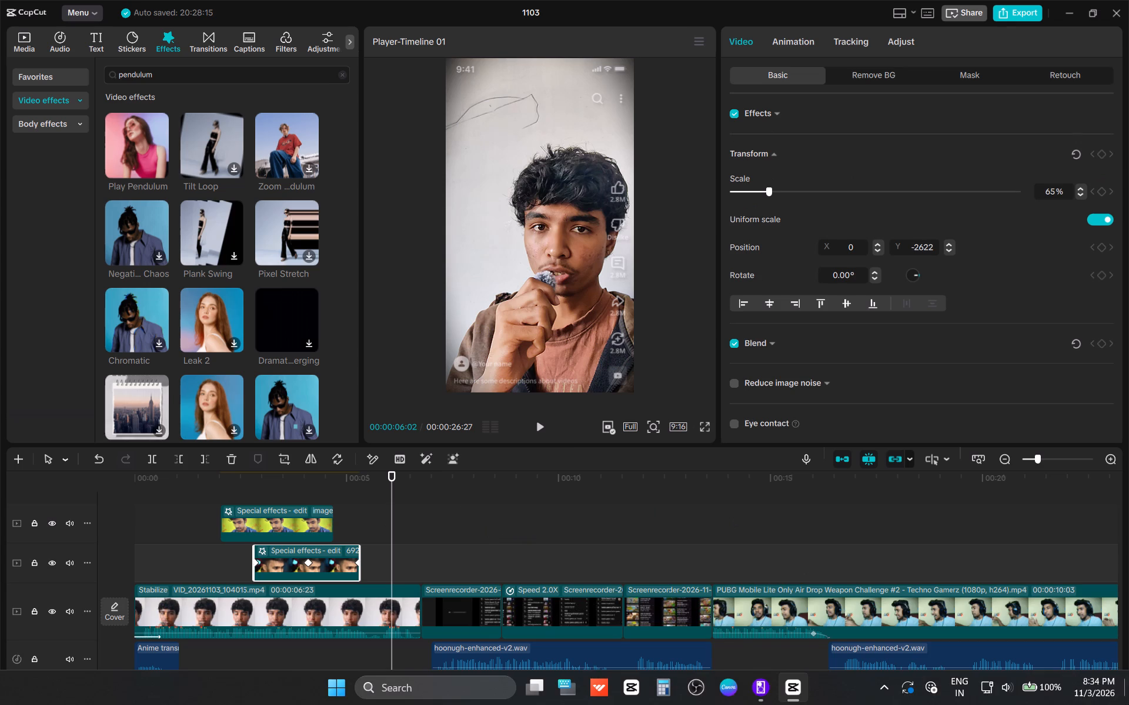
Start playback ahead of the images.jpg overlay, and rewind to the very beginning to replay the opening clip.
click(182, 522)
key(space)
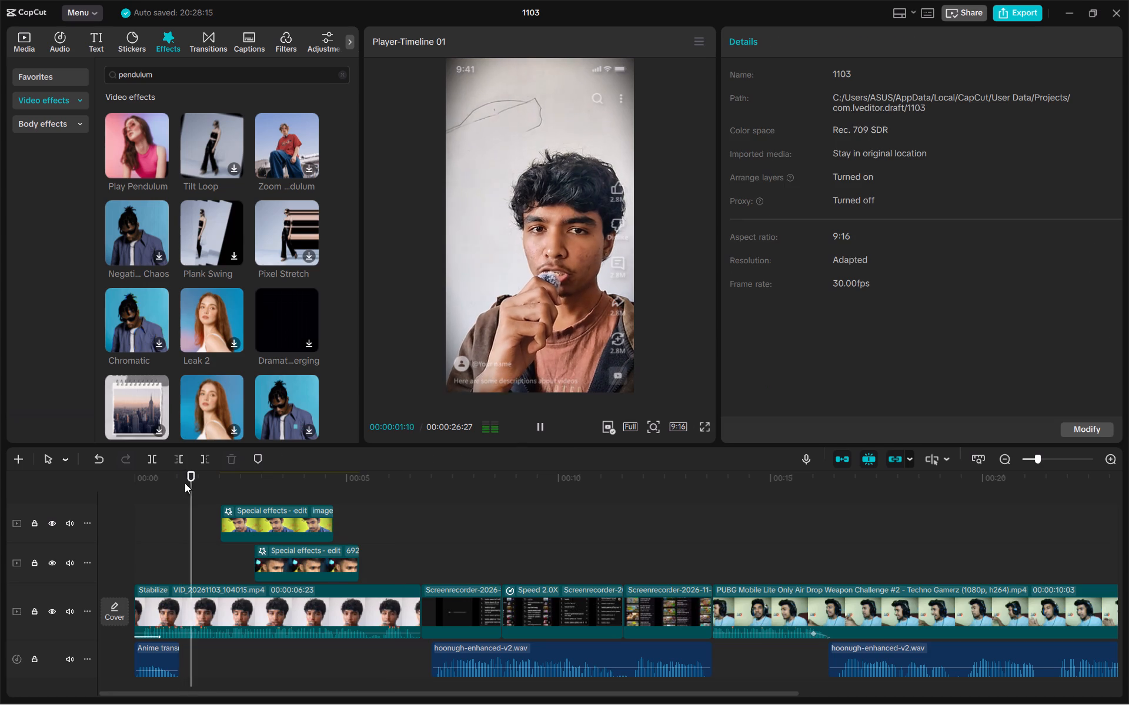
drag(169, 518, 111, 548)
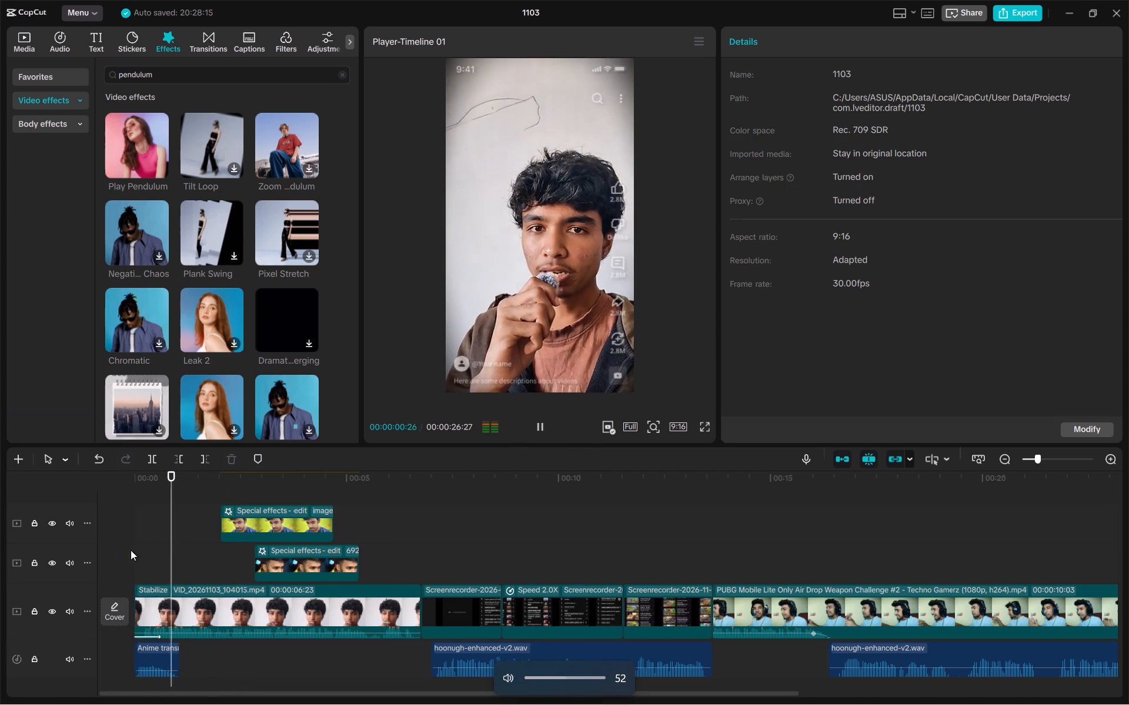
Pause playback on the images.jpg overlay near 00:00:02:20 and open the sound effects library.
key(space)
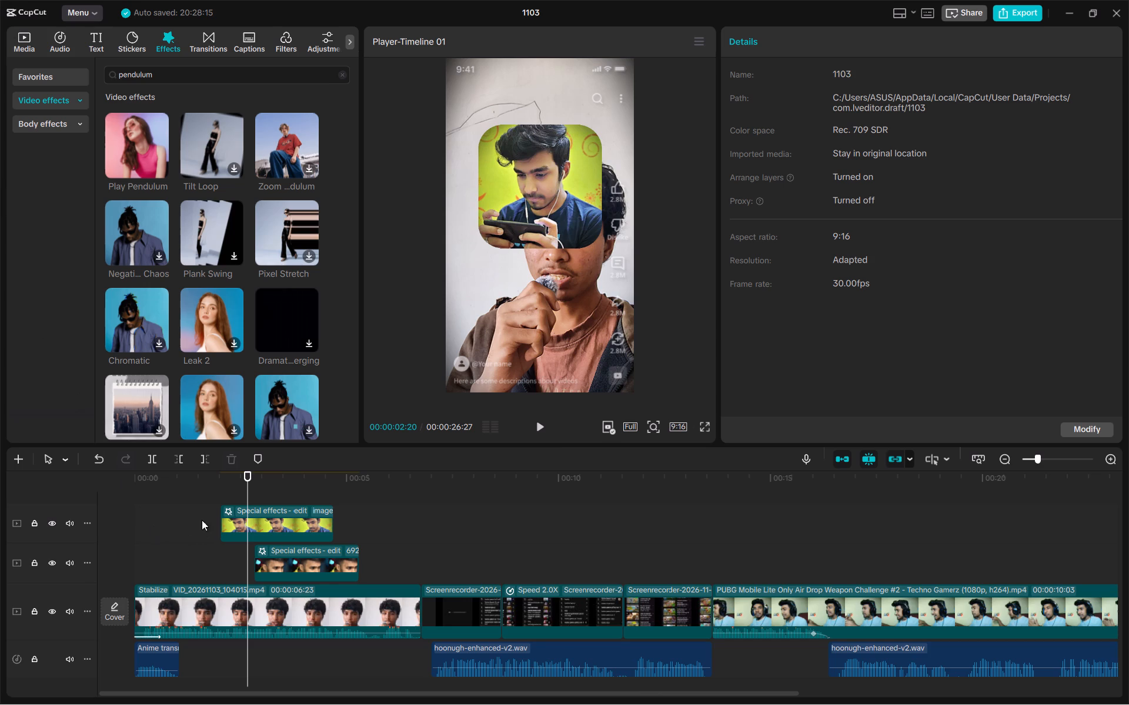
click(58, 42)
click(56, 153)
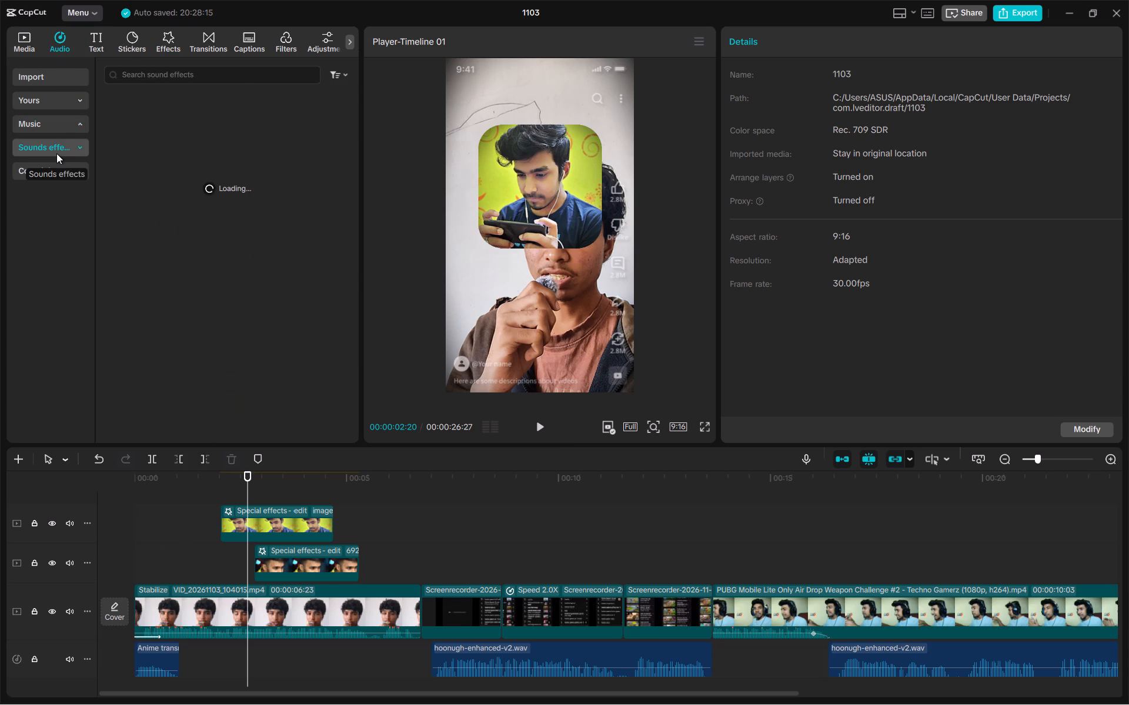
Check the computer's Wi-Fi connection in the system's list of available networks.
click(1038, 700)
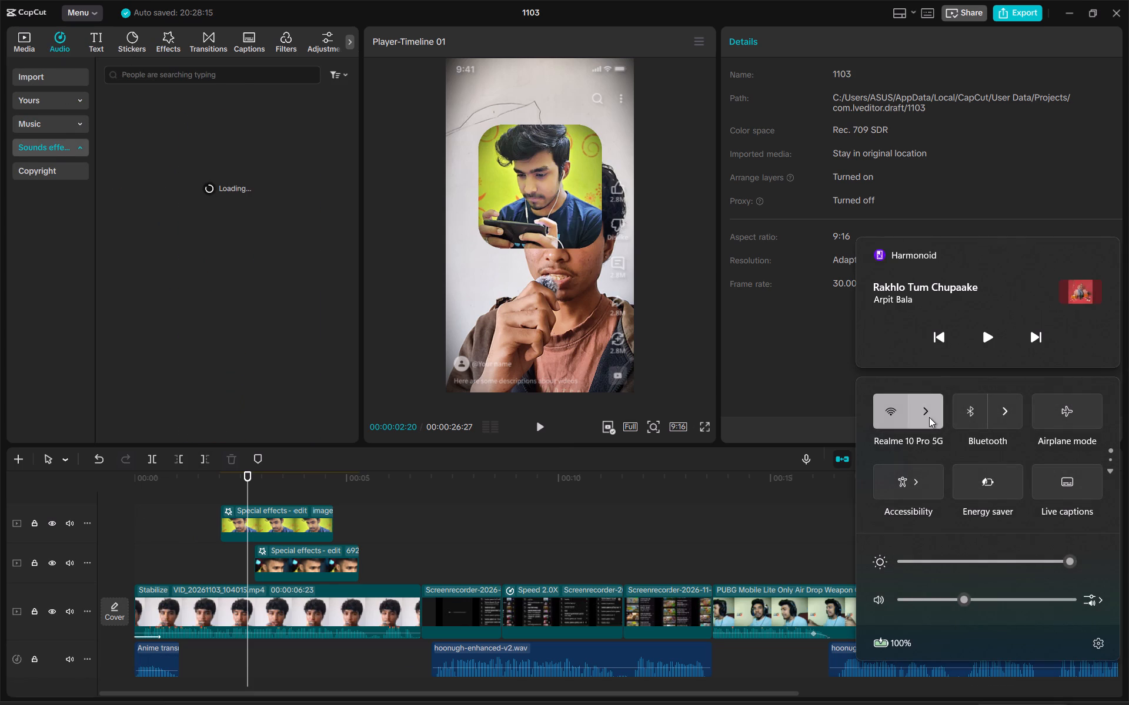
click(929, 417)
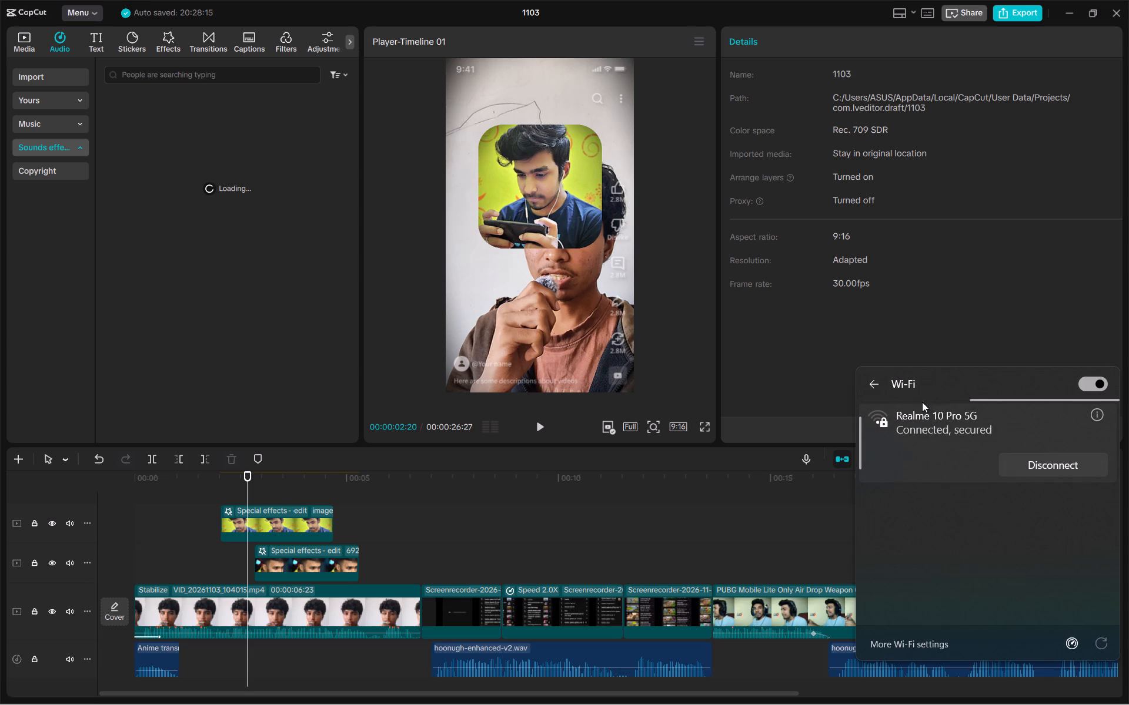
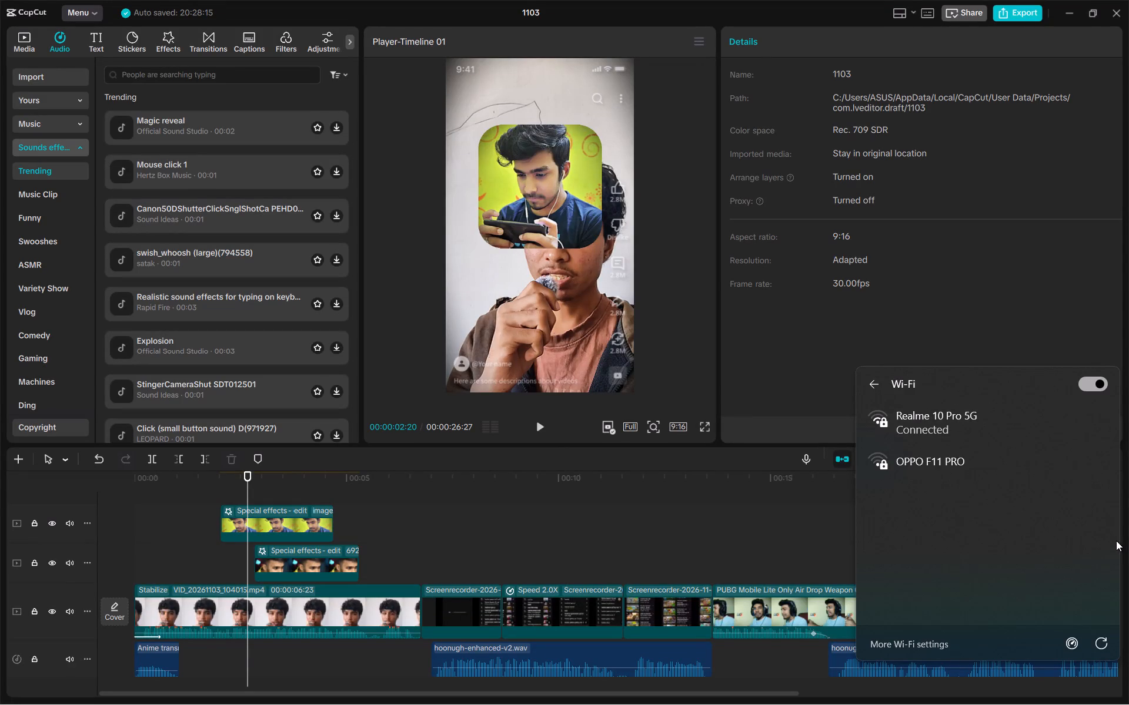
Refresh the list of available Wi-Fi networks and connect the computer to POCO C75 5G.
click(1094, 650)
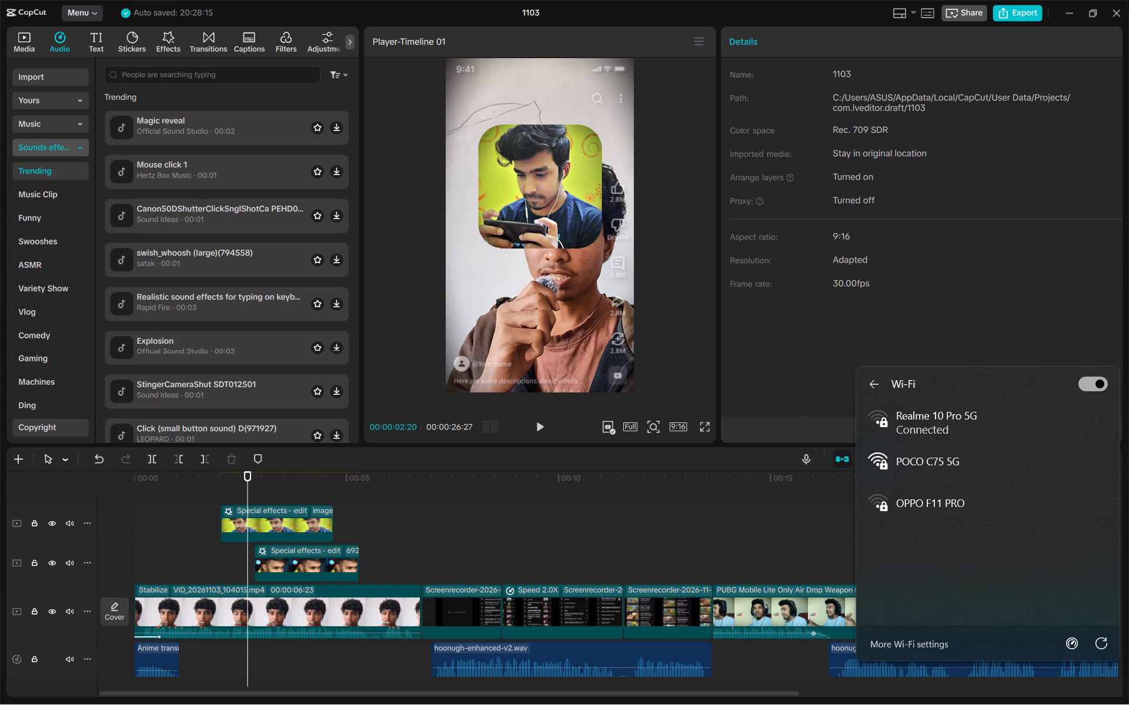
click(929, 465)
click(1042, 528)
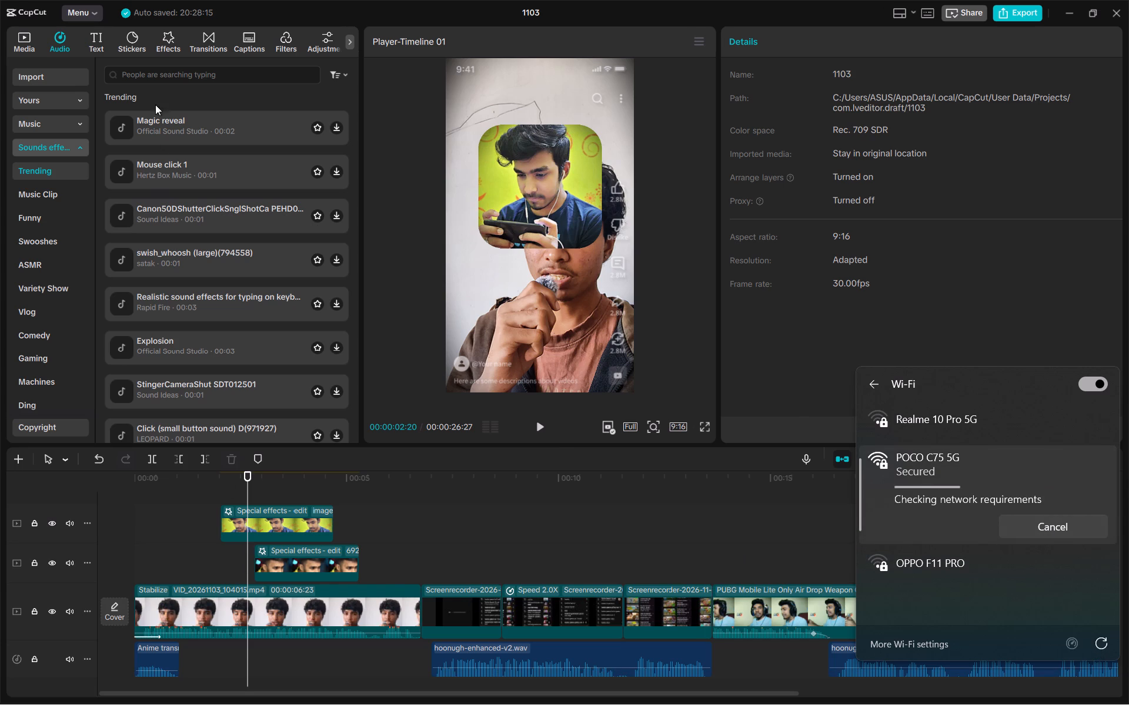
Back in CapCut, search the sound effects library for "short whoosh".
click(156, 78)
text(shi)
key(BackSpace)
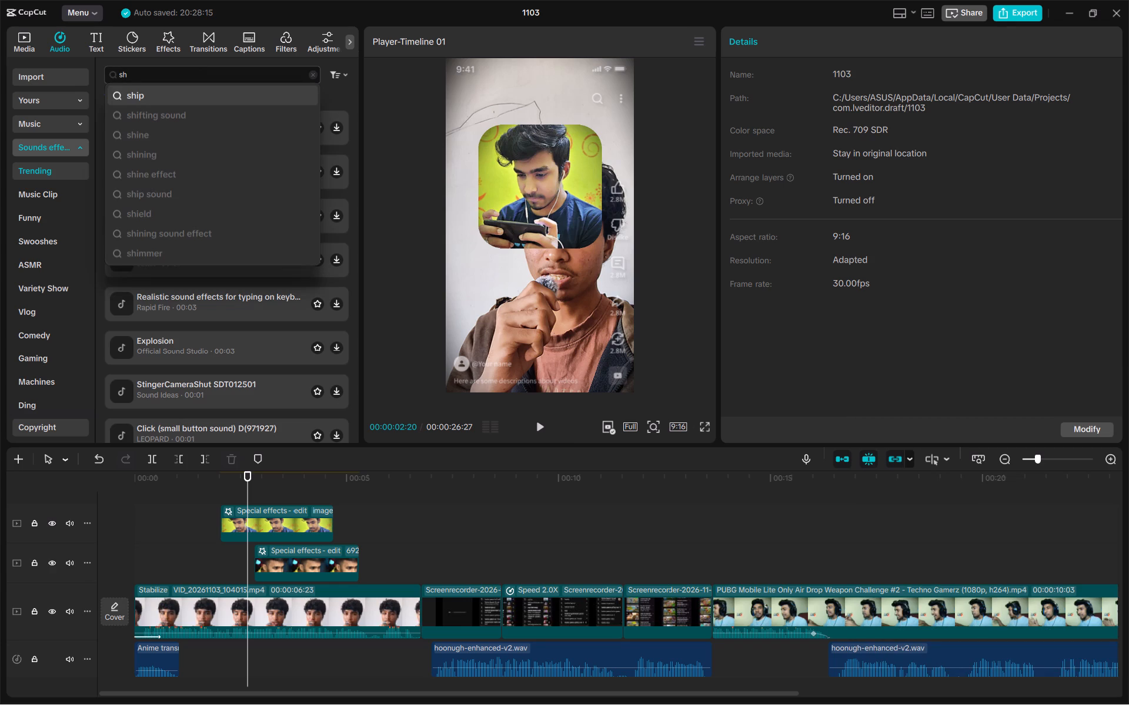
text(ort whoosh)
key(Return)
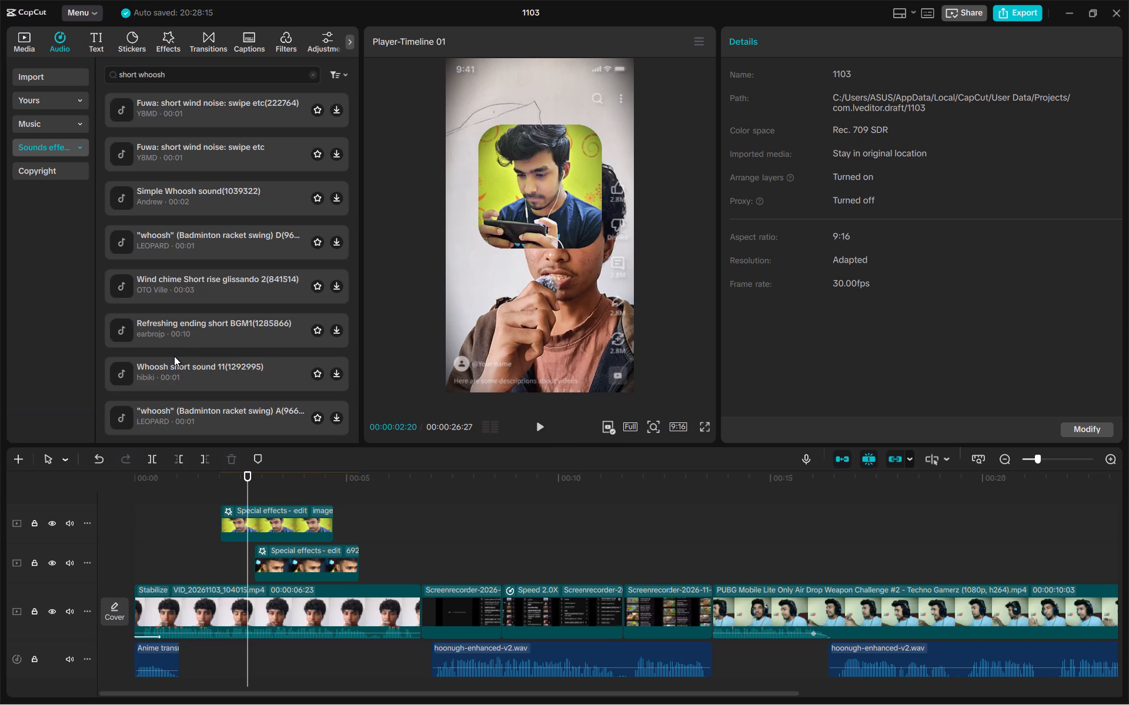
Download and preview the Simple Whoosh sound(1039322) effect, and add it to the timeline at 00:00:02:20.
click(333, 203)
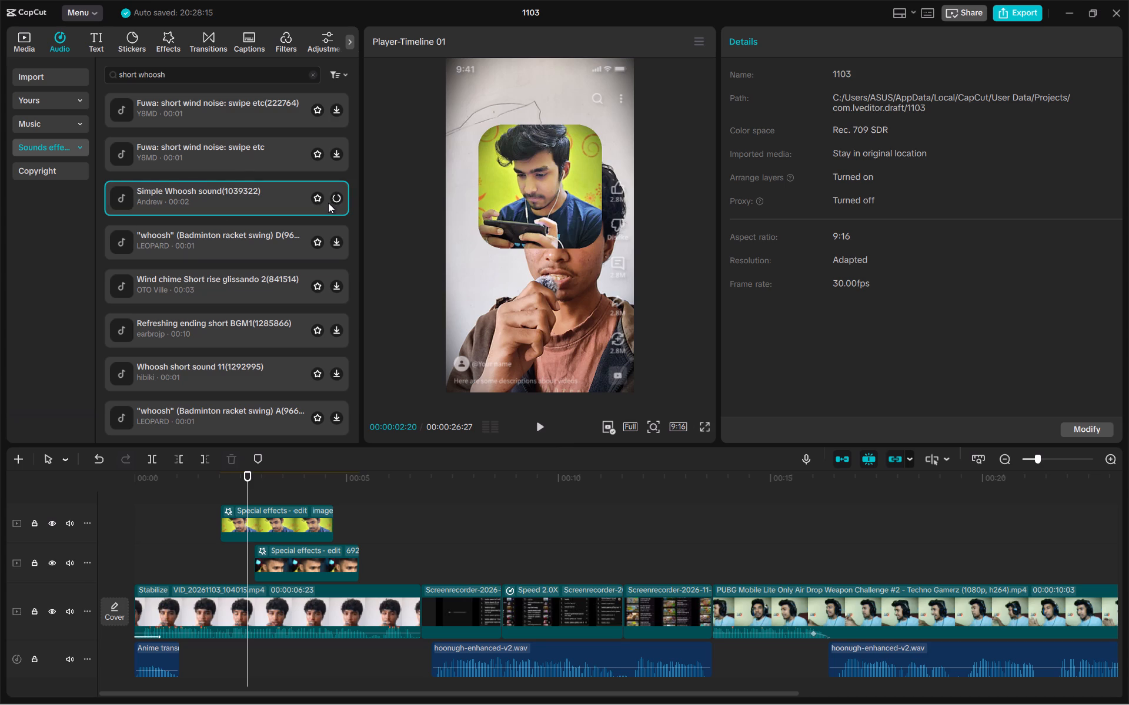
click(260, 202)
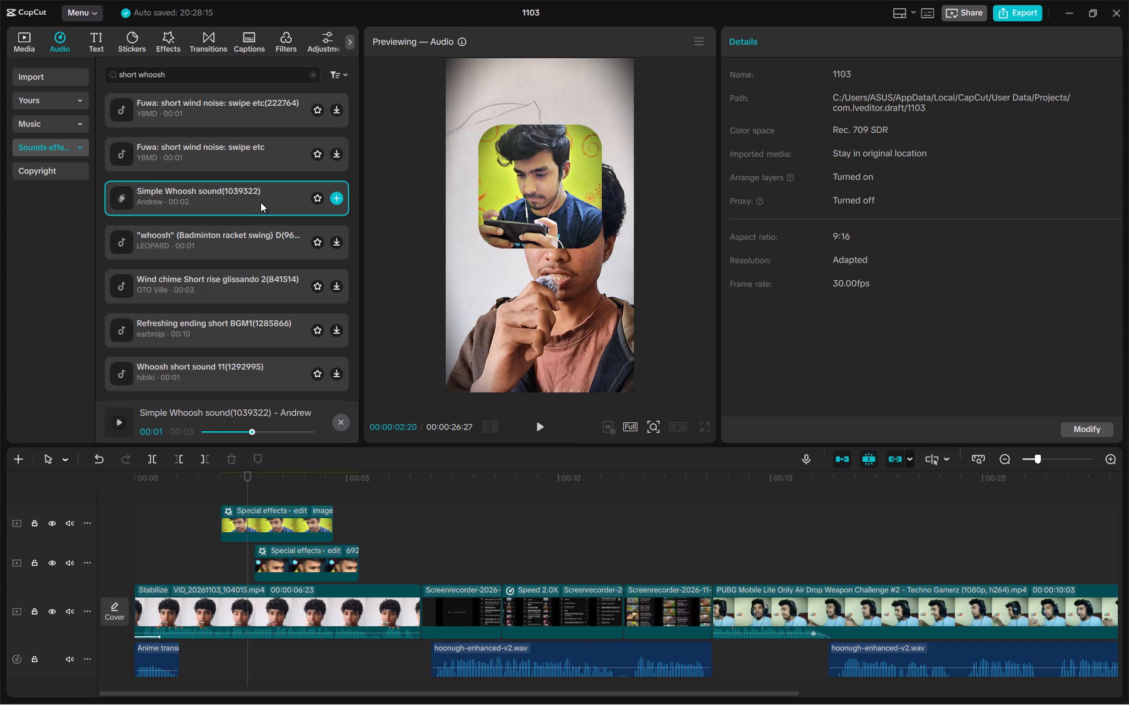
click(332, 201)
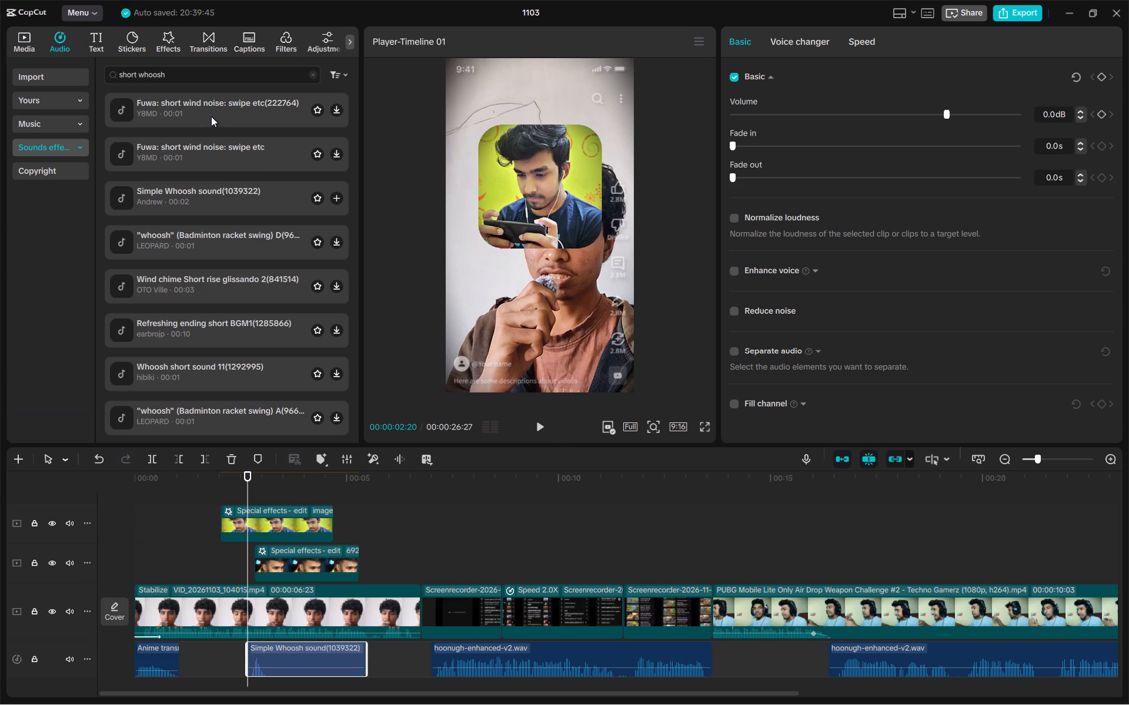
Download the two Fuwa short wind noise sounds, preview the 222764 version, and add it to the timeline at 00:00:02:20.
click(336, 155)
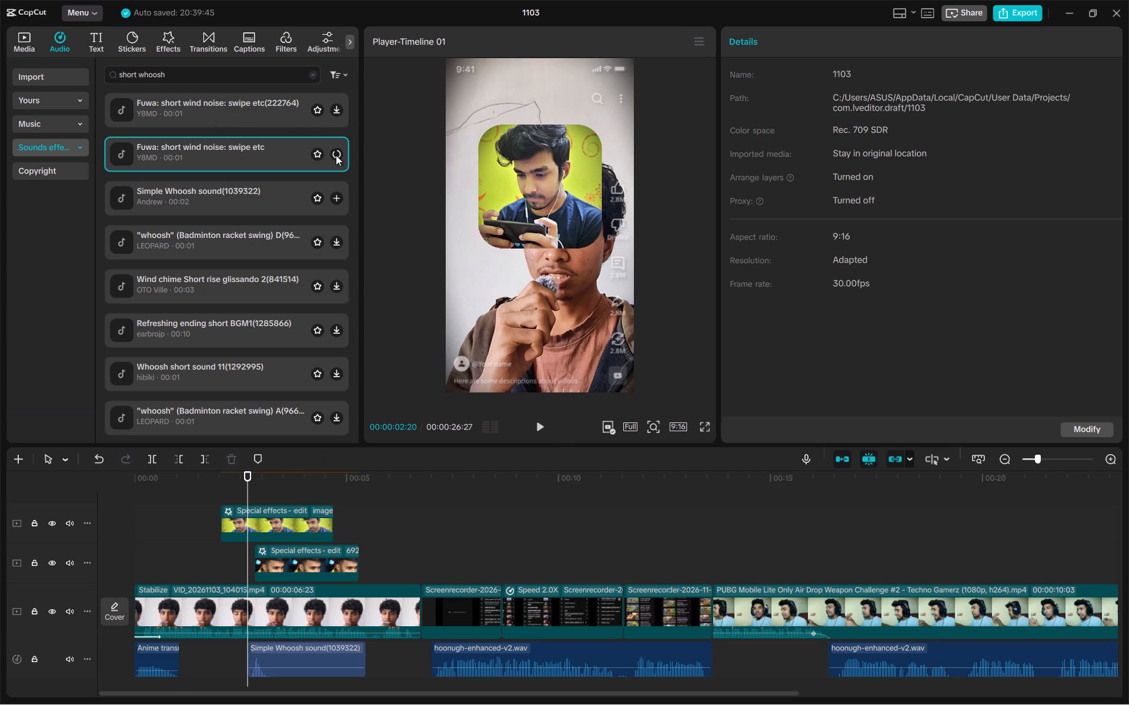
click(340, 109)
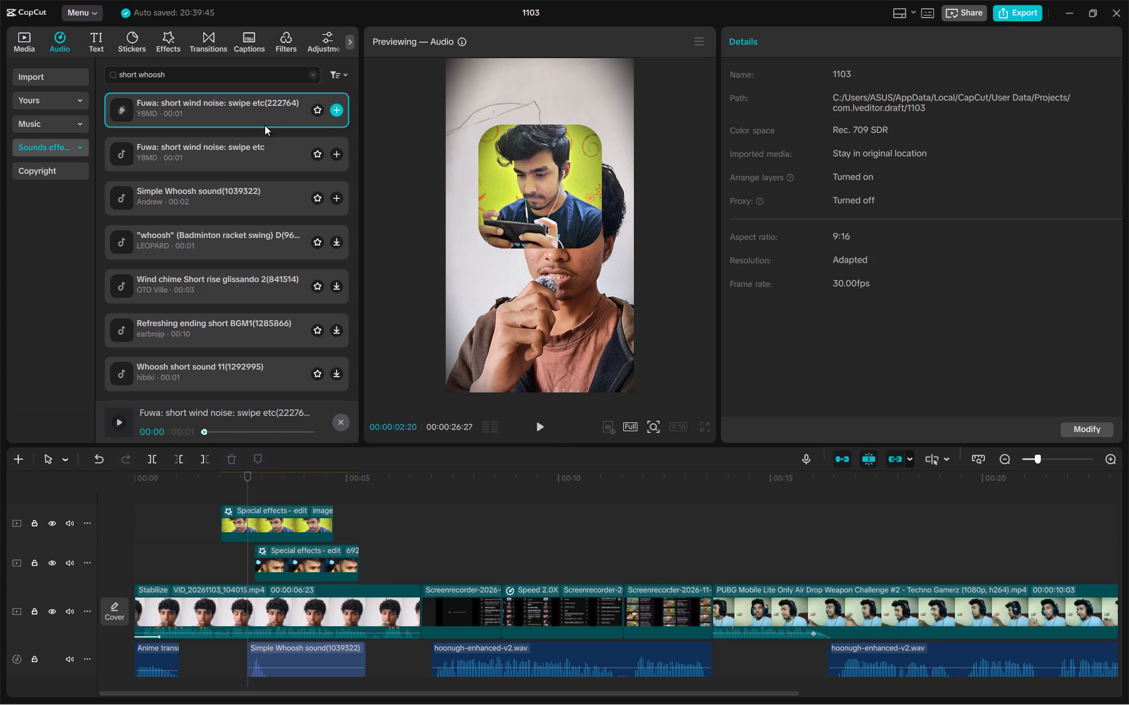
click(265, 125)
click(334, 115)
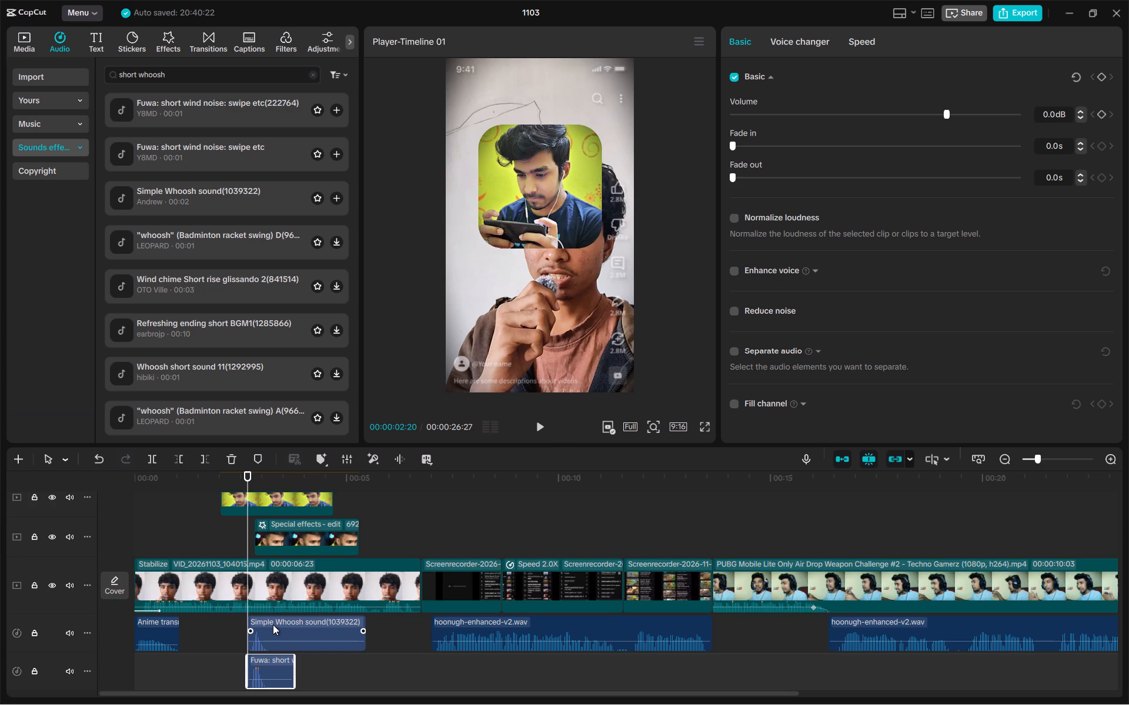
Align the Simple Whoosh clip with the start of the first photo overlay and the Fuwa clip with the start of the second overlay.
drag(273, 625, 252, 624)
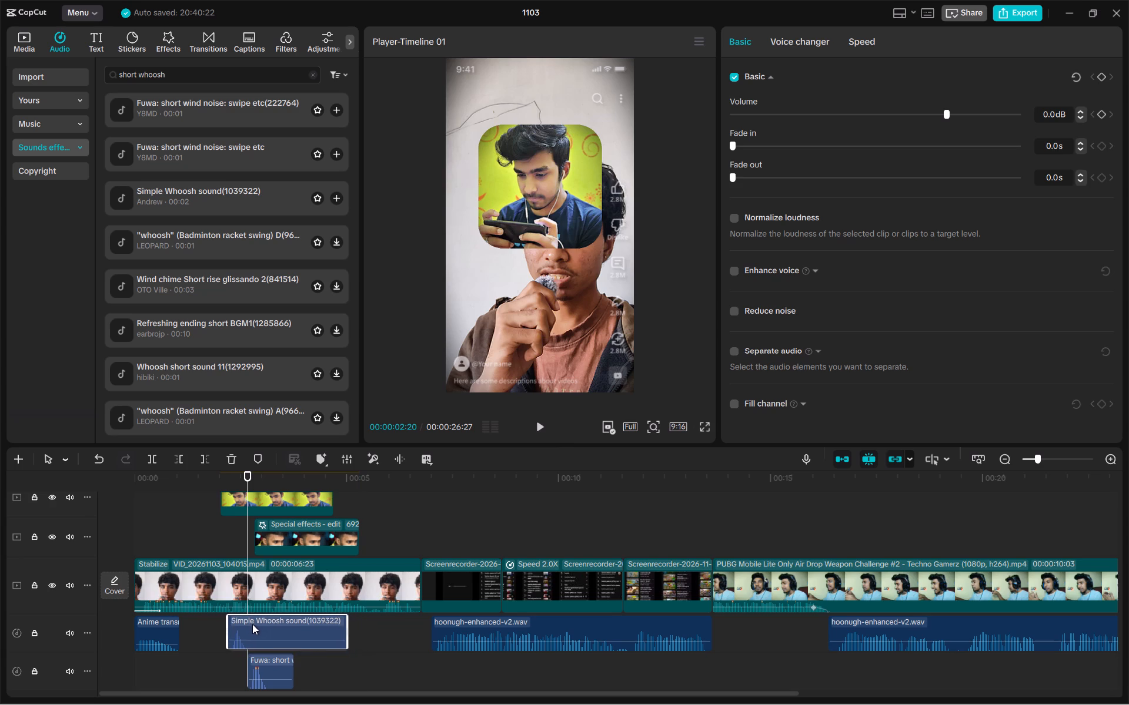
drag(252, 624, 248, 625)
drag(262, 666, 271, 666)
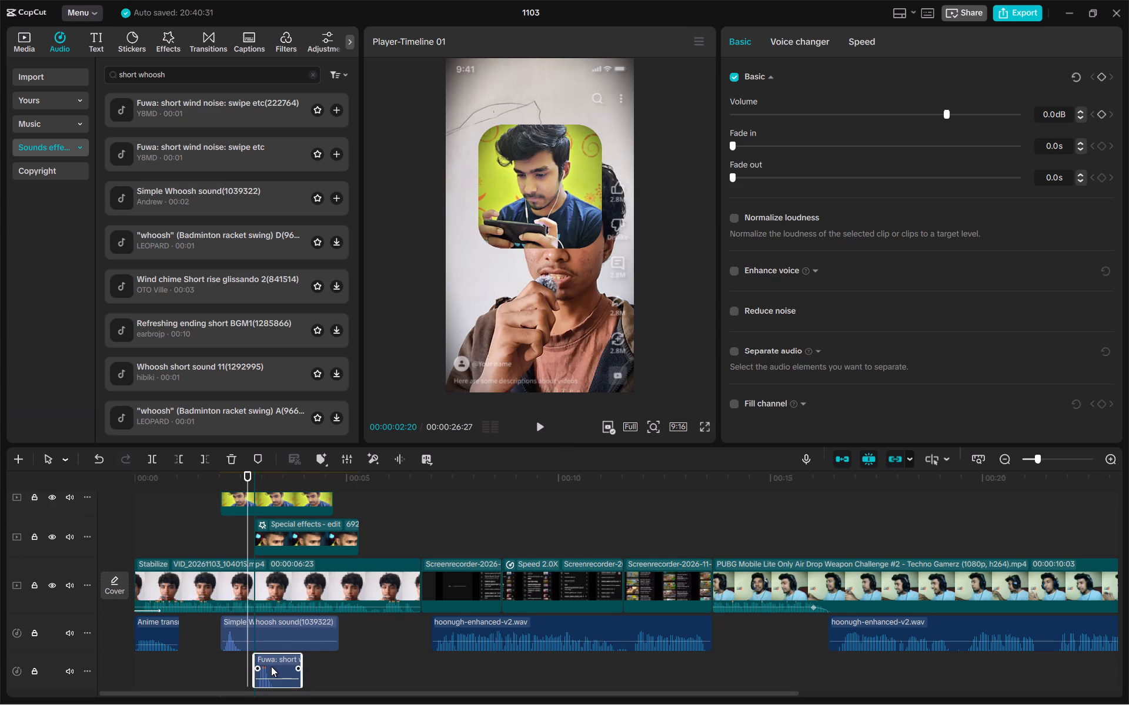
drag(271, 666, 272, 663)
Play the edit from 00:00:01:15 through both photo overlays into the screen recordings to check the whoosh sounds.
click(198, 551)
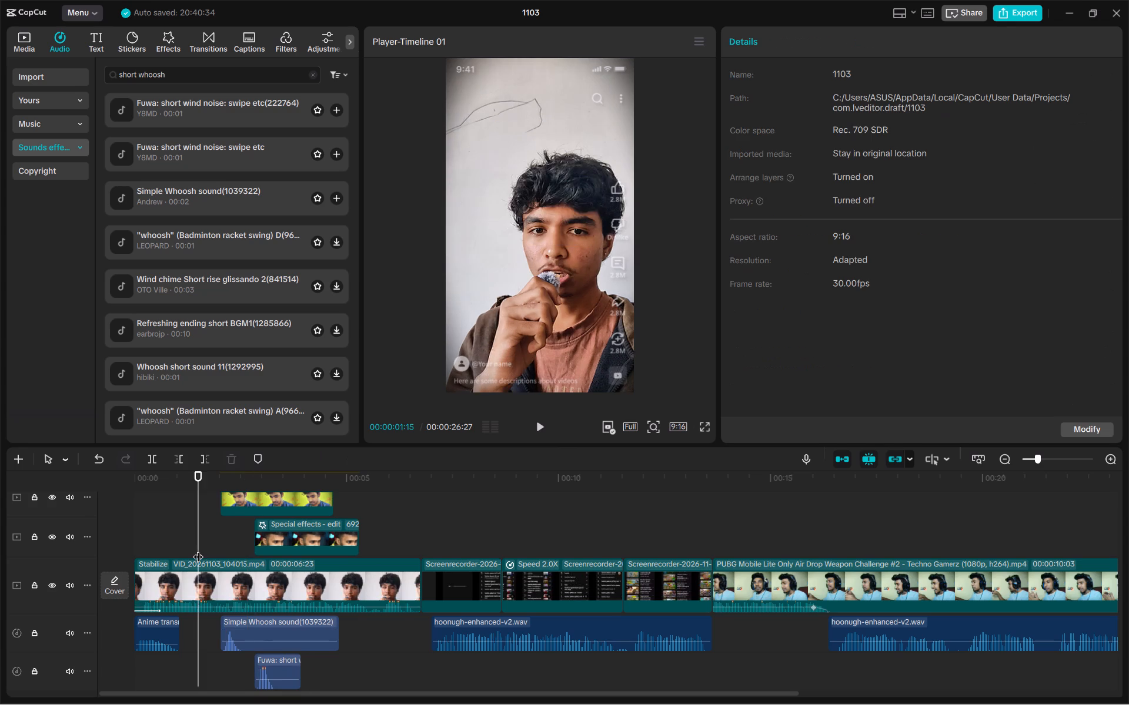
key(space)
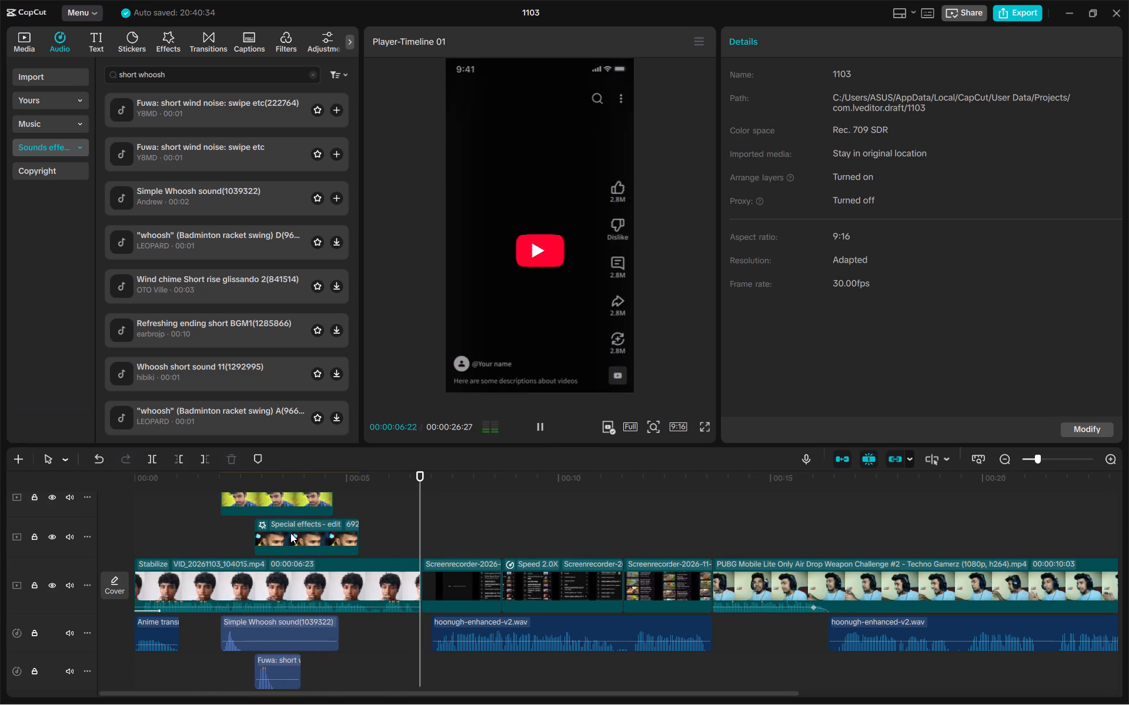
key(space)
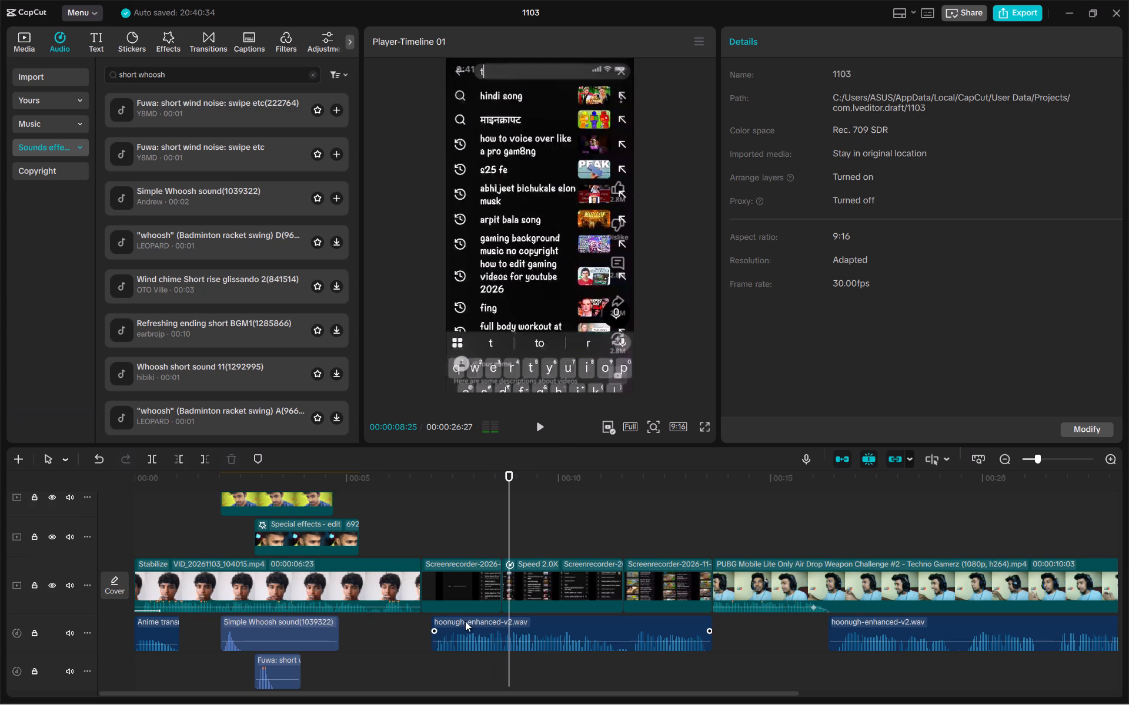
Set the volume of the hoonugh-enhanced-v2.wav voice clip under the screen recordings to 8.5 dB.
click(490, 641)
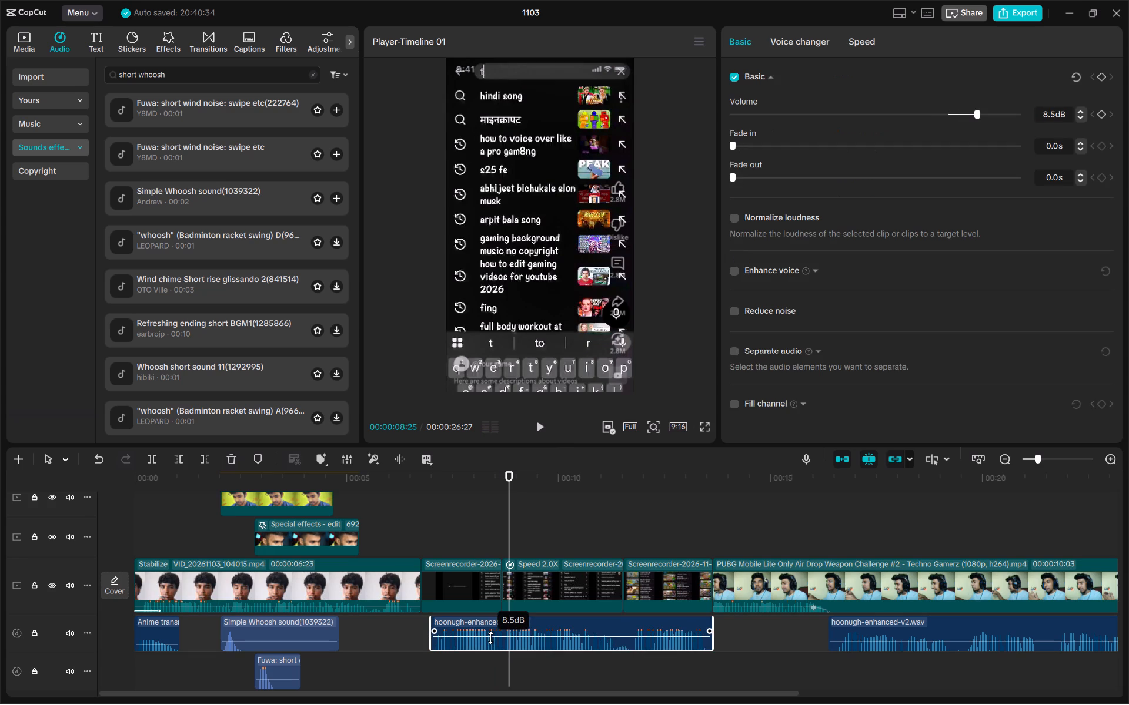
Play the screen recording section from 00:00:06:16 to check the voice-over's loudness.
click(411, 543)
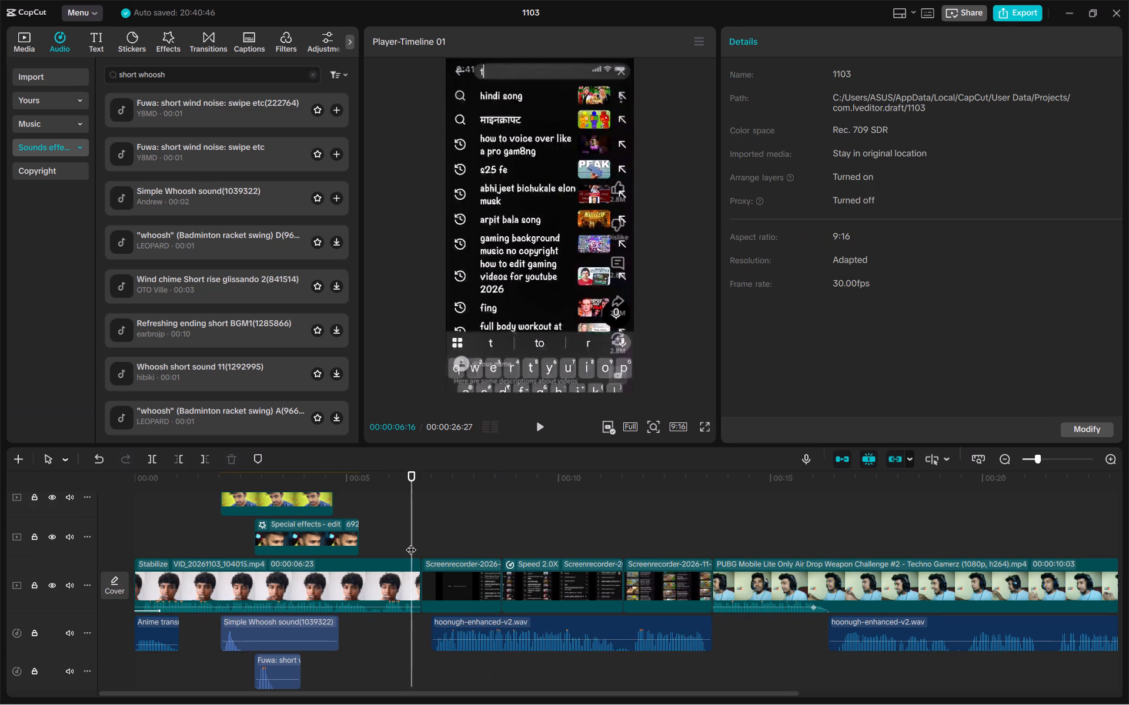
key(space)
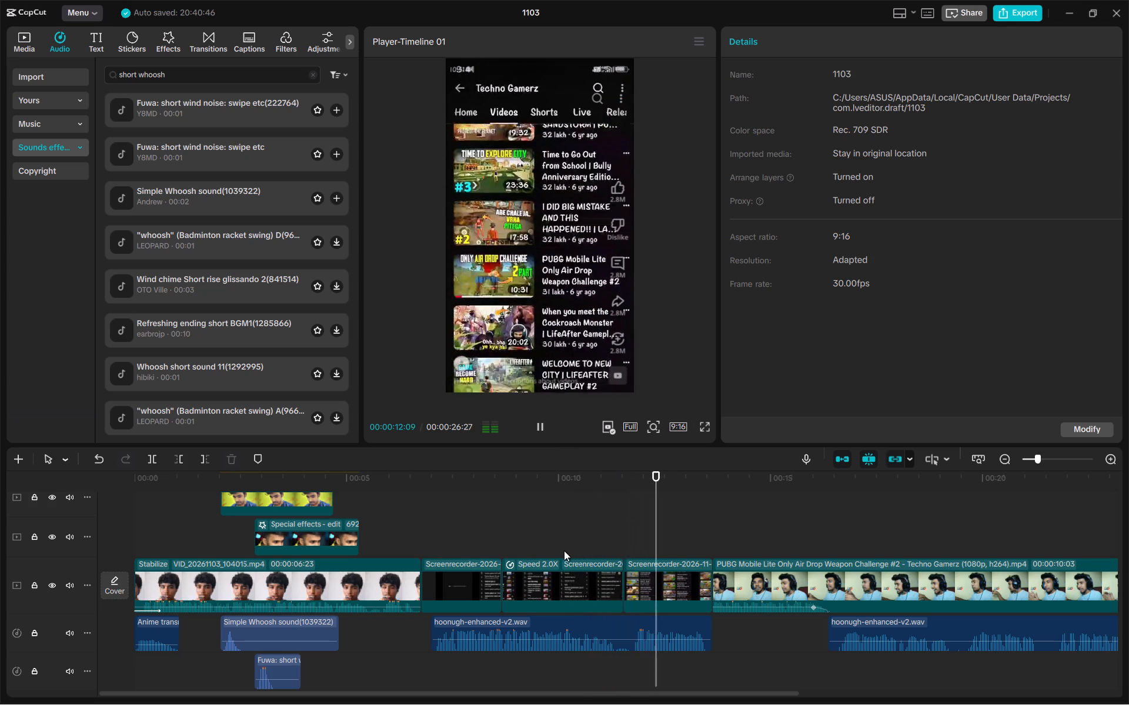
key(space)
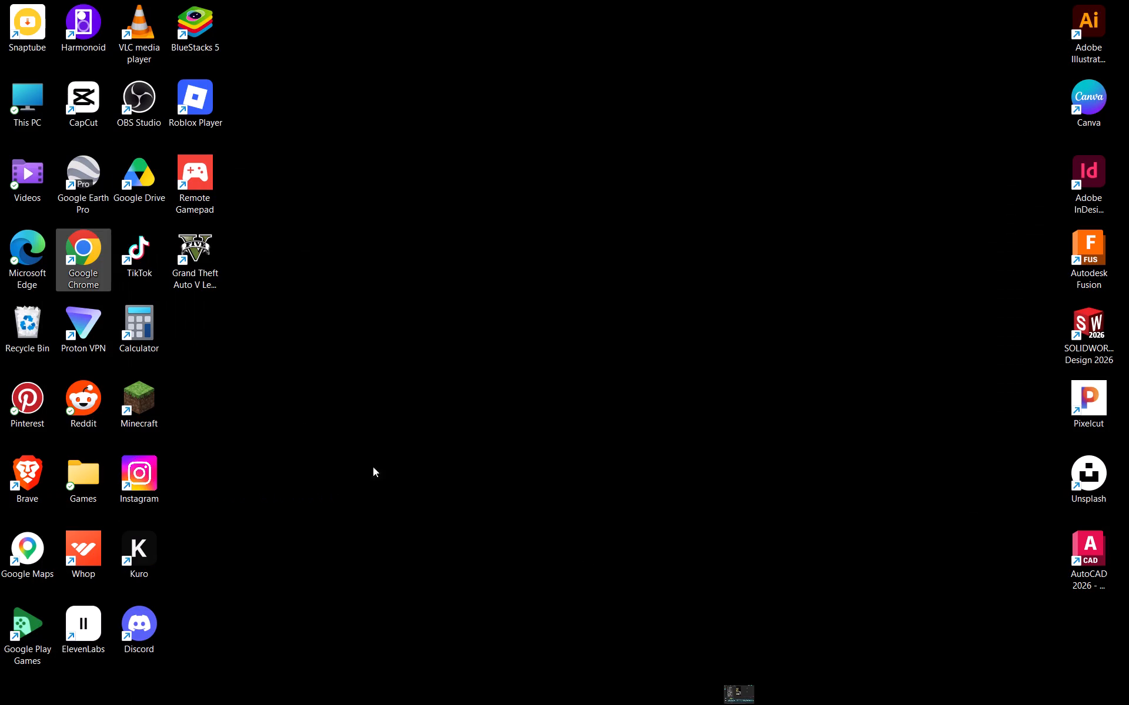
Switch to Google Chrome and open the personal user profile with the photo avatar.
double_click(106, 253)
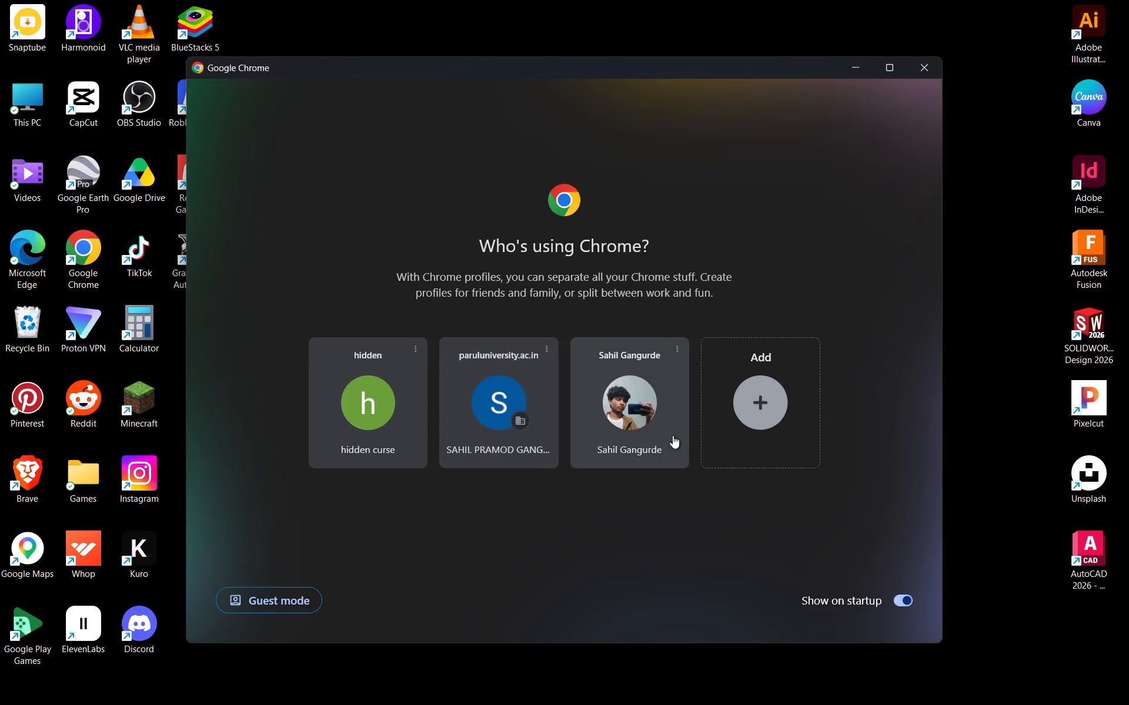
click(667, 429)
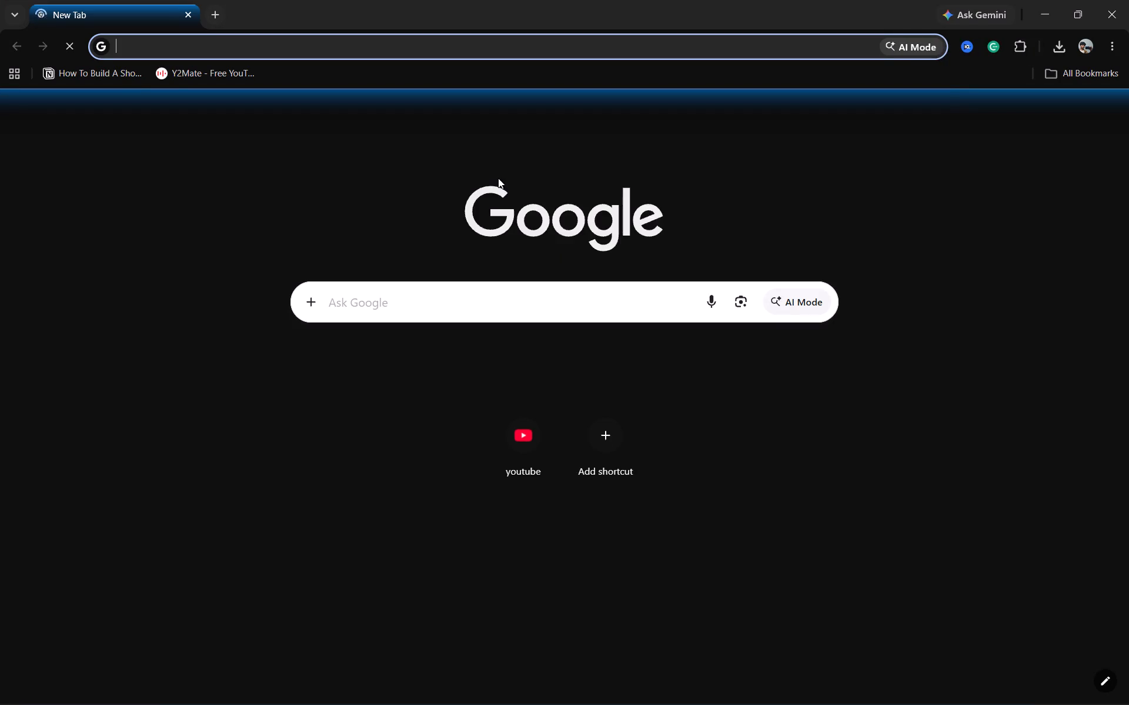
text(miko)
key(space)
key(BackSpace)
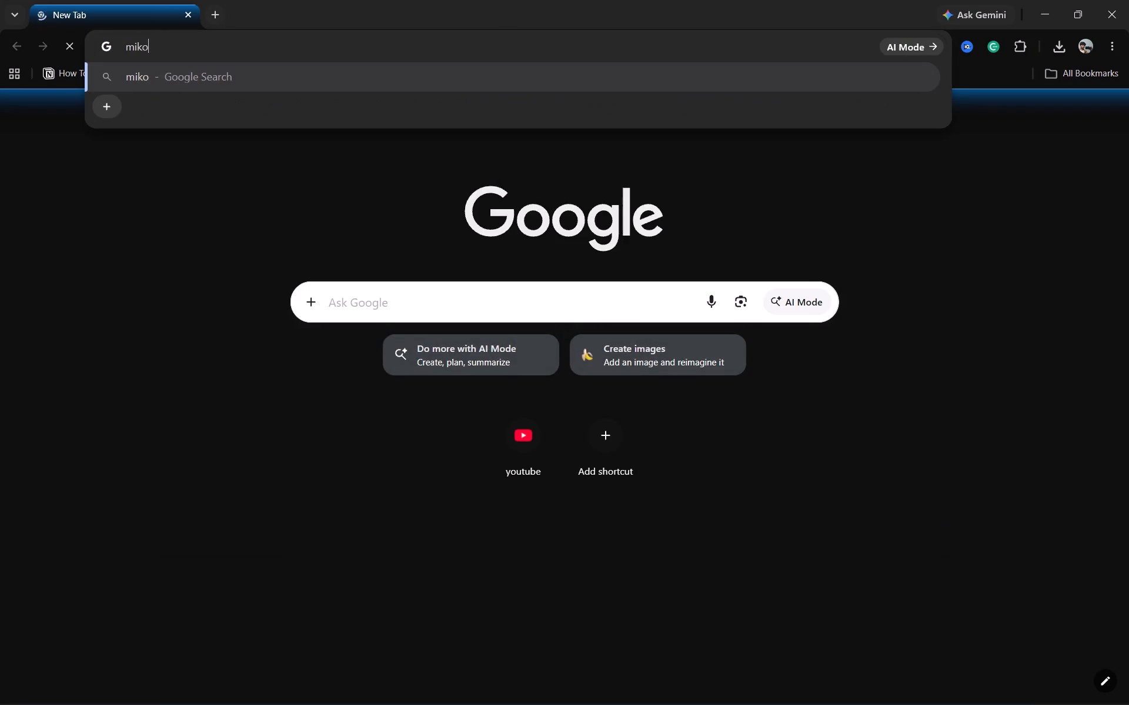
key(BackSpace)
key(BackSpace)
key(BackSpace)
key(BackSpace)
Open YouTube and search for "miko 3.0".
click(519, 446)
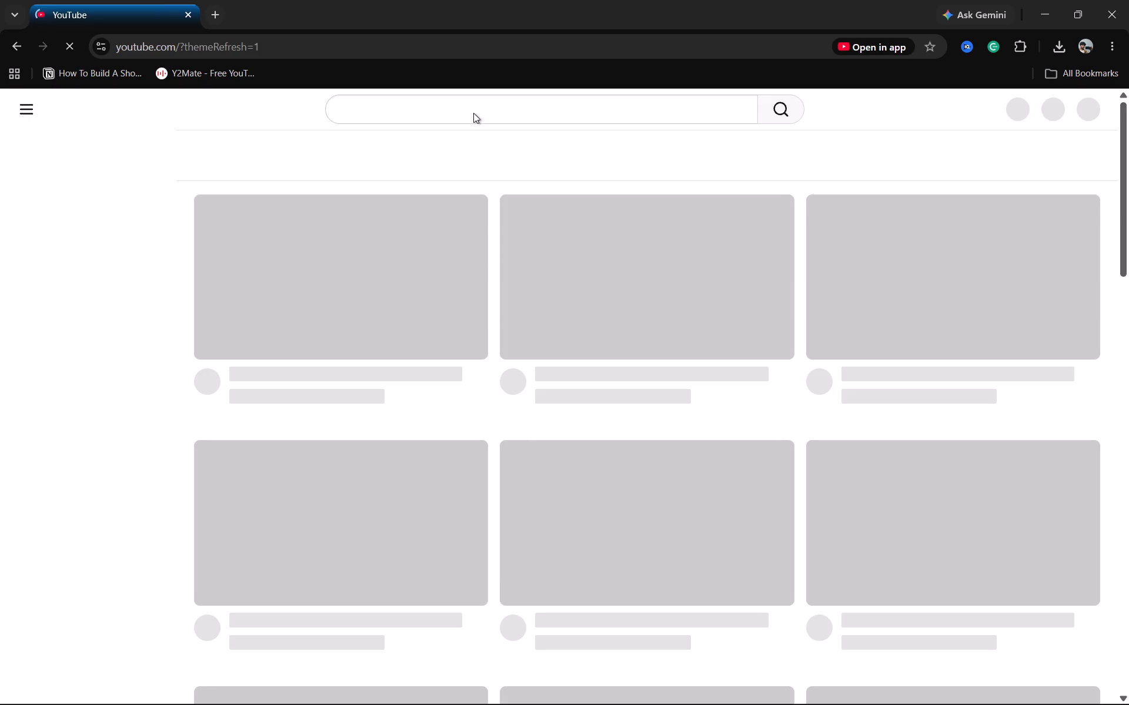
click(473, 113)
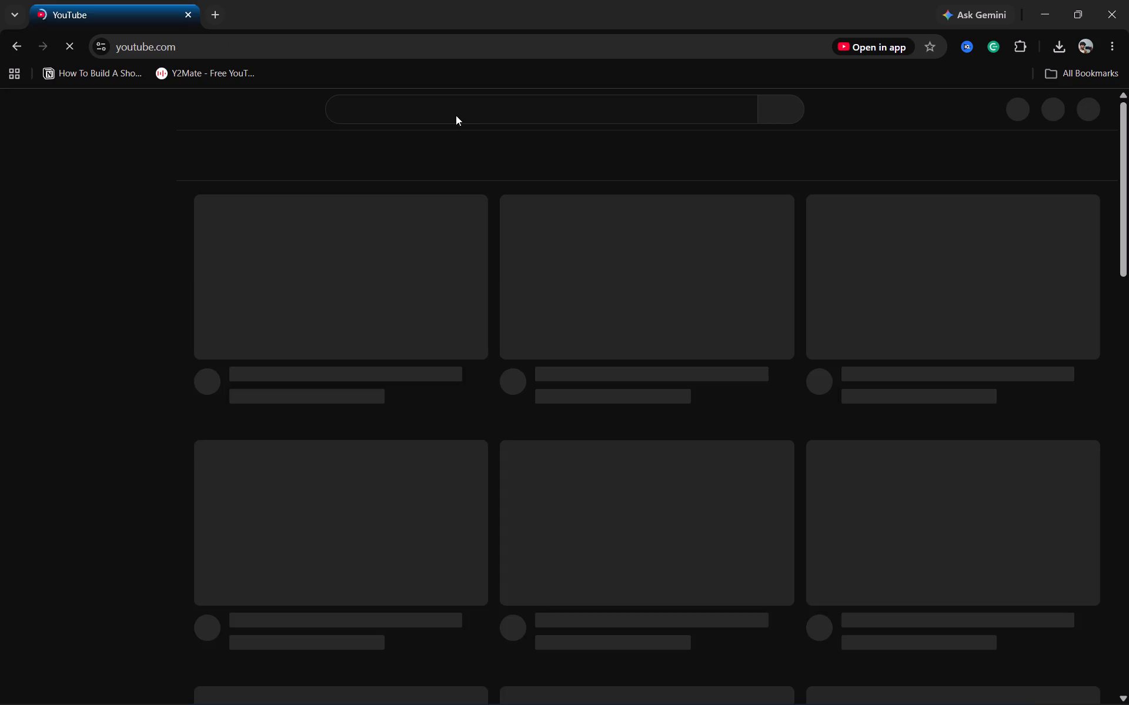
click(446, 116)
text(miko)
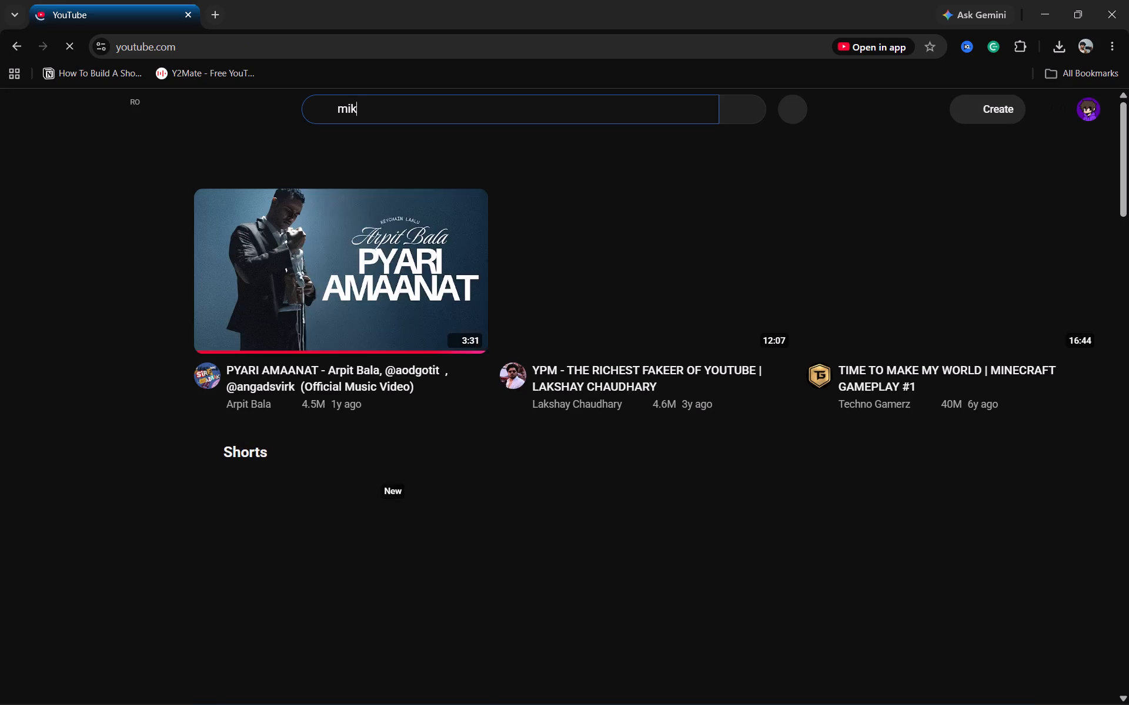
key(space)
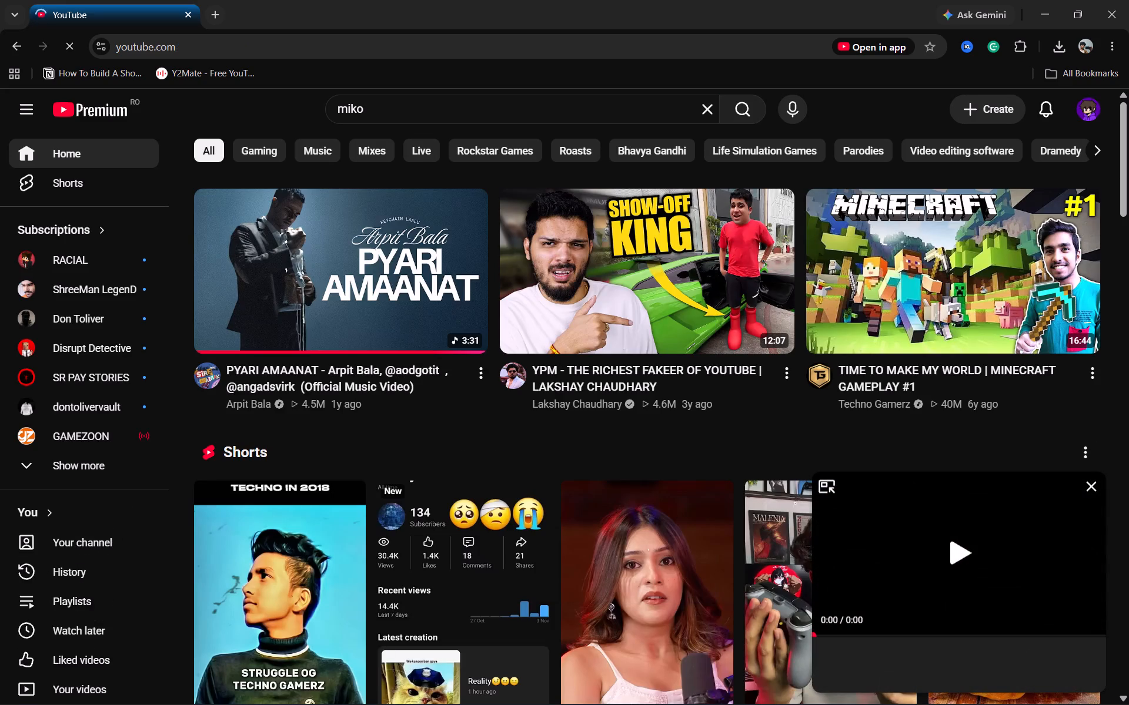
key(3)
click(432, 108)
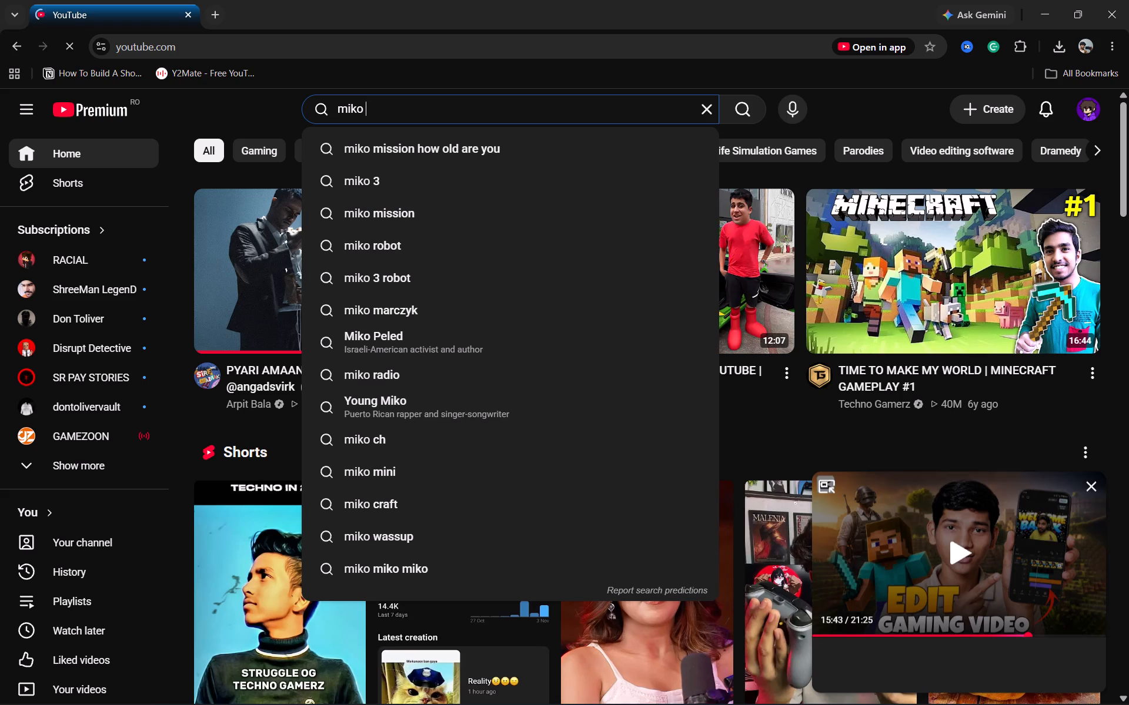
text(3.)
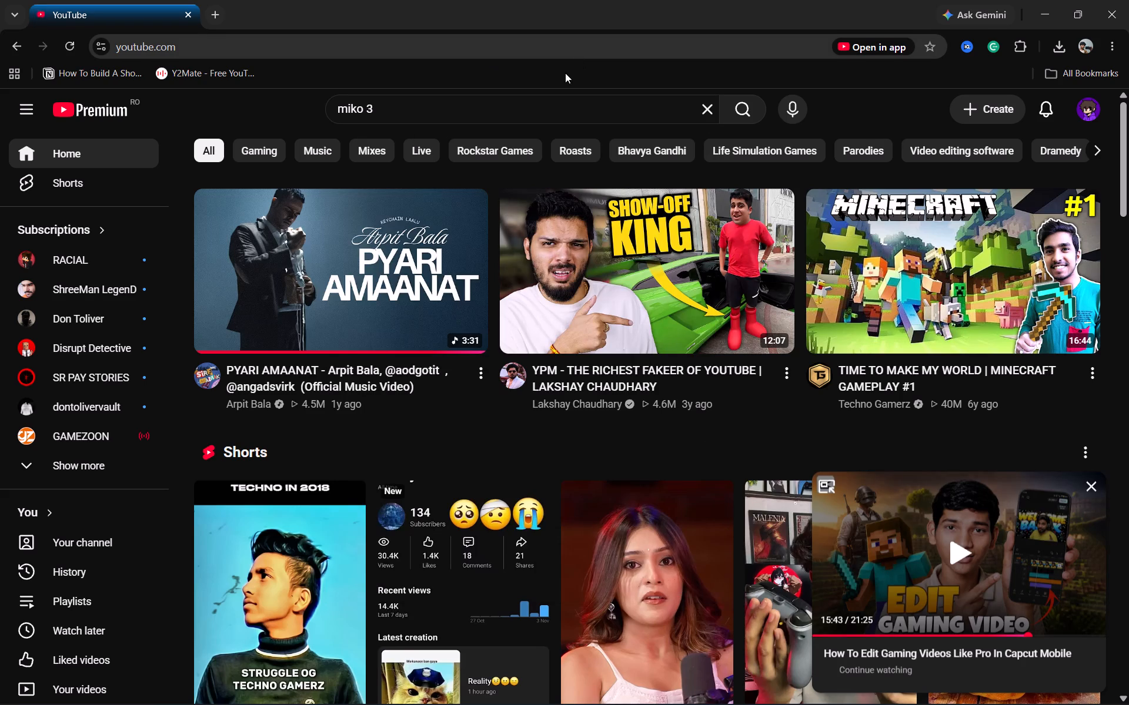
click(495, 120)
key(comma)
key(BackSpace)
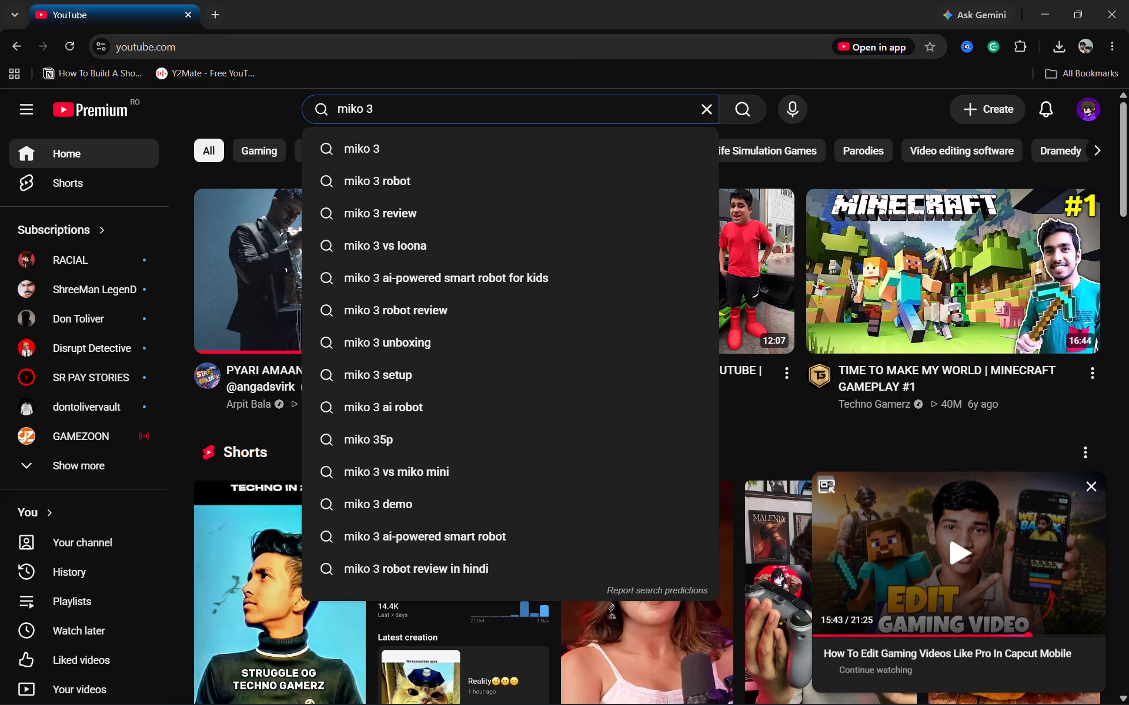
text(.0\)
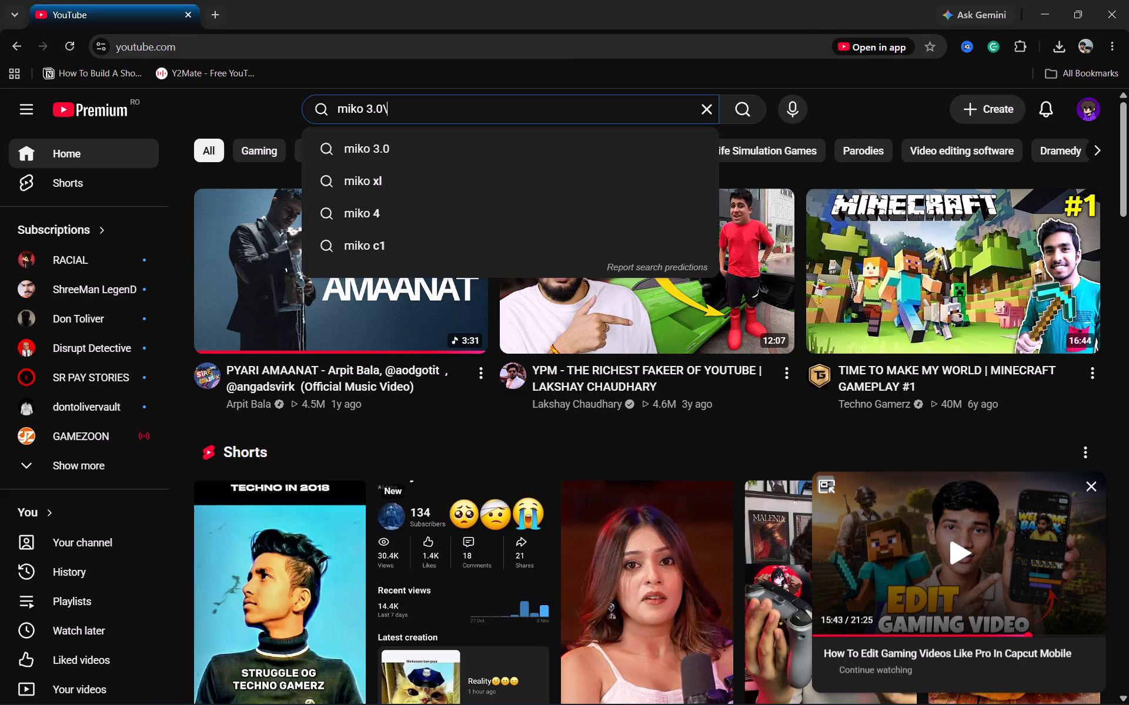
key(BackSpace)
key(Return)
scroll(495, 120, up, 1)
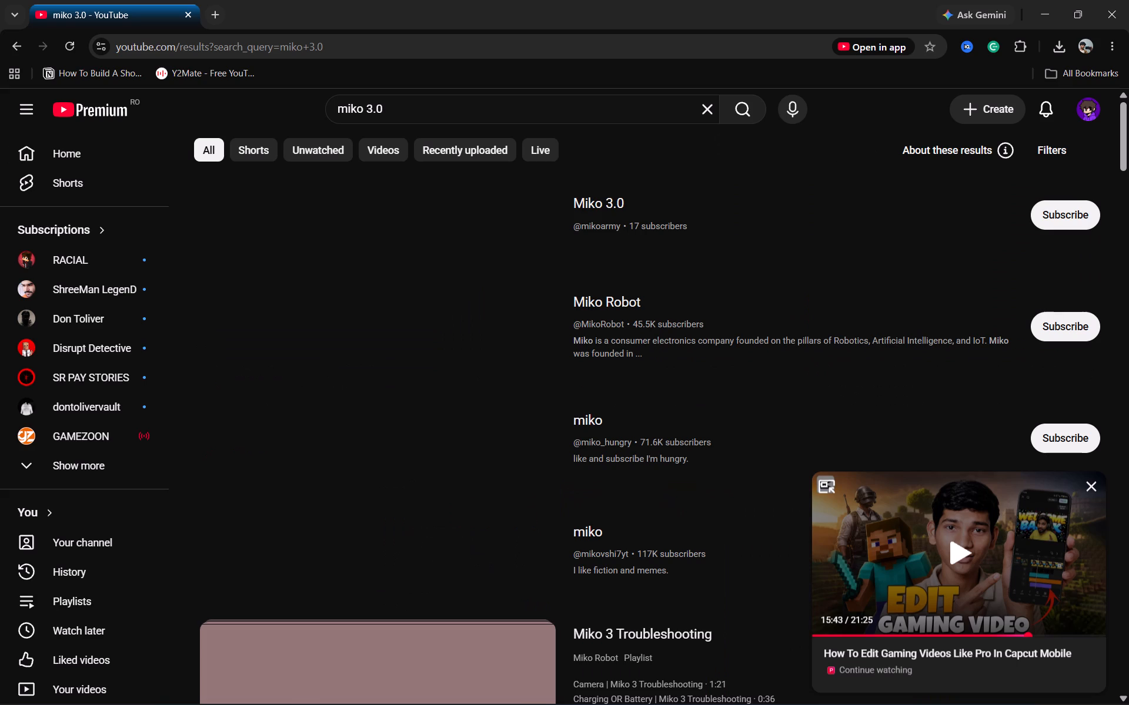
Shorten the YouTube search to "miko" and run it.
click(499, 103)
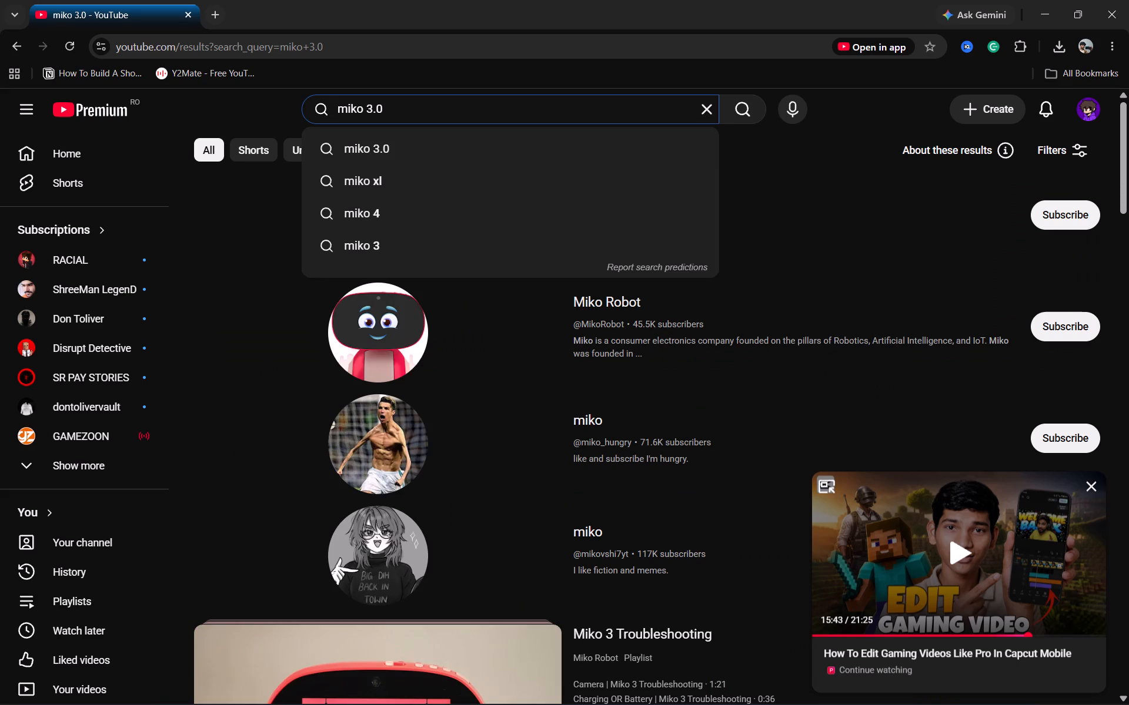
key(BackSpace)
key(BackSpace)
key(BackSpace)
key(Return)
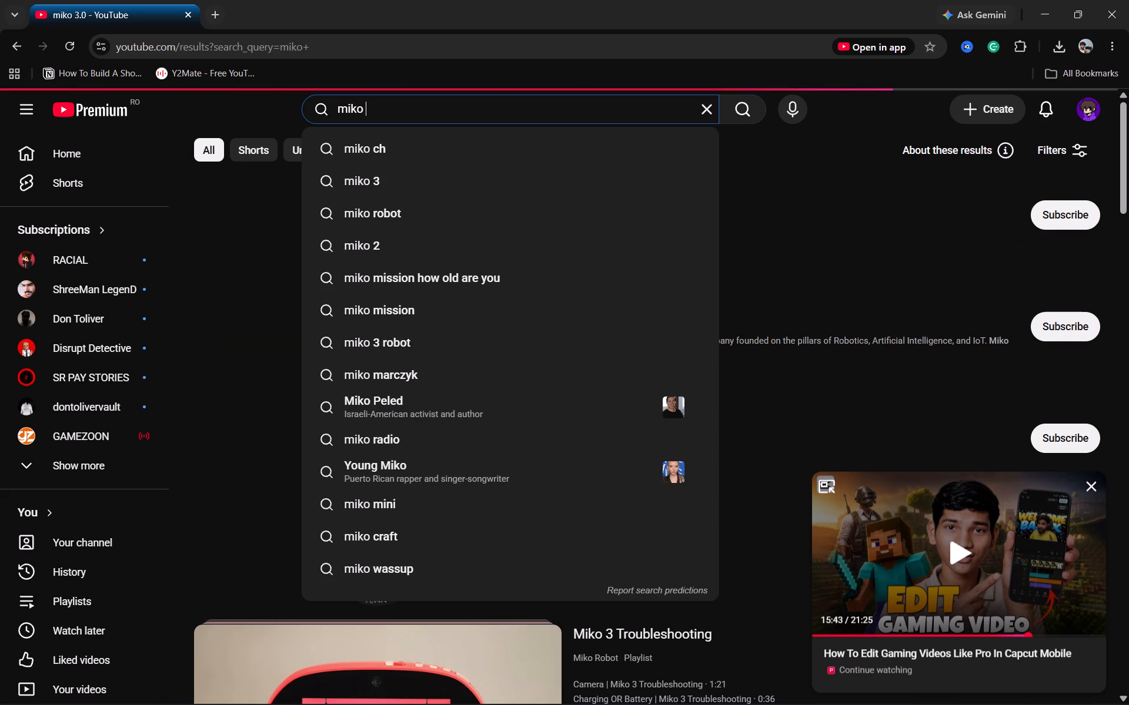
Look through the YouTube results for "miko" for usable content.
scroll(522, 202, down, 5)
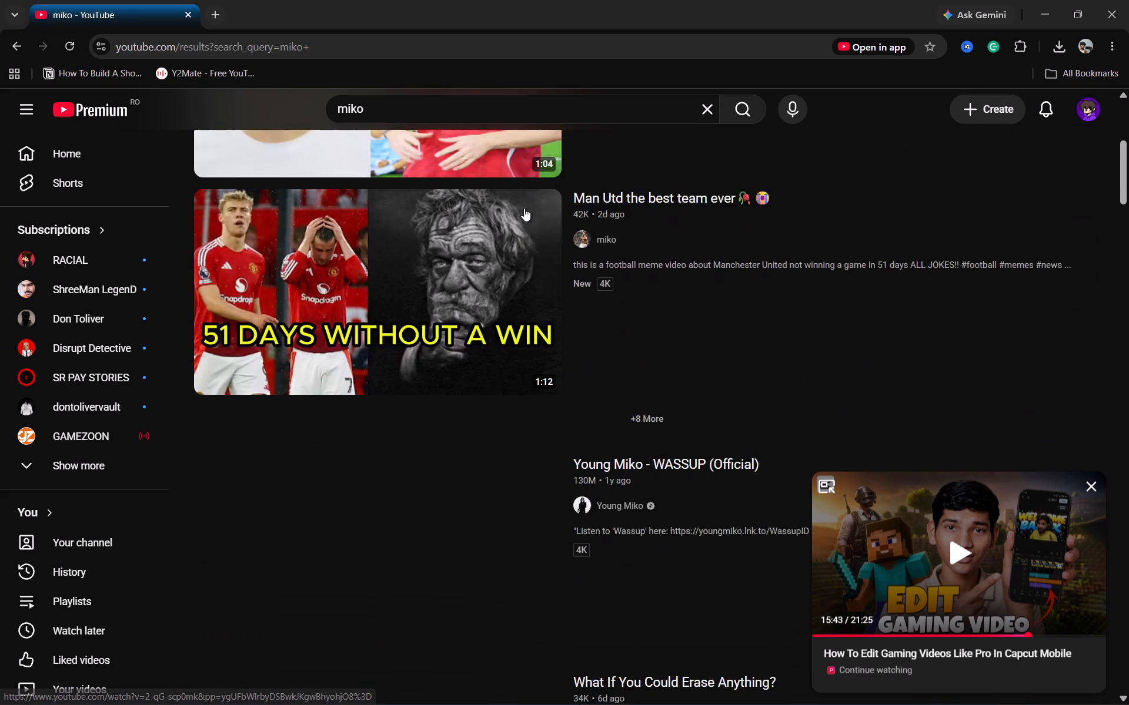
scroll(524, 208, down, 8)
scroll(527, 206, up, 1)
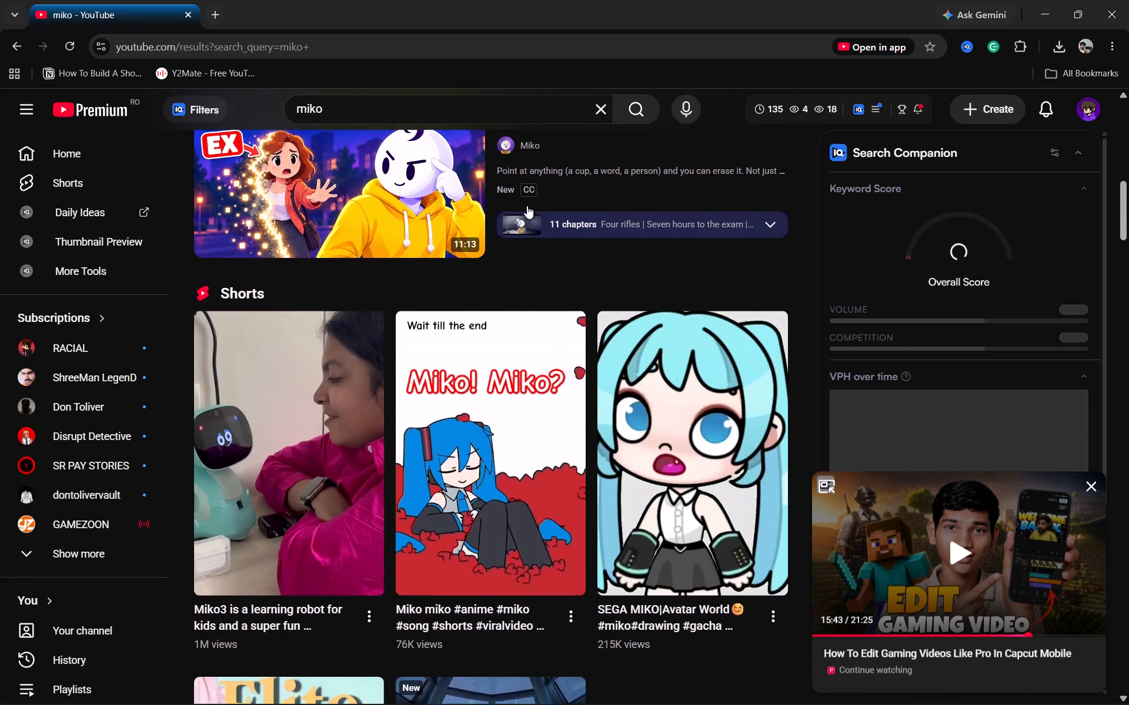
scroll(502, 246, down, 6)
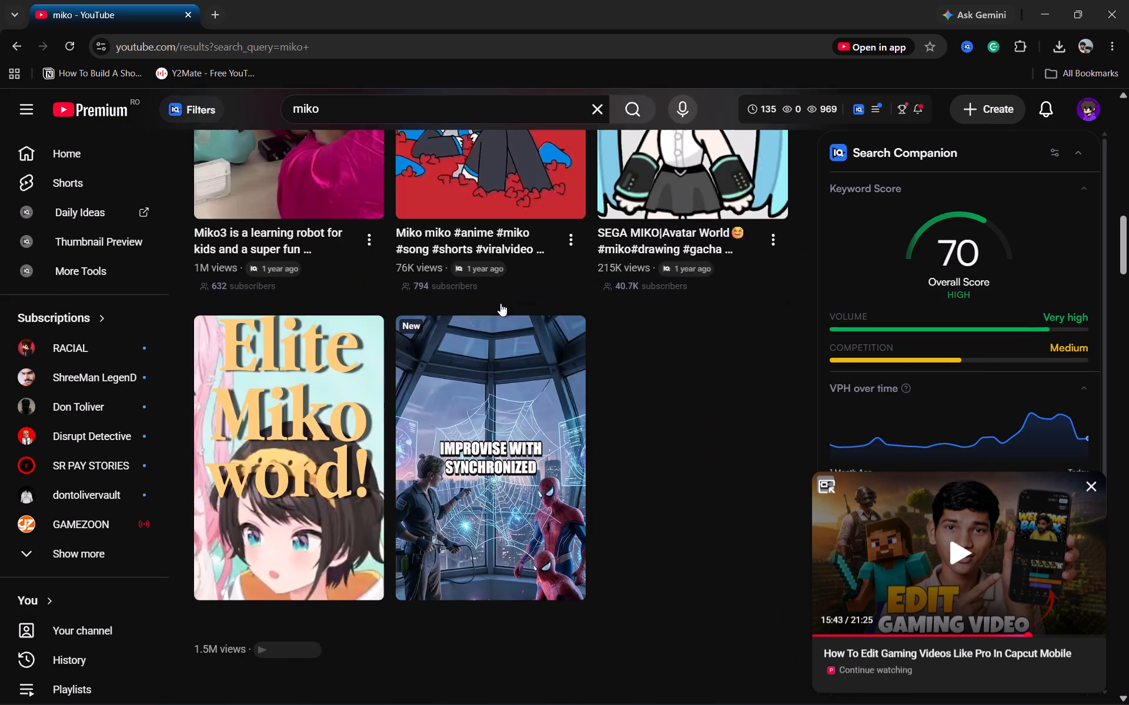
scroll(500, 307, down, 16)
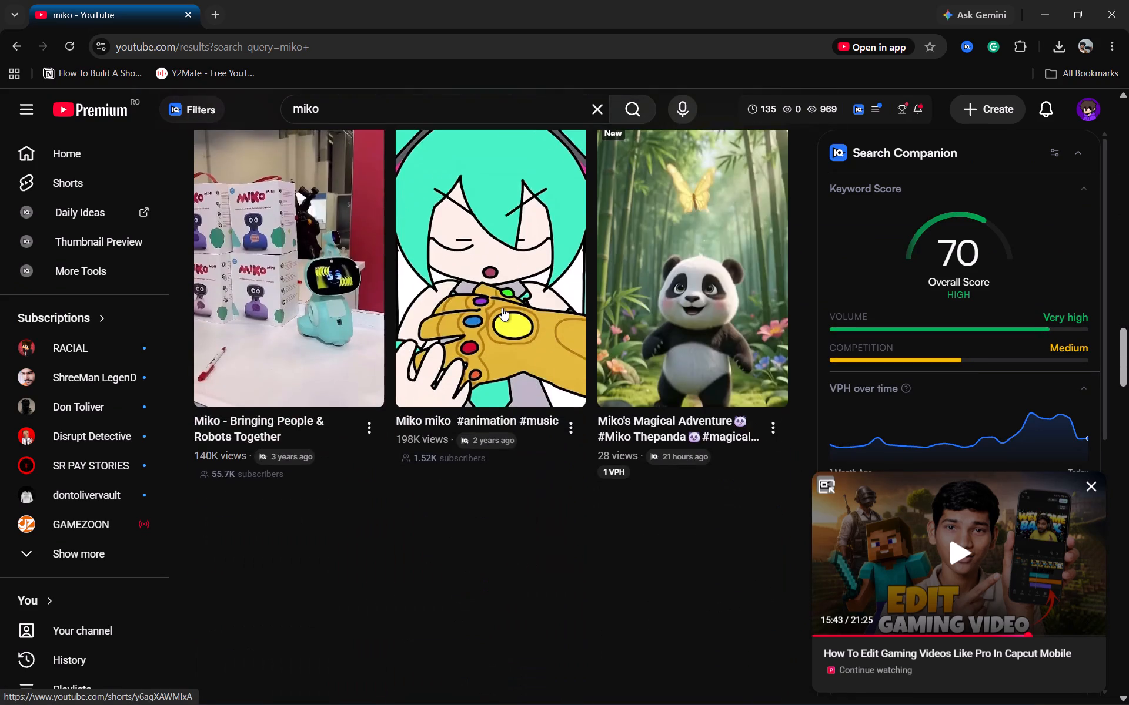
scroll(502, 308, down, 7)
scroll(502, 308, up, 5)
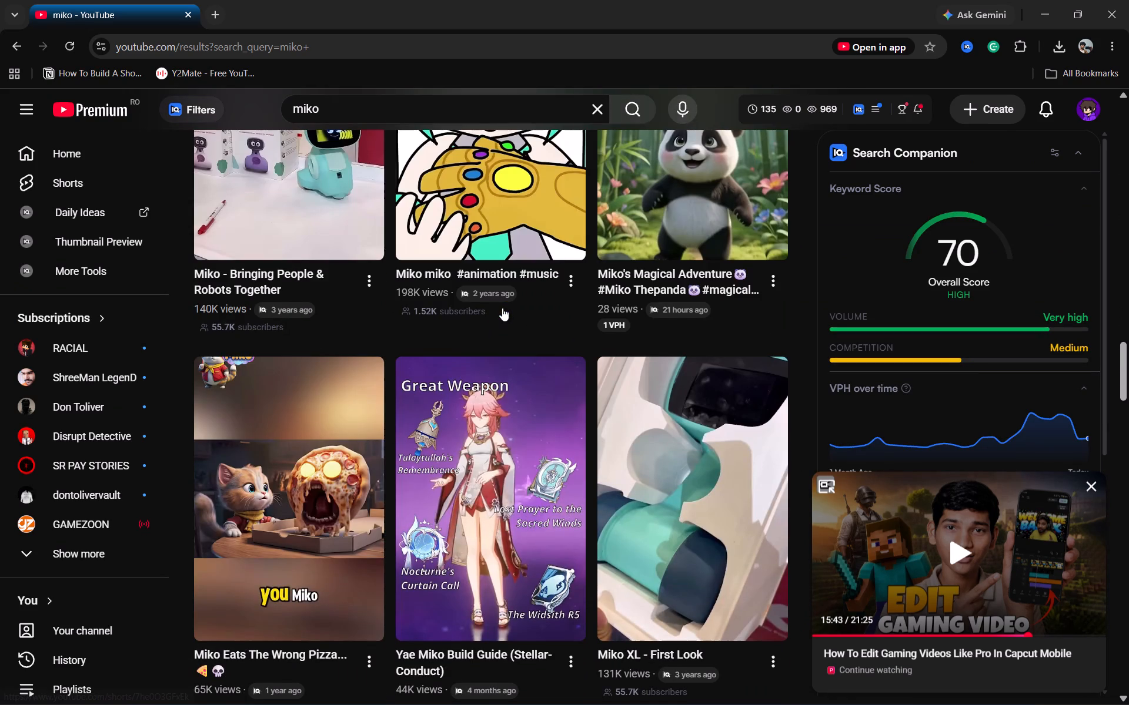
scroll(502, 308, down, 15)
scroll(502, 308, down, 6)
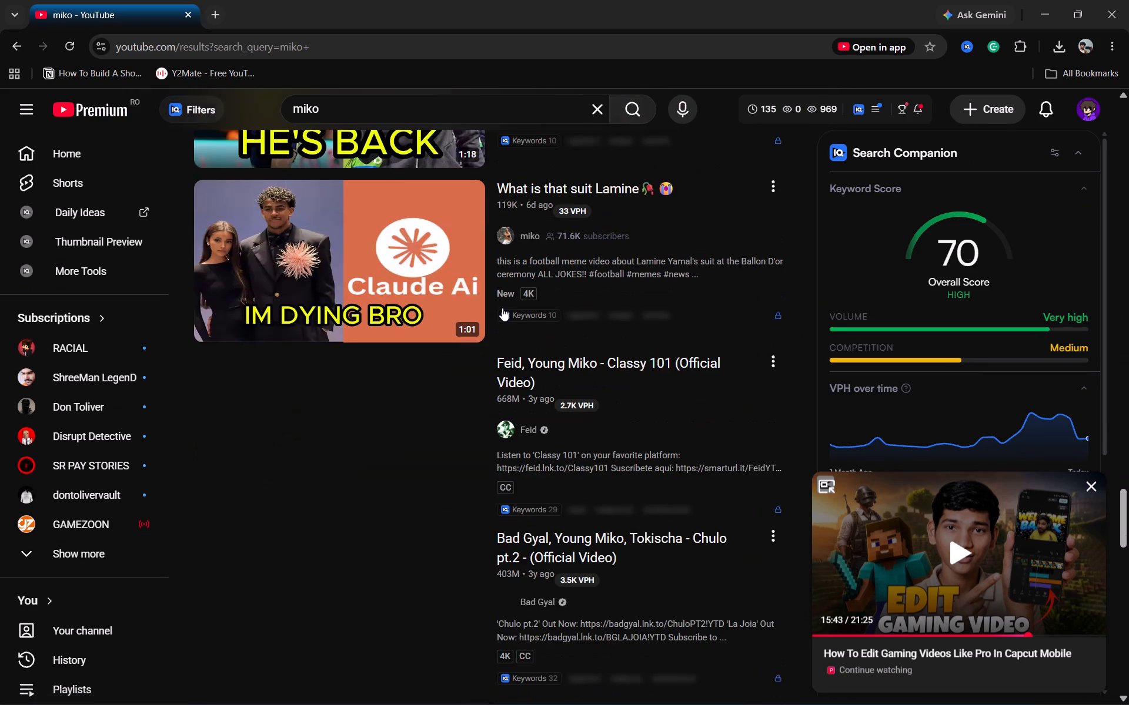
Replace the YouTube search with "shorts background music" and run it.
drag(457, 116, 283, 115)
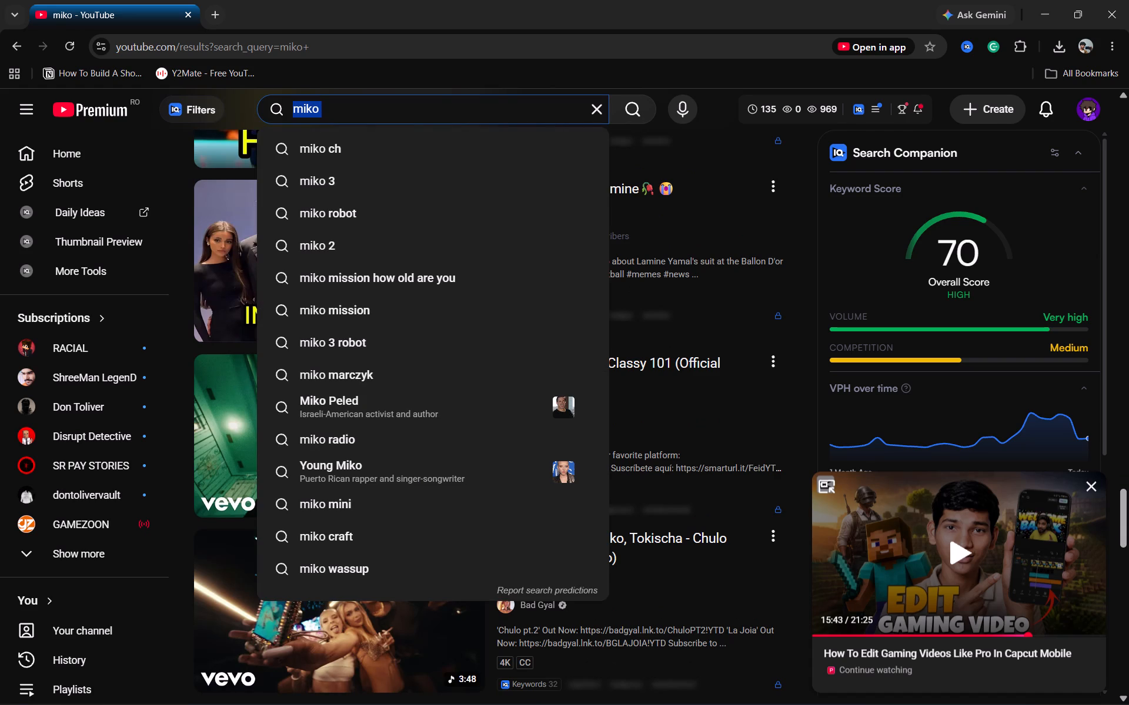
key(BackSpace)
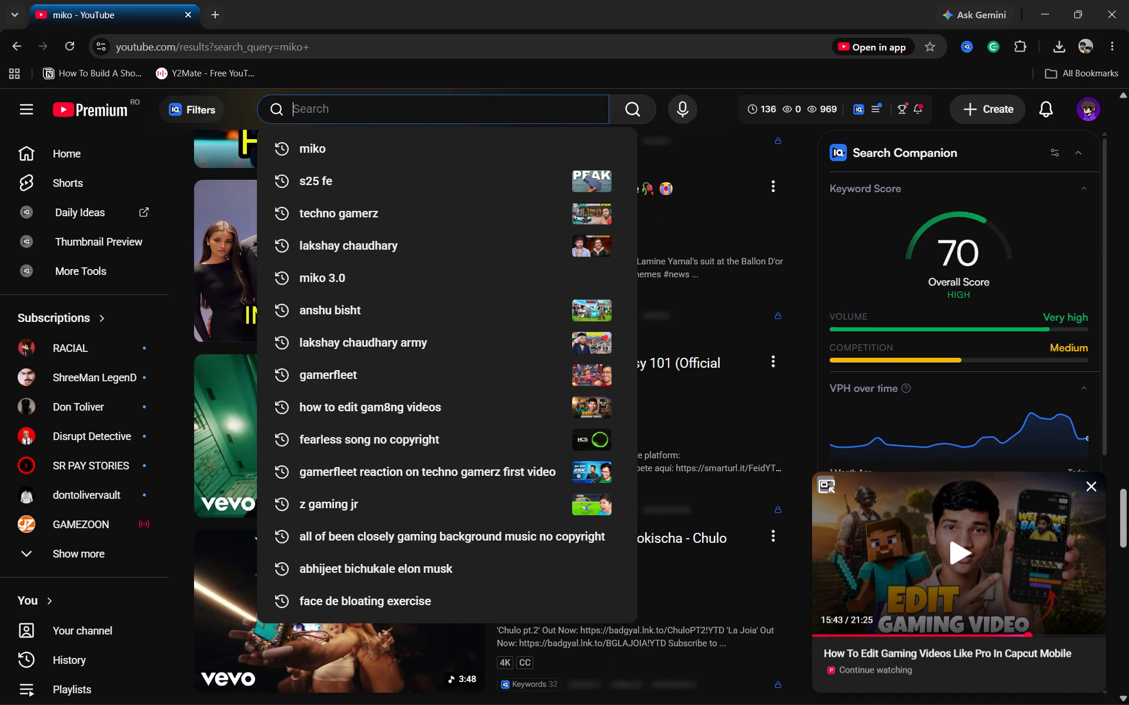
text(viral shorts)
key(space)
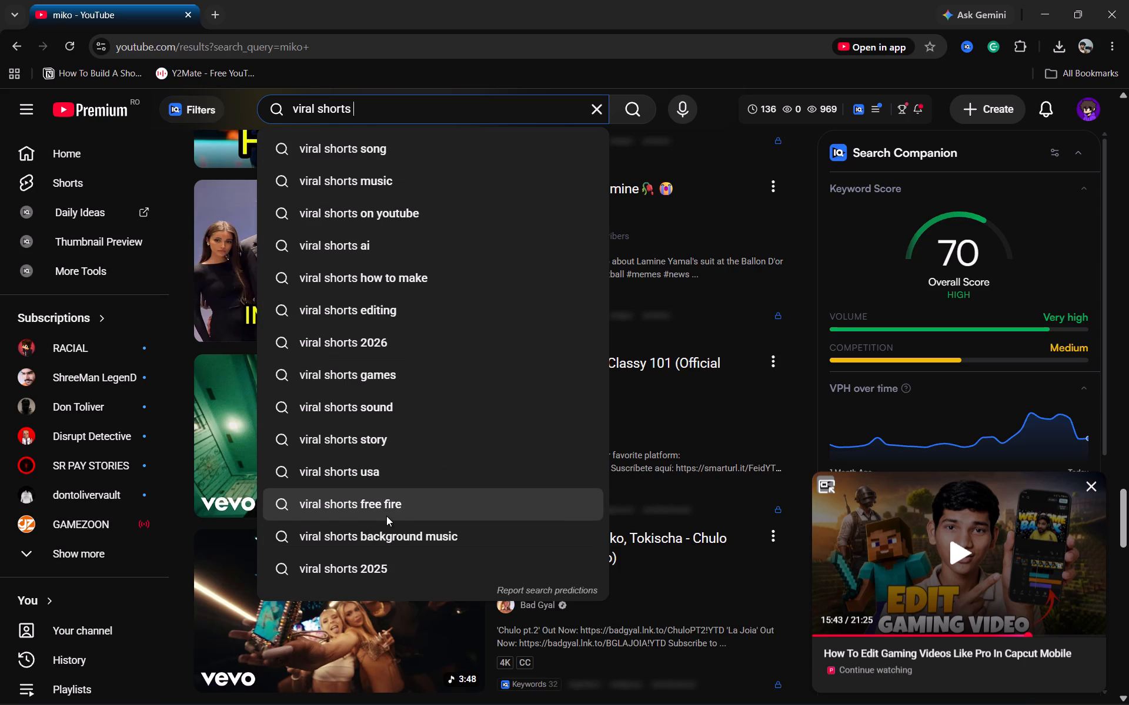
double_click(303, 115)
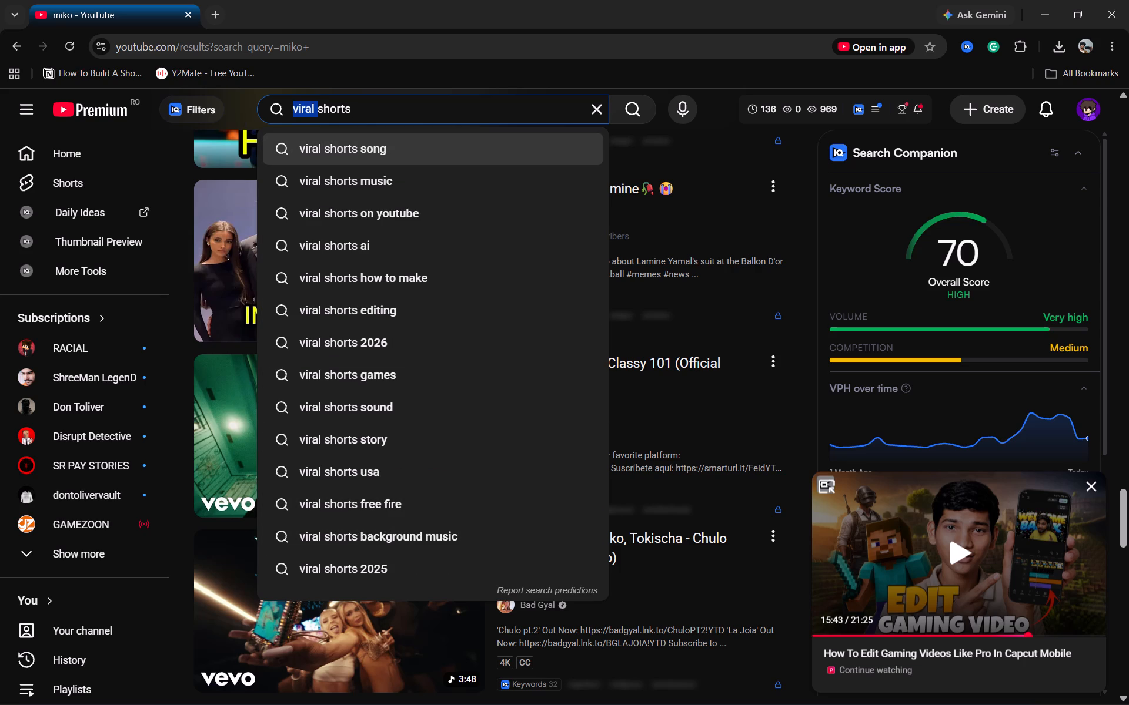
key(BackSpace)
key(space)
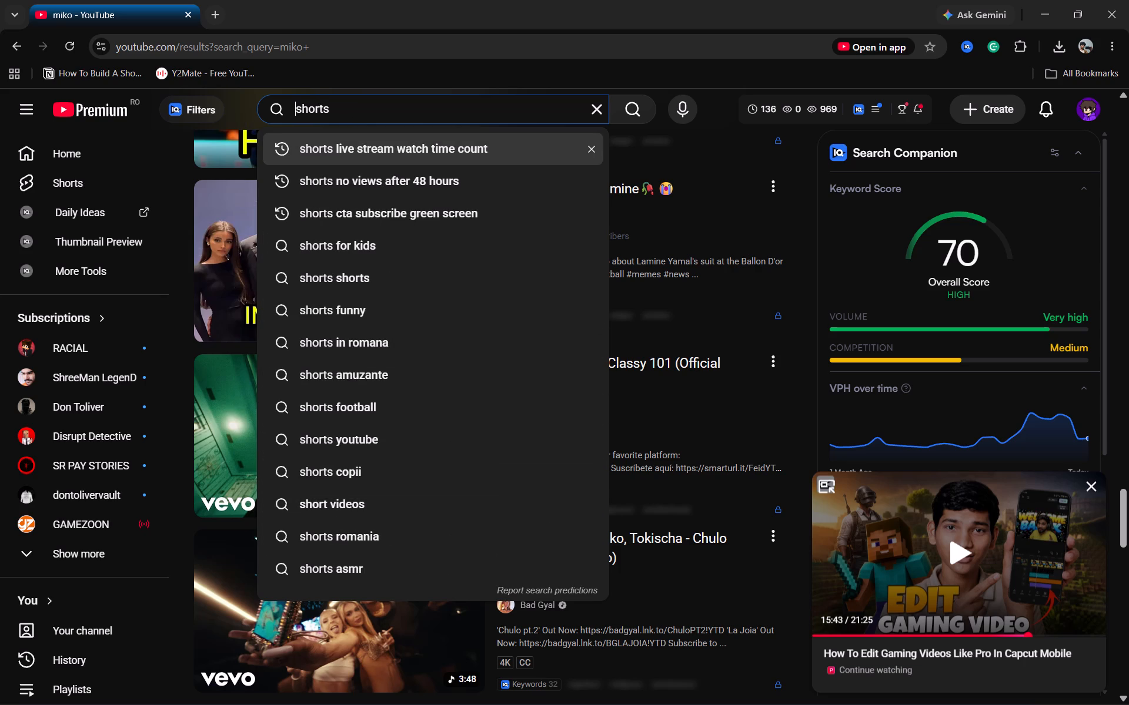
key(BackSpace)
key(BackSpace)
key(BackSpace)
key(ctrl+Right)
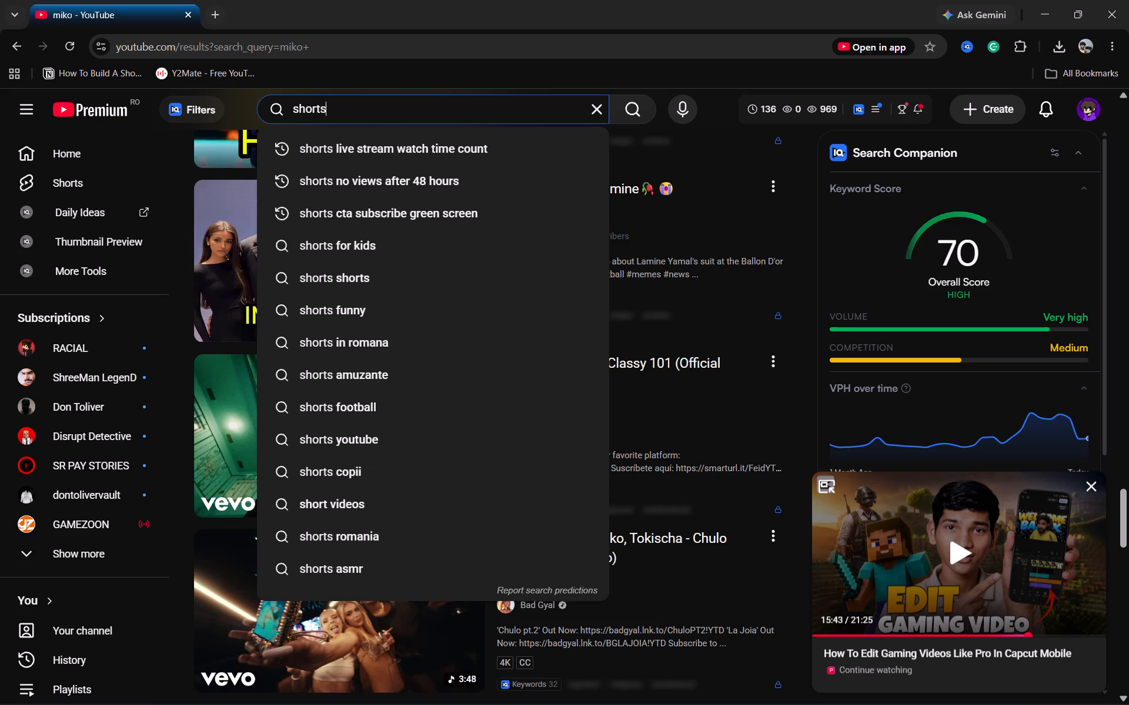
key(space)
text(background)
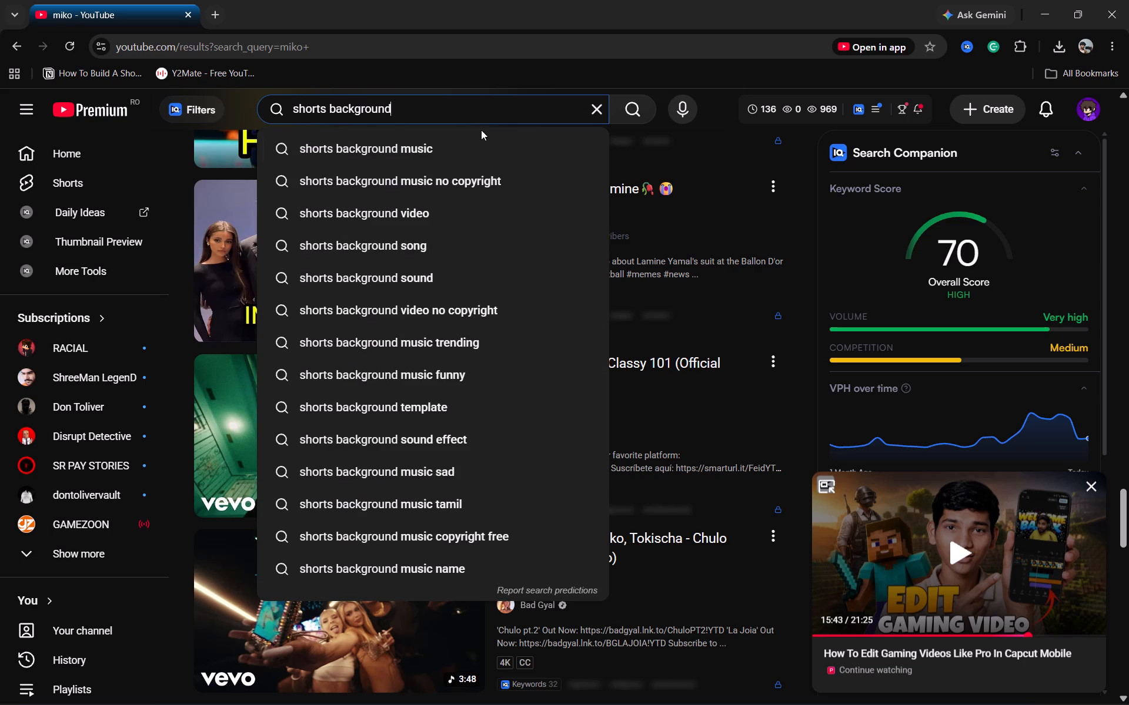
click(460, 159)
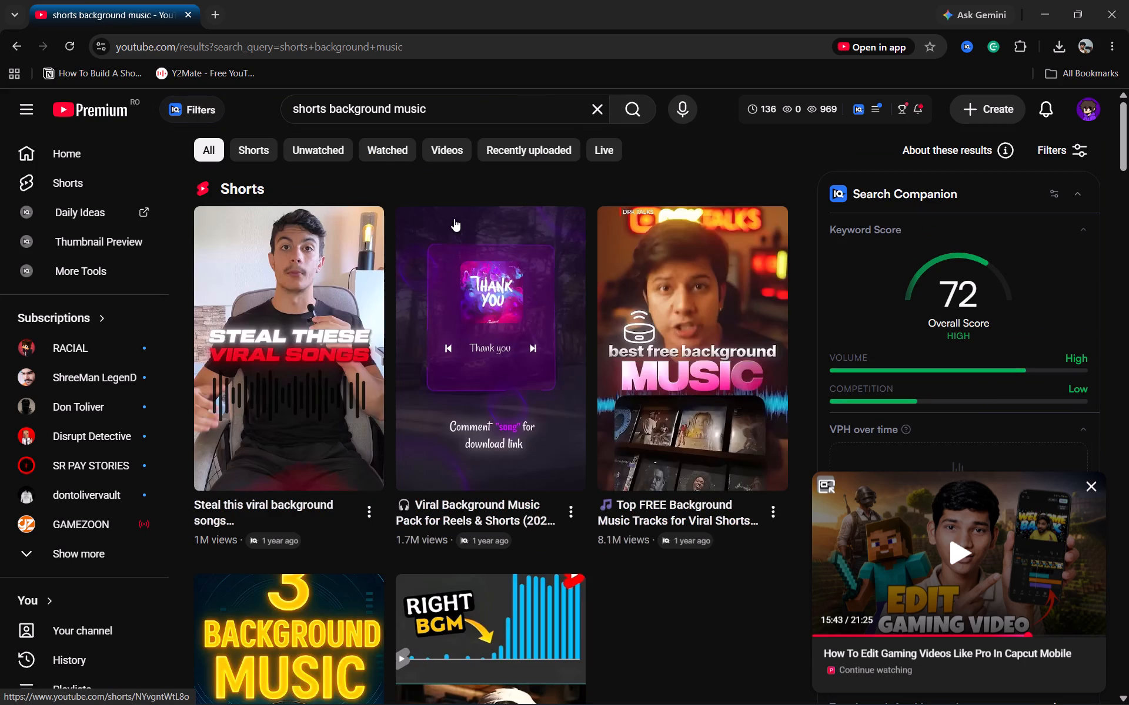
Examine the Shorts, videos and playlists in the results for suitable background music.
scroll(313, 357, down, 5)
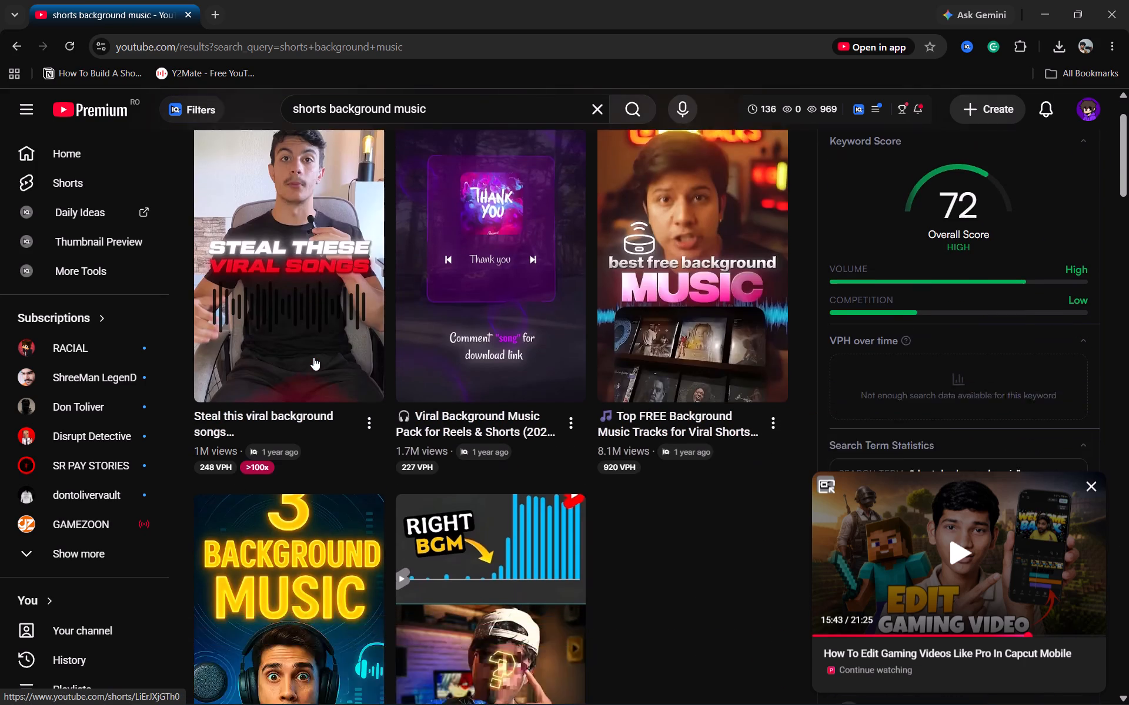
scroll(313, 357, down, 5)
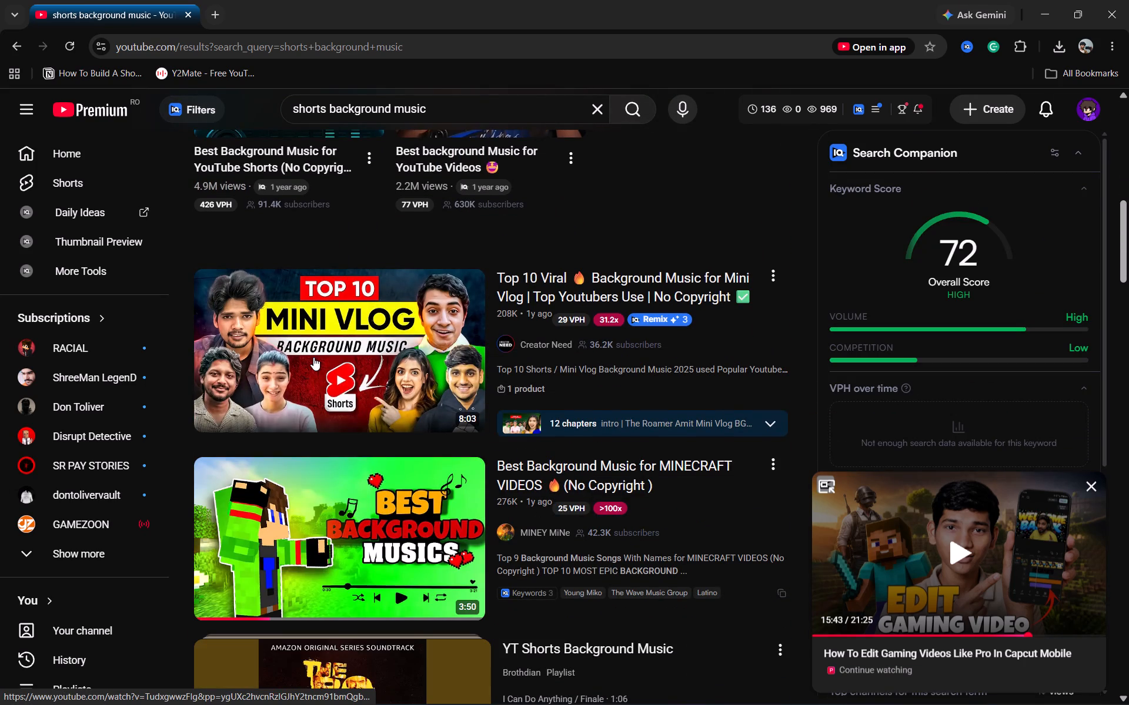
scroll(313, 357, down, 11)
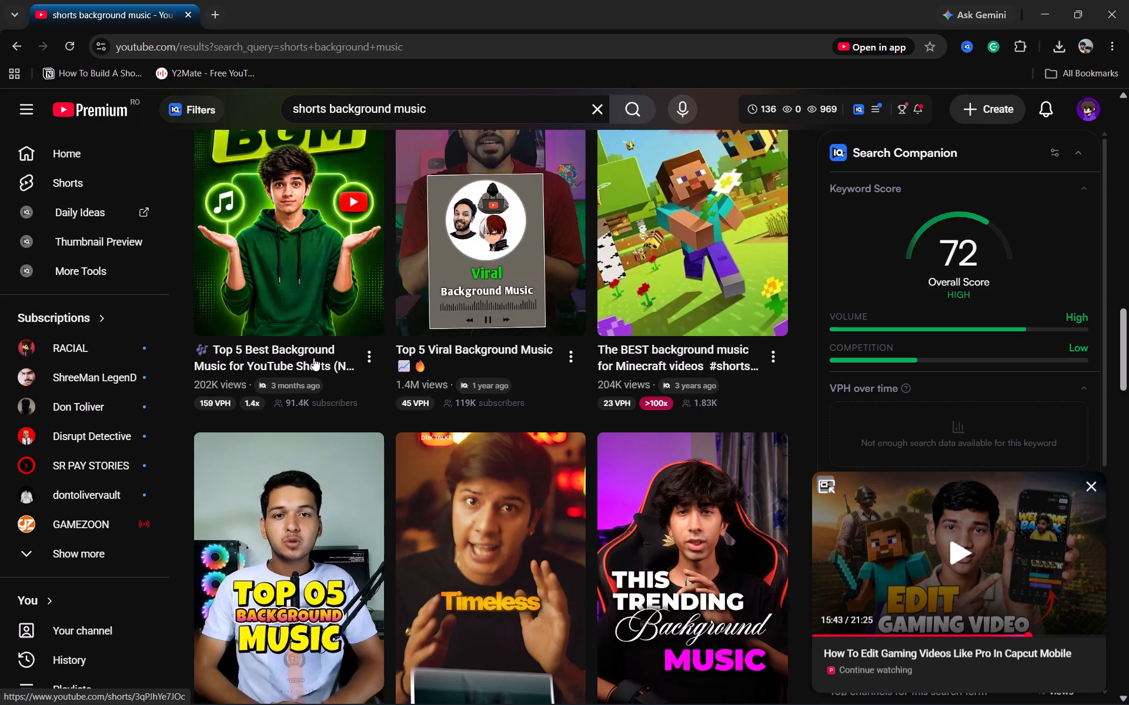
scroll(313, 358, down, 6)
scroll(313, 358, up, 1)
scroll(313, 358, down, 12)
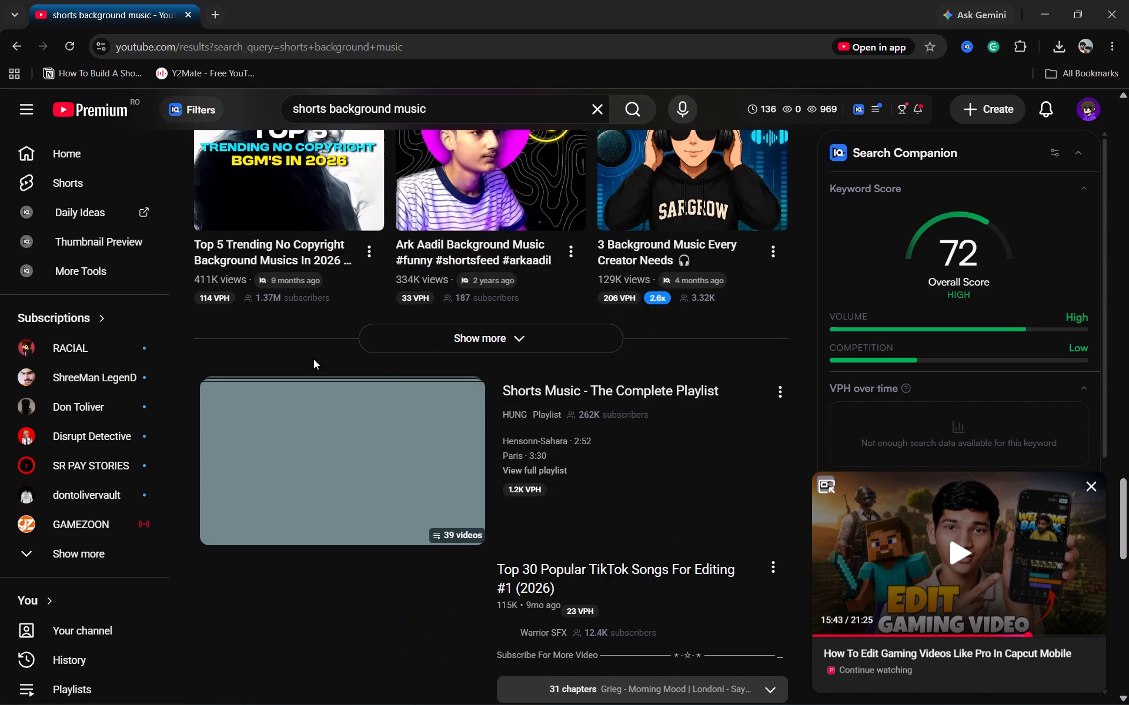
scroll(313, 359, down, 10)
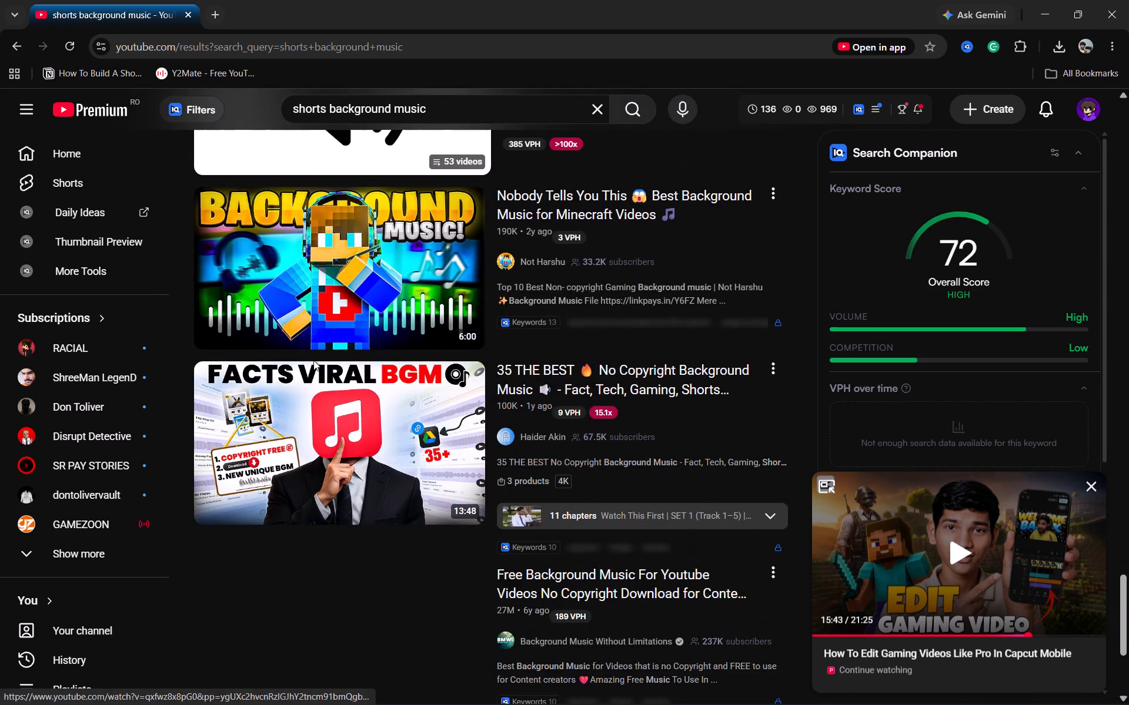
scroll(313, 362, down, 5)
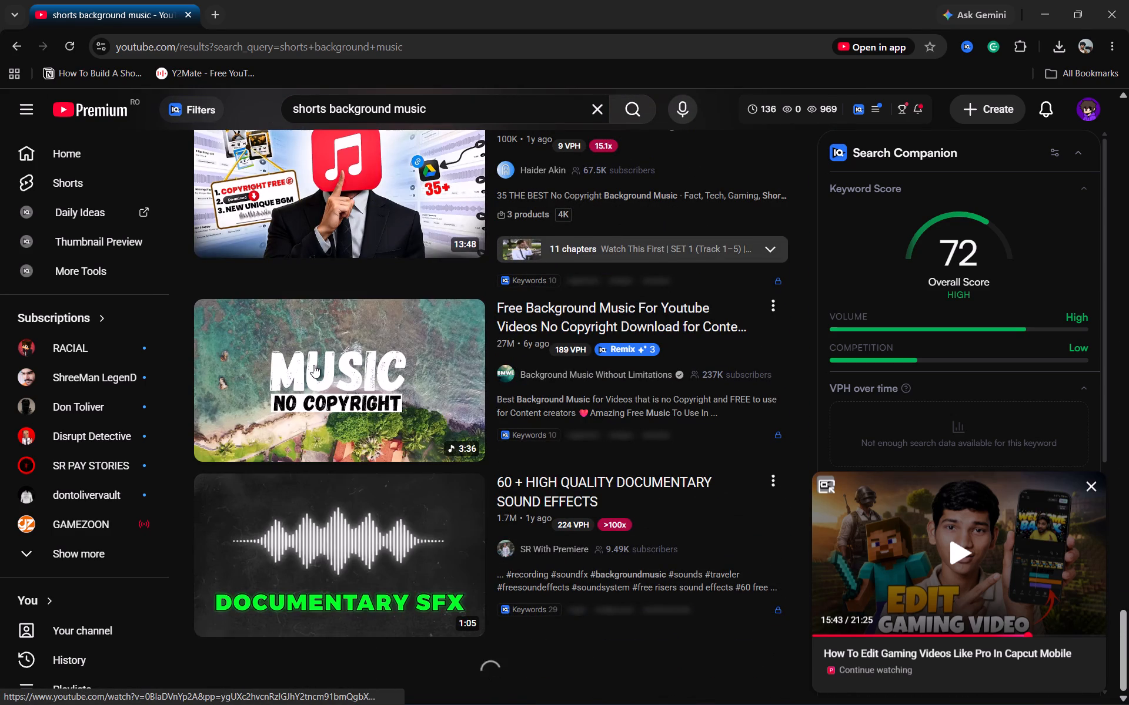
scroll(313, 365, up, 5)
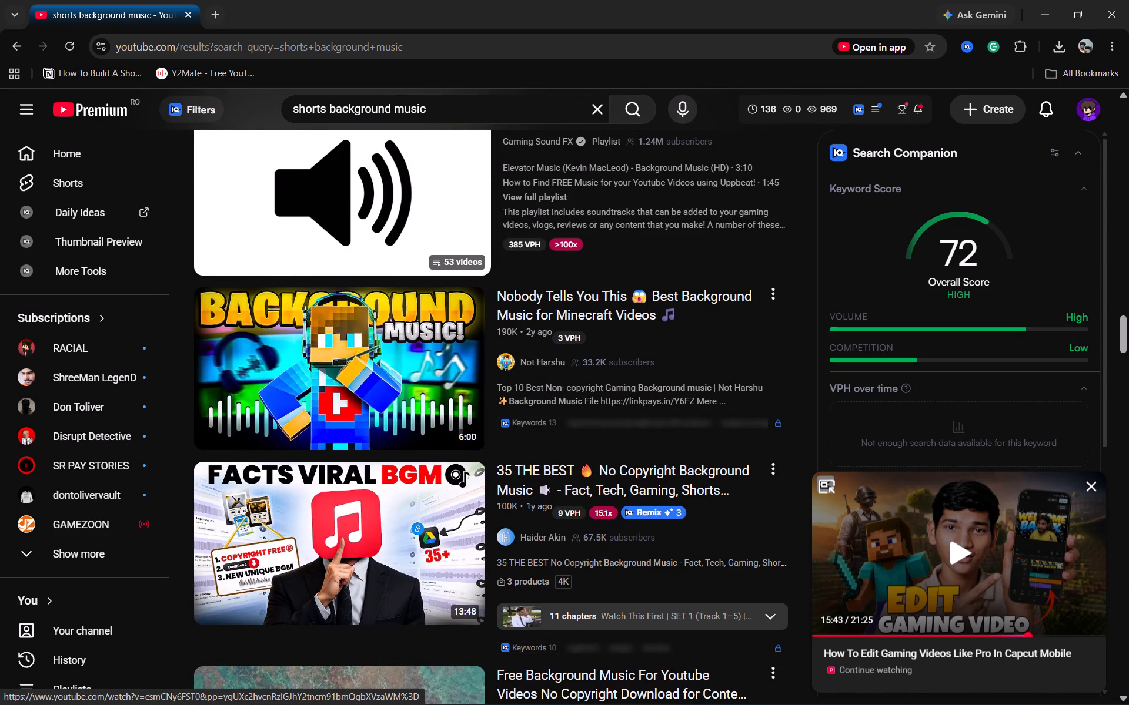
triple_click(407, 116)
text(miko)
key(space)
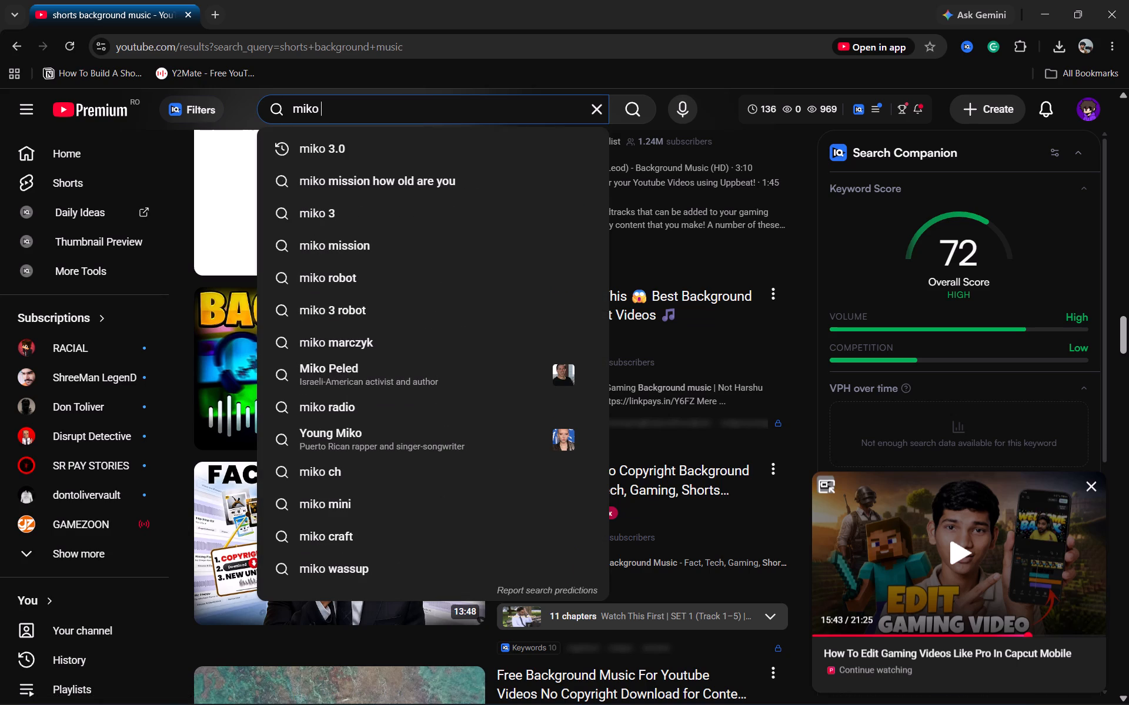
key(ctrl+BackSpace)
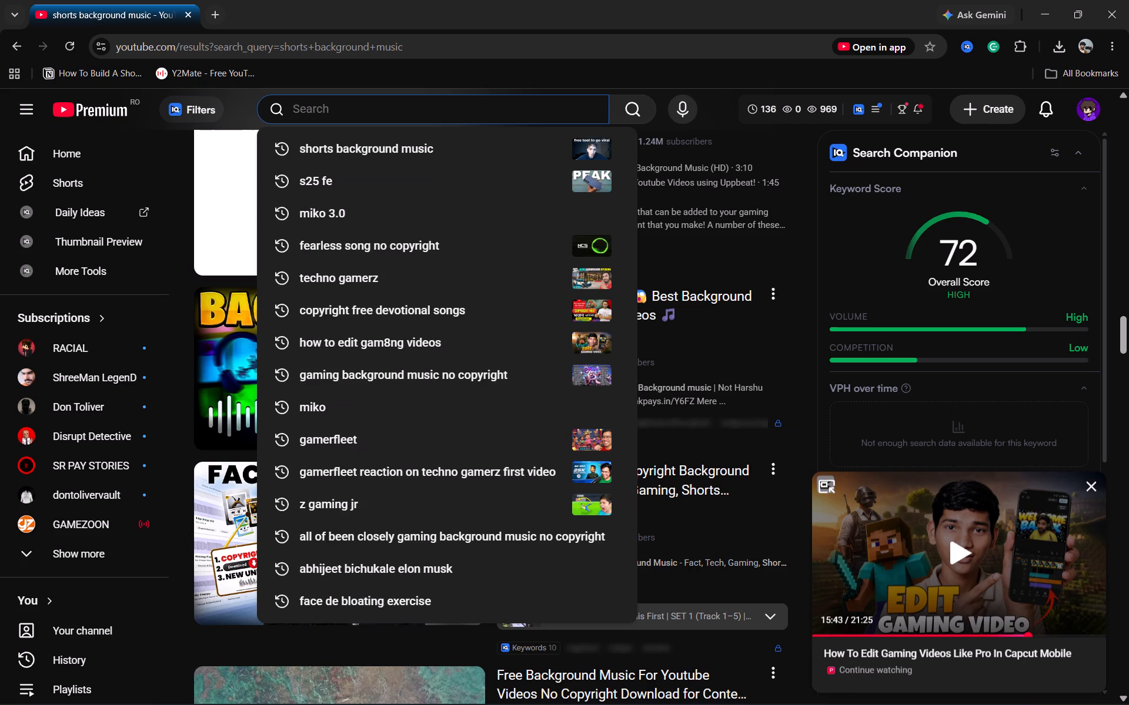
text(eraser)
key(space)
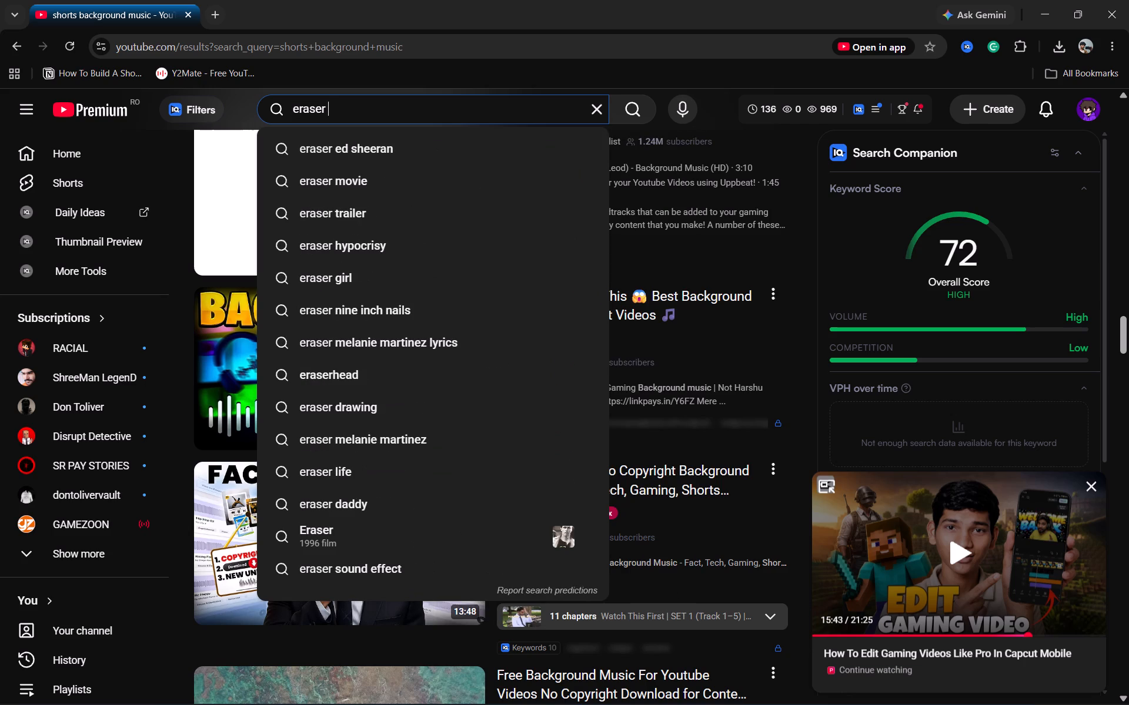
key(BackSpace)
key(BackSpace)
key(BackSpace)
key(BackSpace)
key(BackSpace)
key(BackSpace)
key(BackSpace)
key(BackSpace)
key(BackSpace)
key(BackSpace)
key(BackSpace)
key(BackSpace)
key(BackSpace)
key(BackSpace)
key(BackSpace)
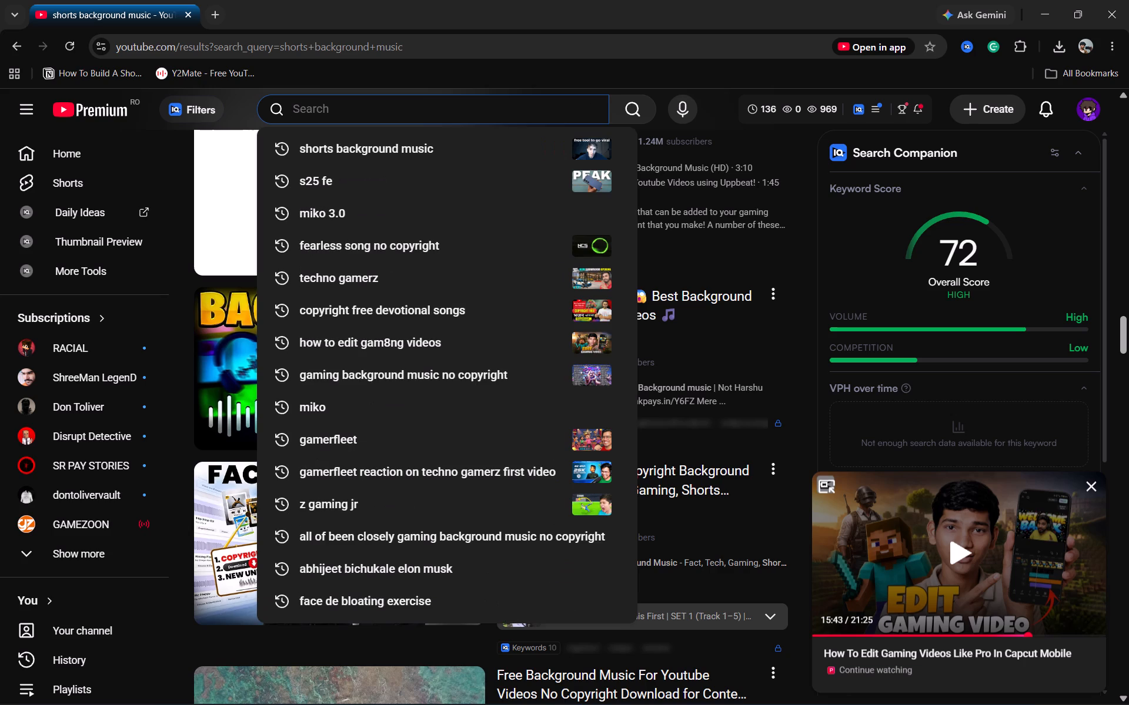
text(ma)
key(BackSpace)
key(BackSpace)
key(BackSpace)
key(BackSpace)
Search YouTube for "challenge background music".
text(challenge)
key(space)
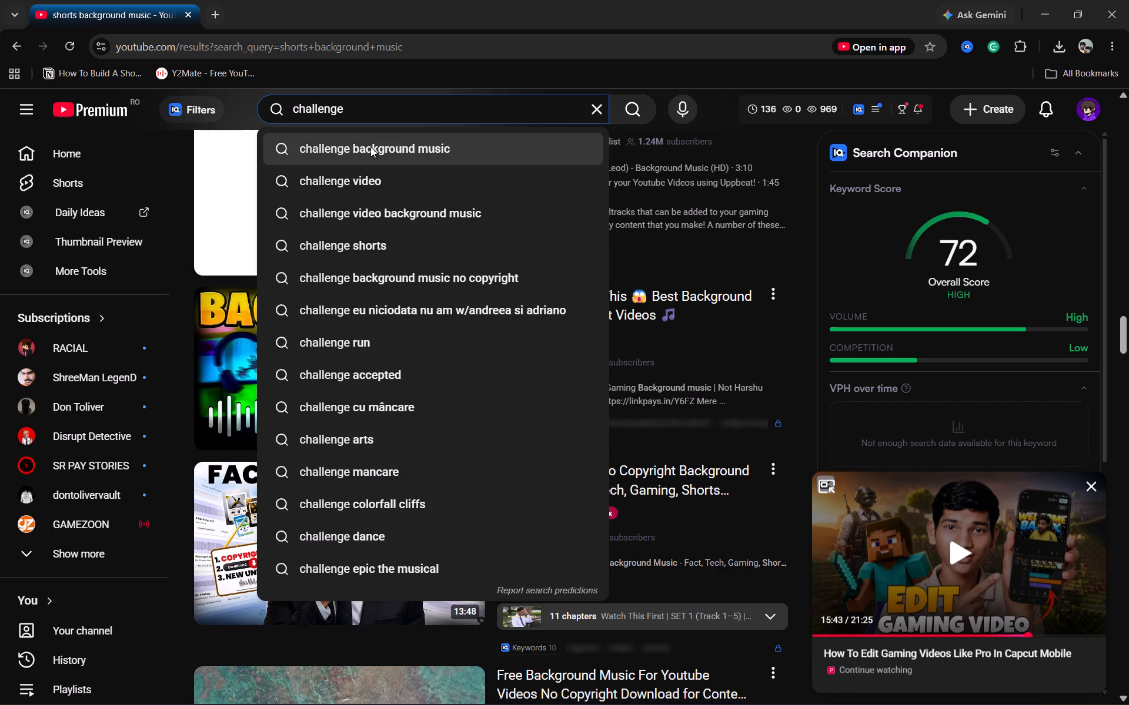
click(368, 148)
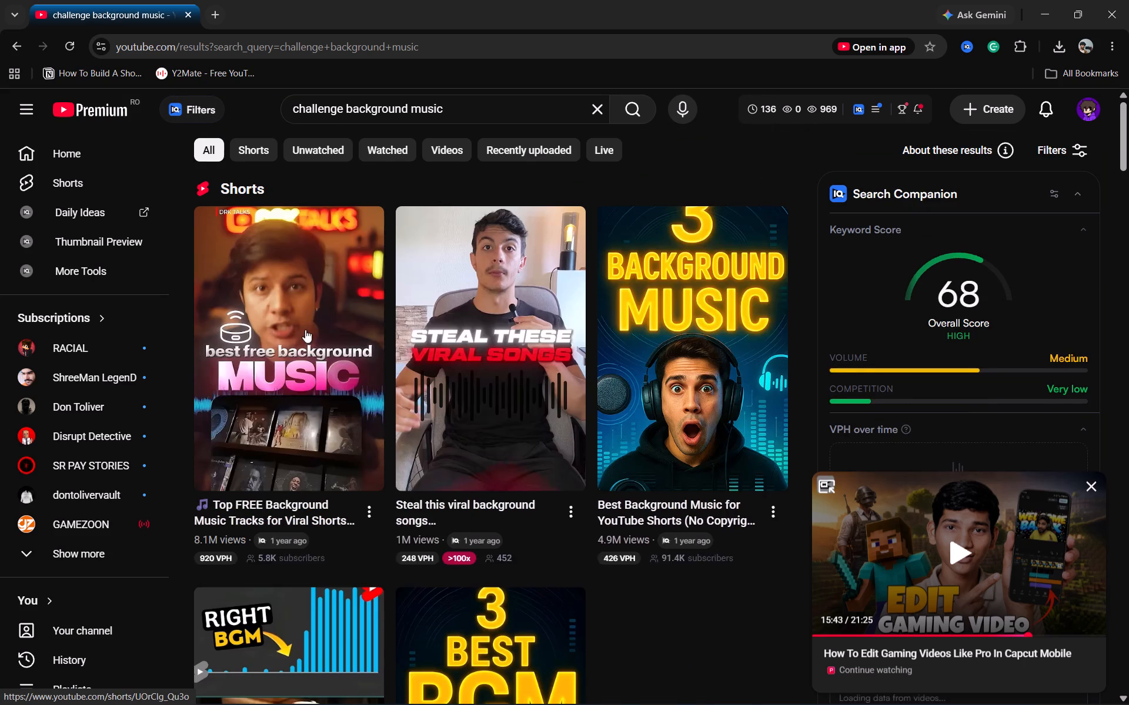
Open the Short "BACKGROUND MUSIC For Minecraft Videos" from the results and dismiss the paused CapCut tutorial's mini player.
scroll(305, 330, down, 14)
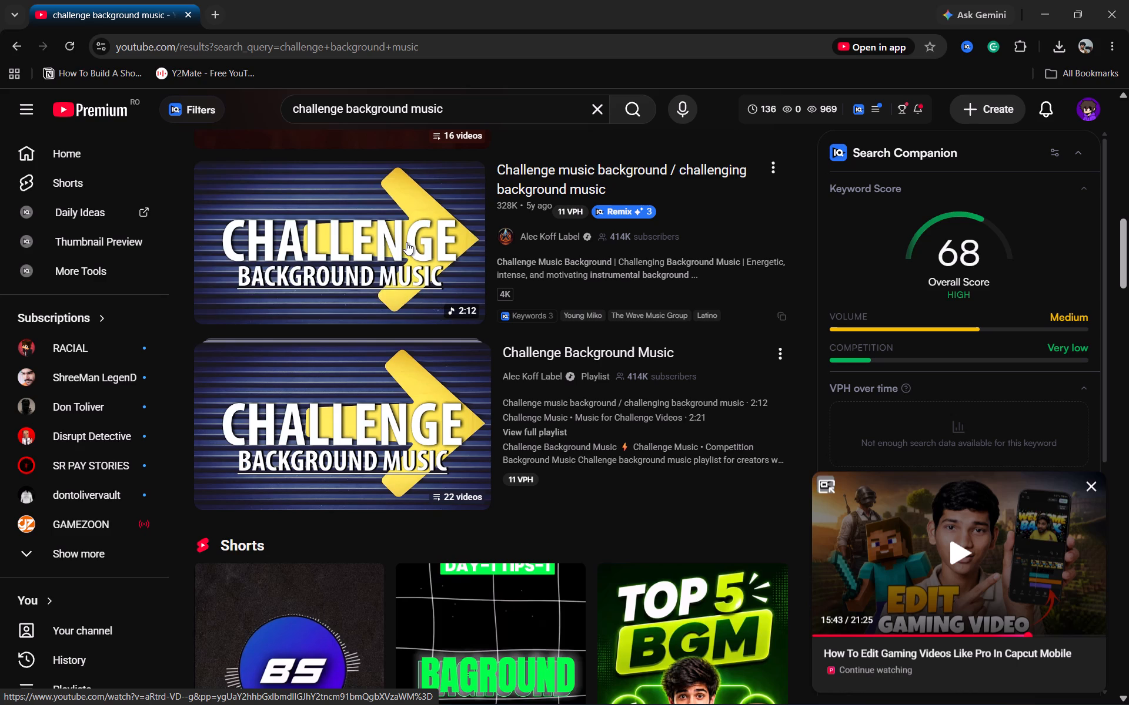
scroll(406, 242, down, 4)
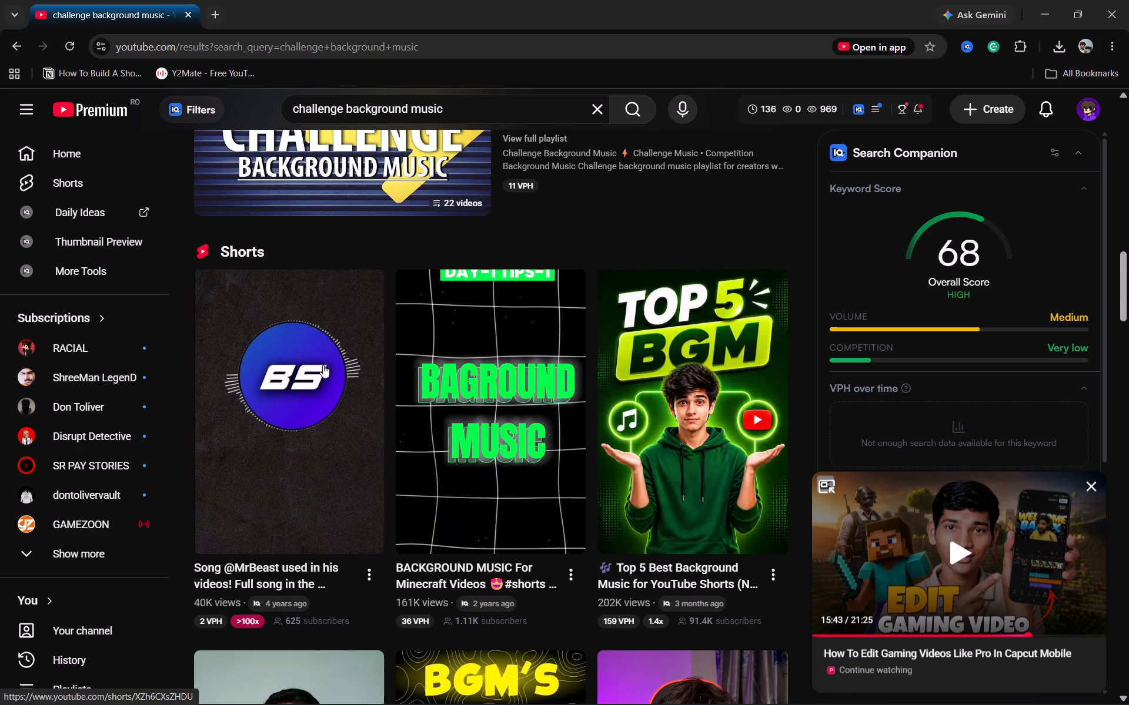
click(435, 378)
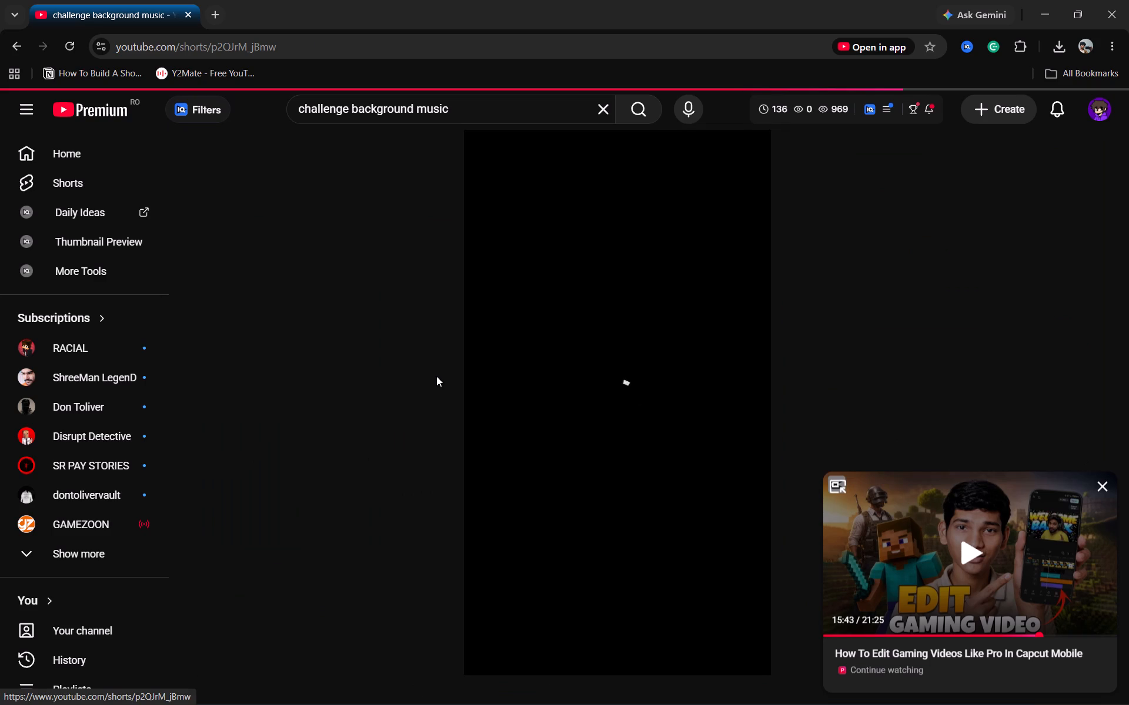
click(1105, 489)
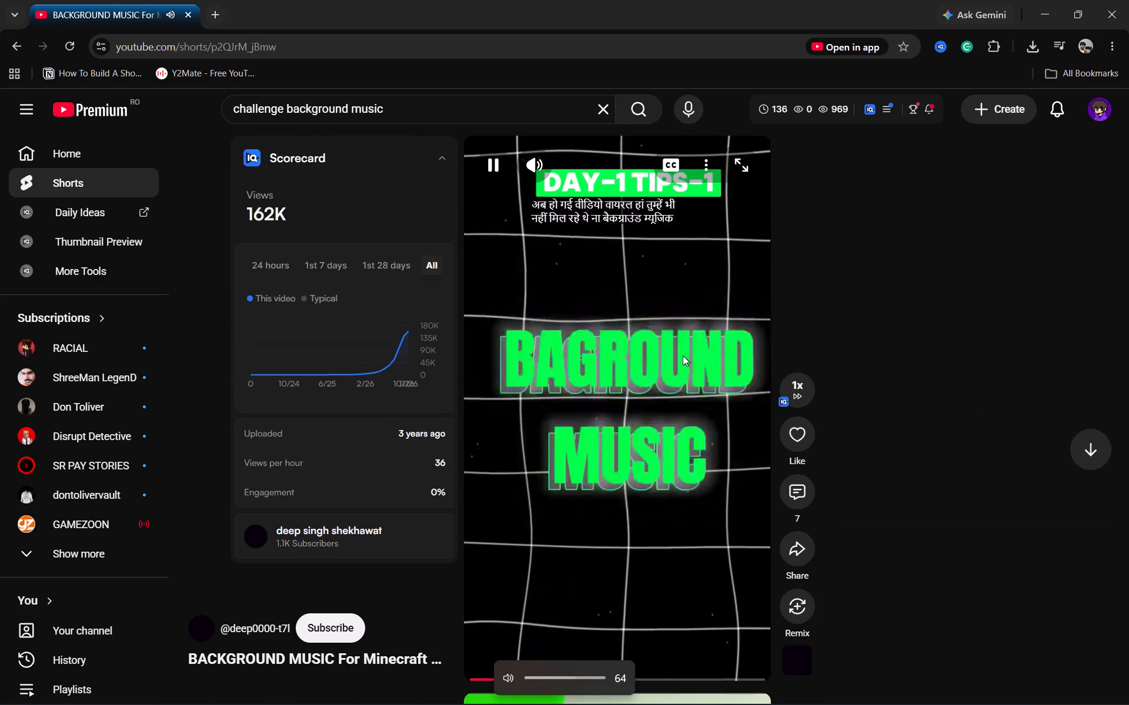
Open the comments of the Minecraft background music Short and close them again.
click(790, 492)
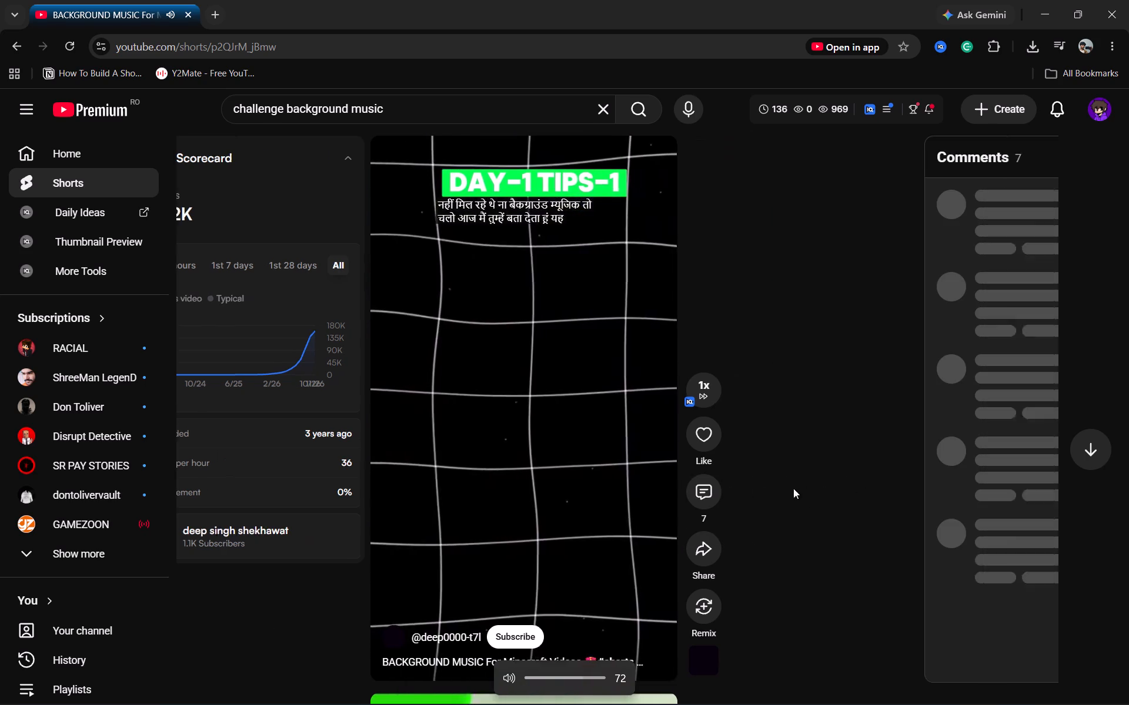
click(1042, 152)
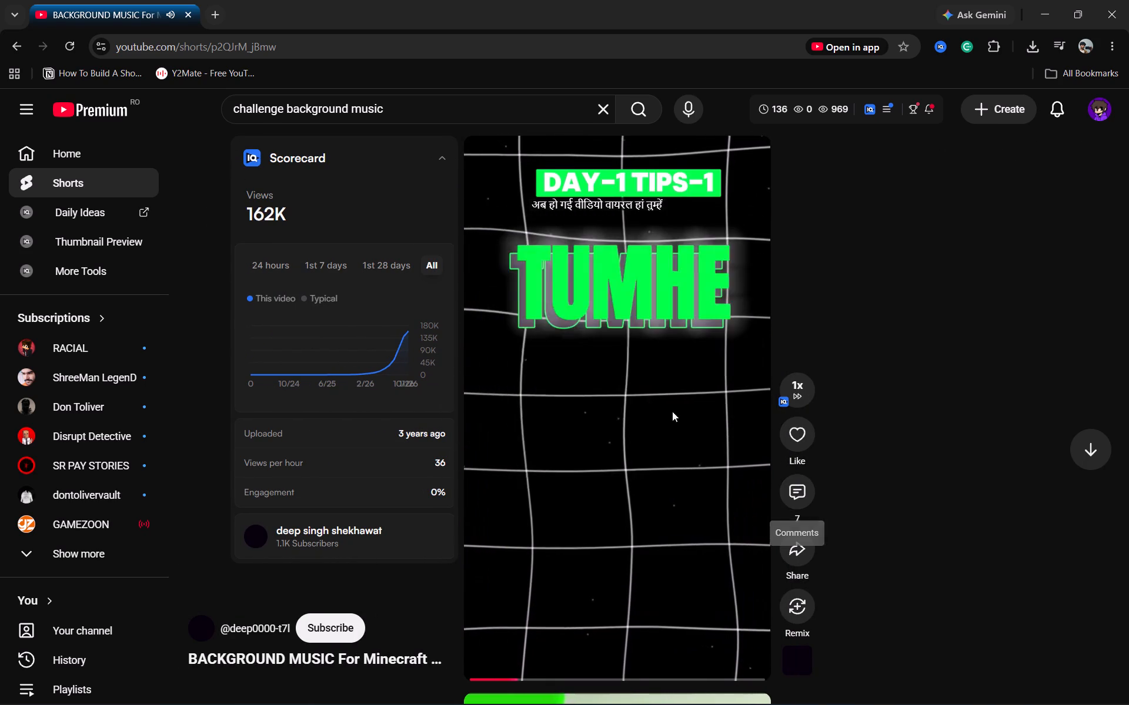
Move on to the next Short, "Top 5 Best Background Music".
scroll(651, 395, down, 3)
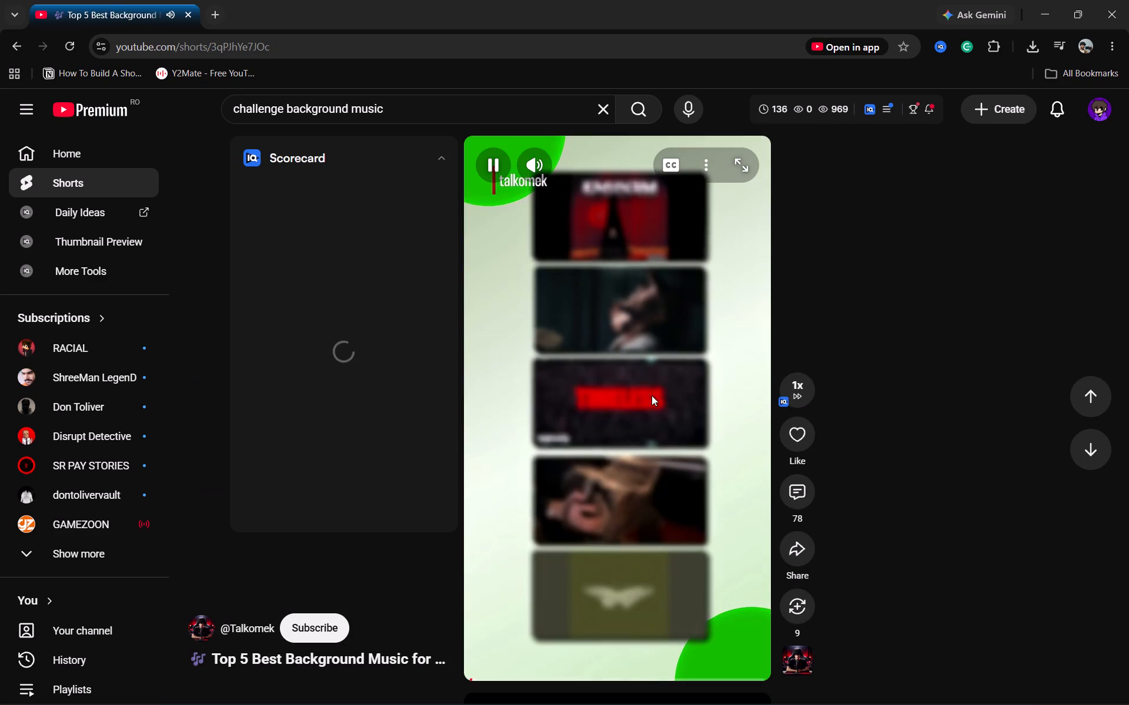
Collapse the Scorecard and preview the songs in the "Top 5 Best Background Music" Short, skimming at 2x speed.
click(444, 155)
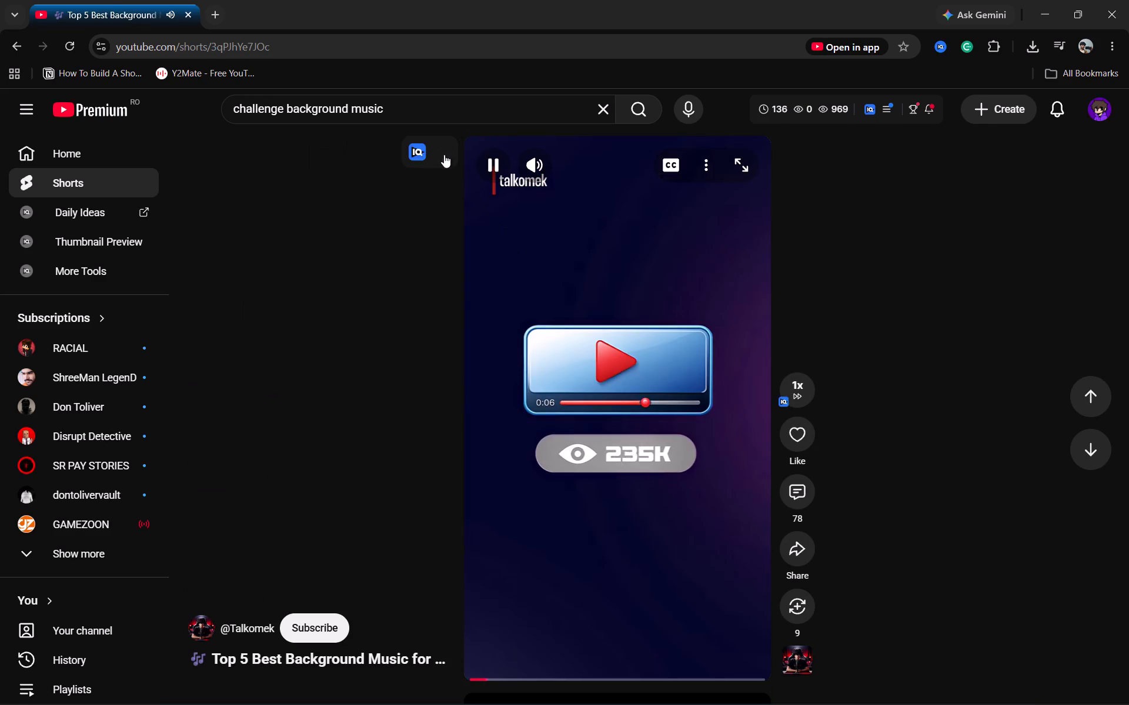
click(700, 425)
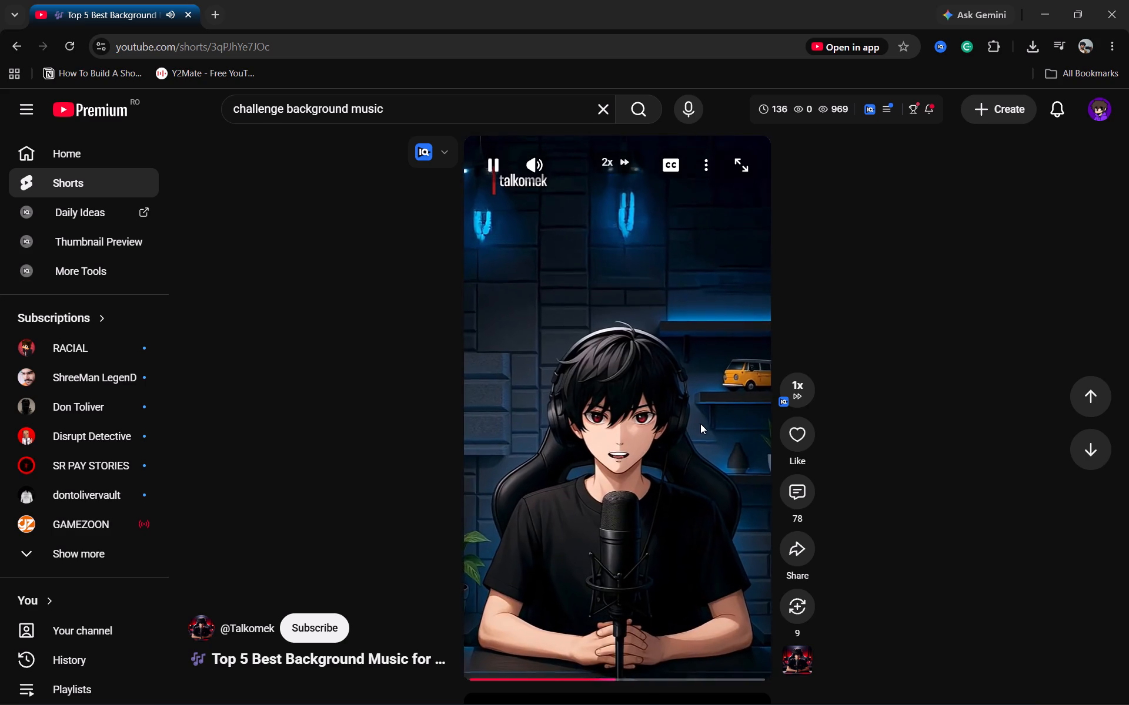
click(700, 423)
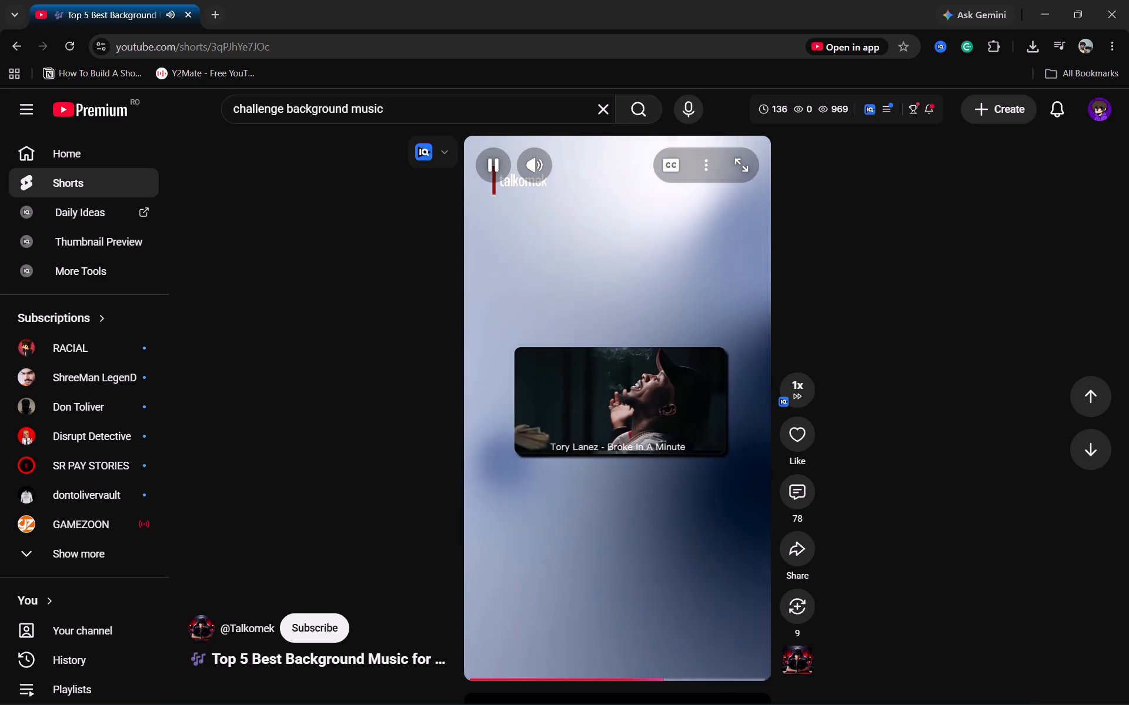
click(622, 423)
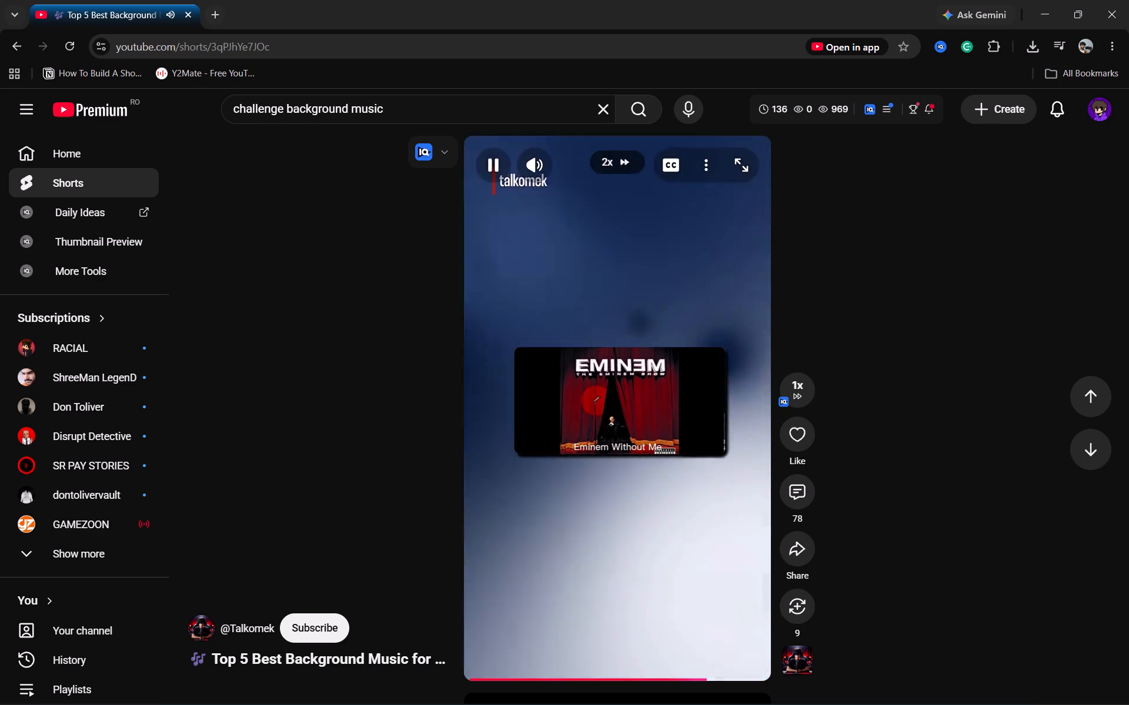
click(623, 422)
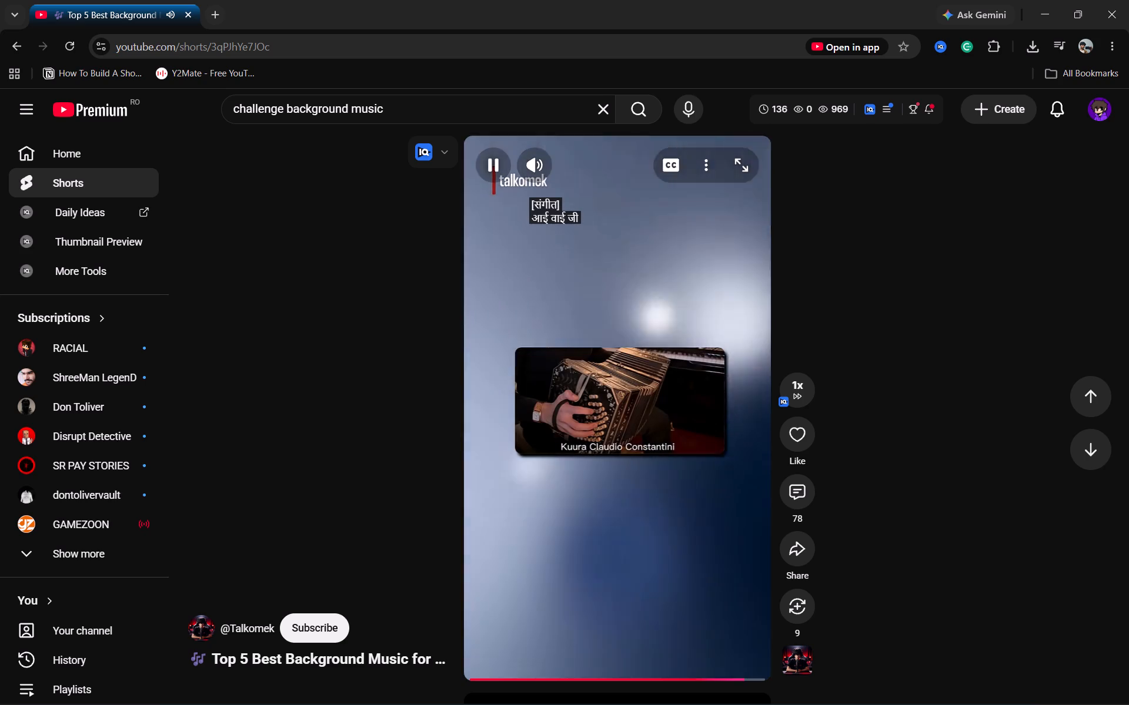
Return to the "challenge background music" search results and open the Short whose thumbnail reads "BGM's Ark Aadil".
click(26, 48)
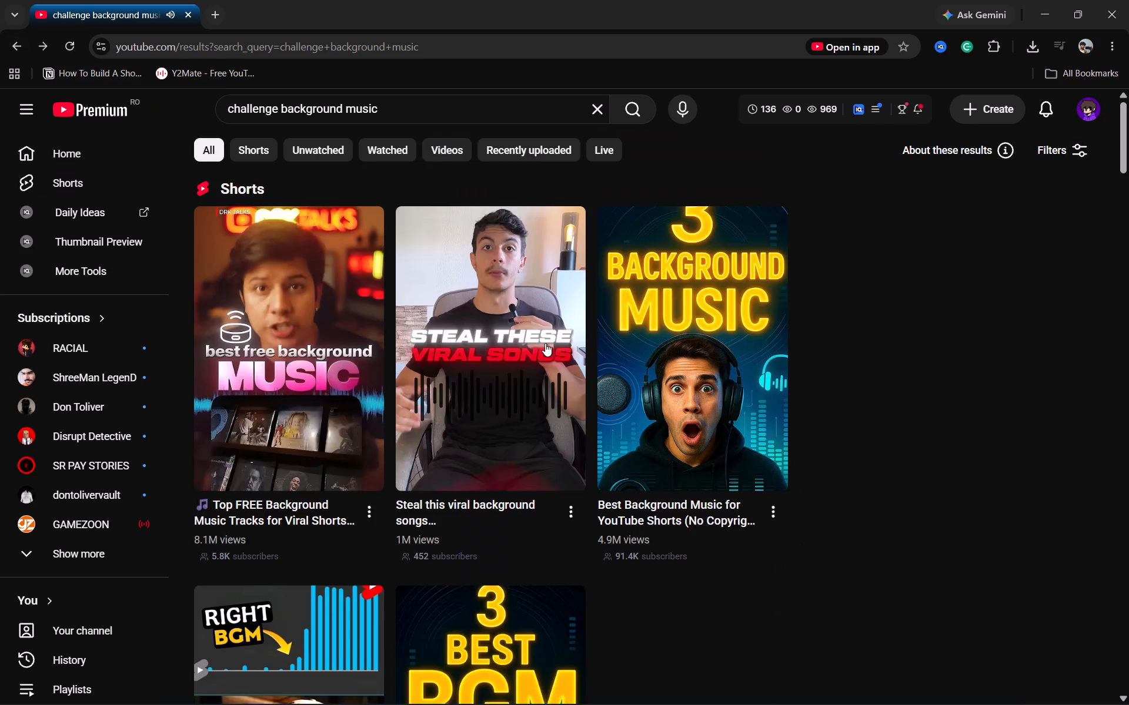
scroll(548, 345, down, 9)
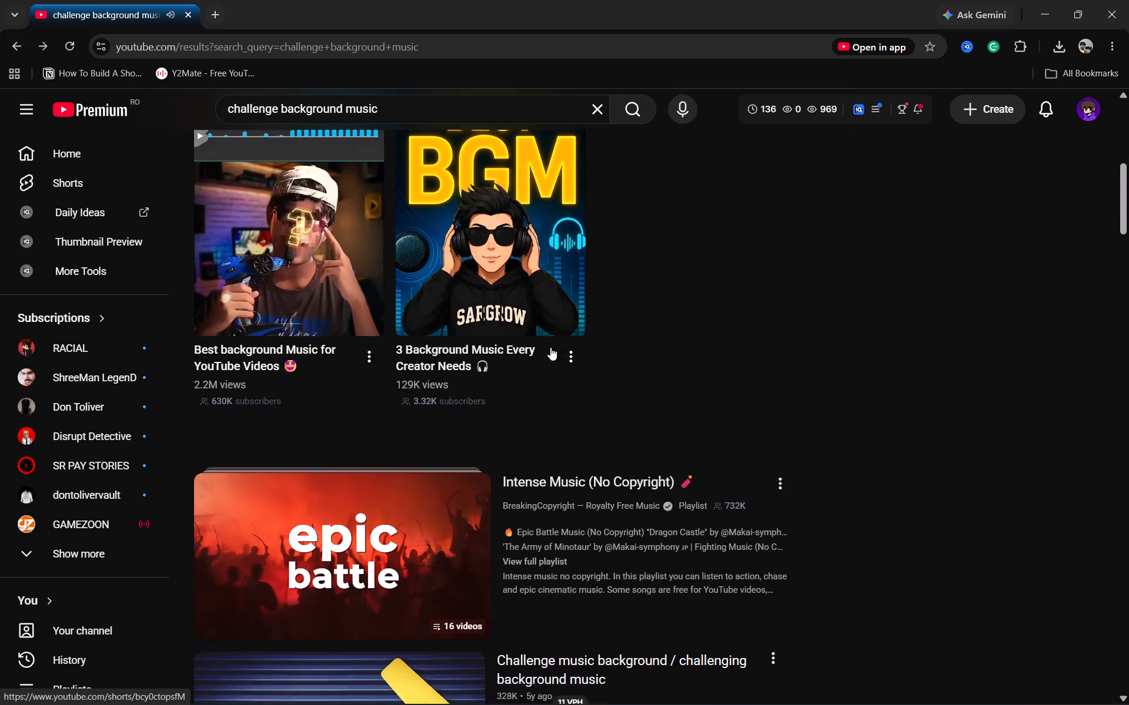
scroll(550, 347, down, 7)
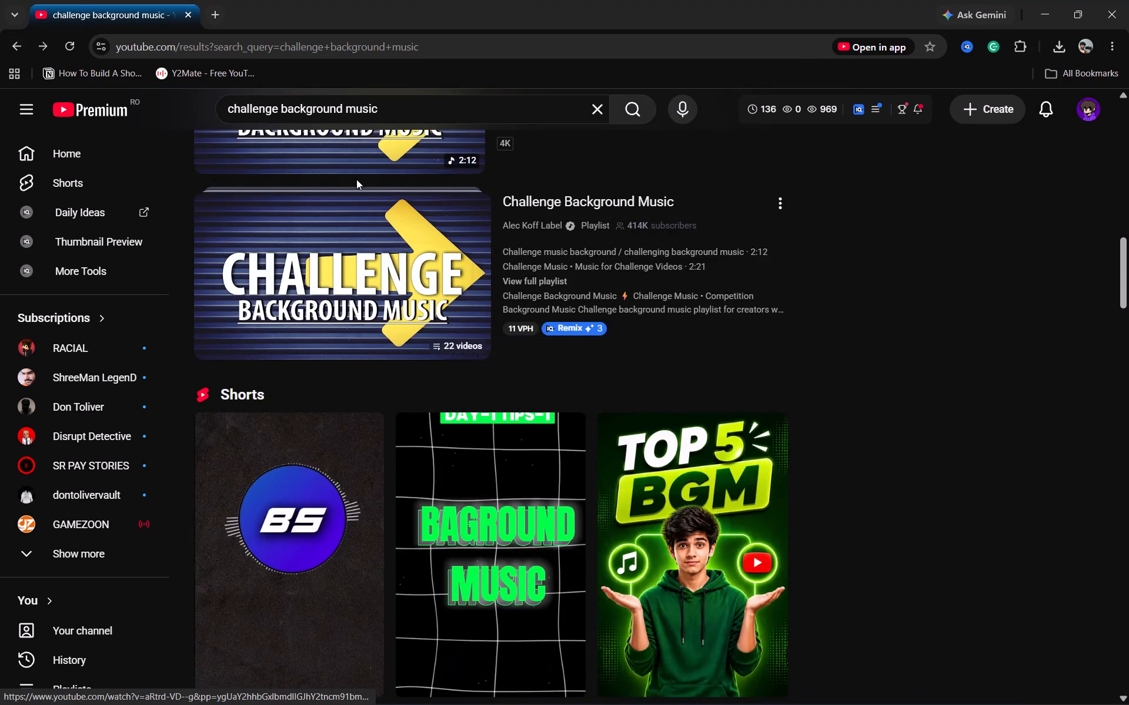
scroll(366, 199, down, 5)
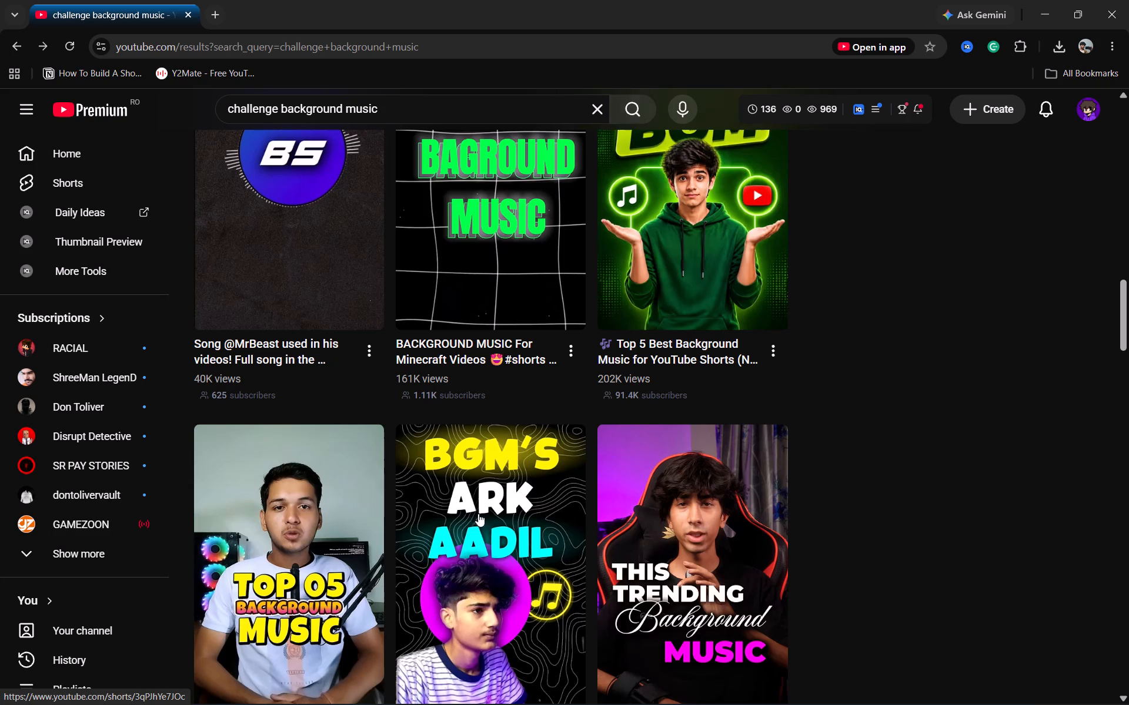
click(474, 525)
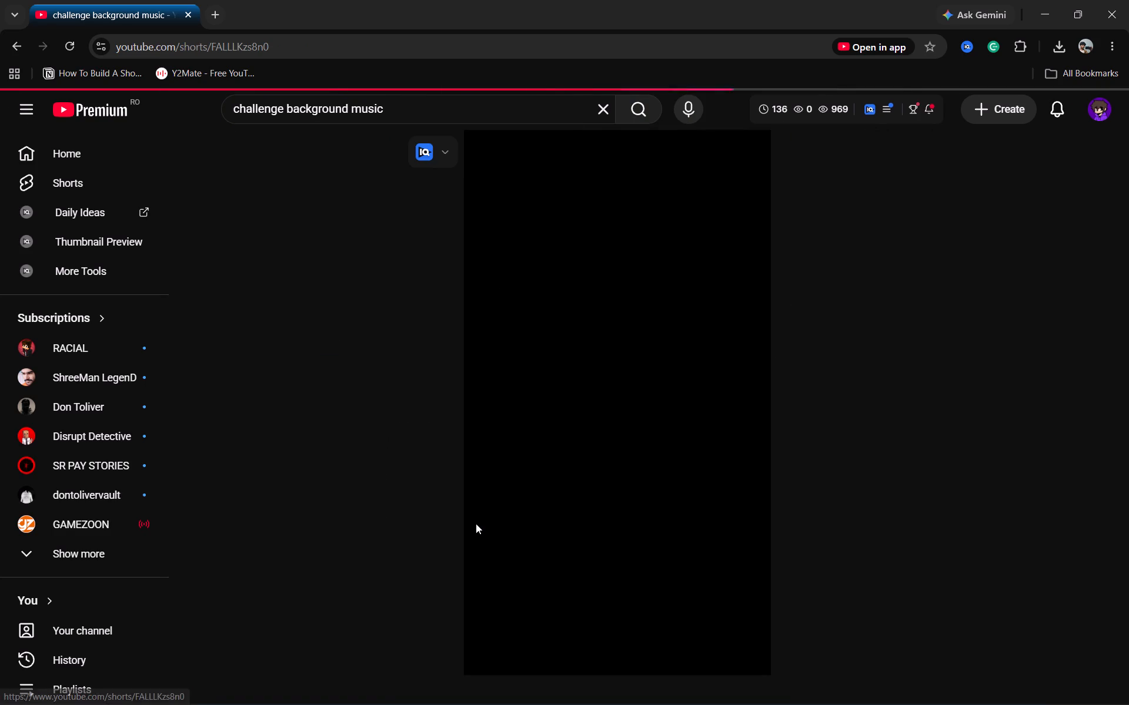